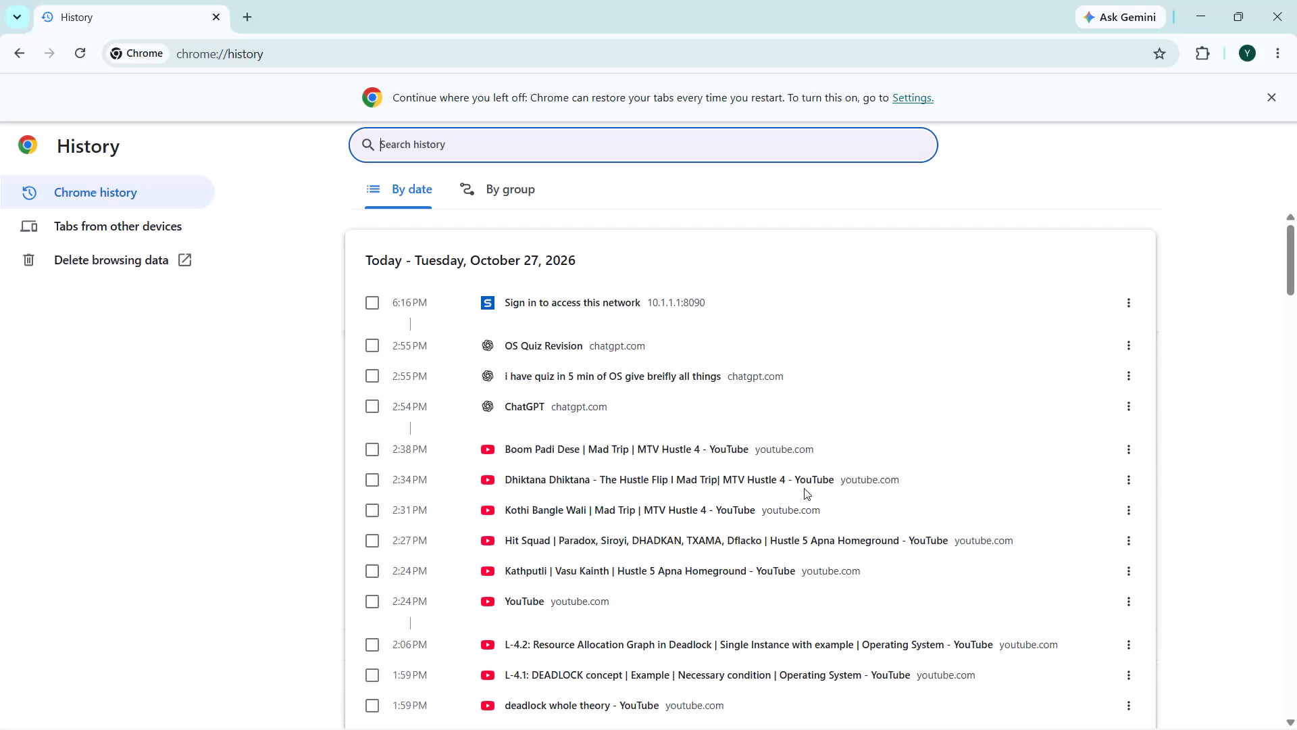
Search the browsing history for "ved" and reopen the "video editor" Google search from October 21.
{"action": "scroll", "coordinate": [734, 415], "scroll_direction": "down", "scroll_amount": 3}
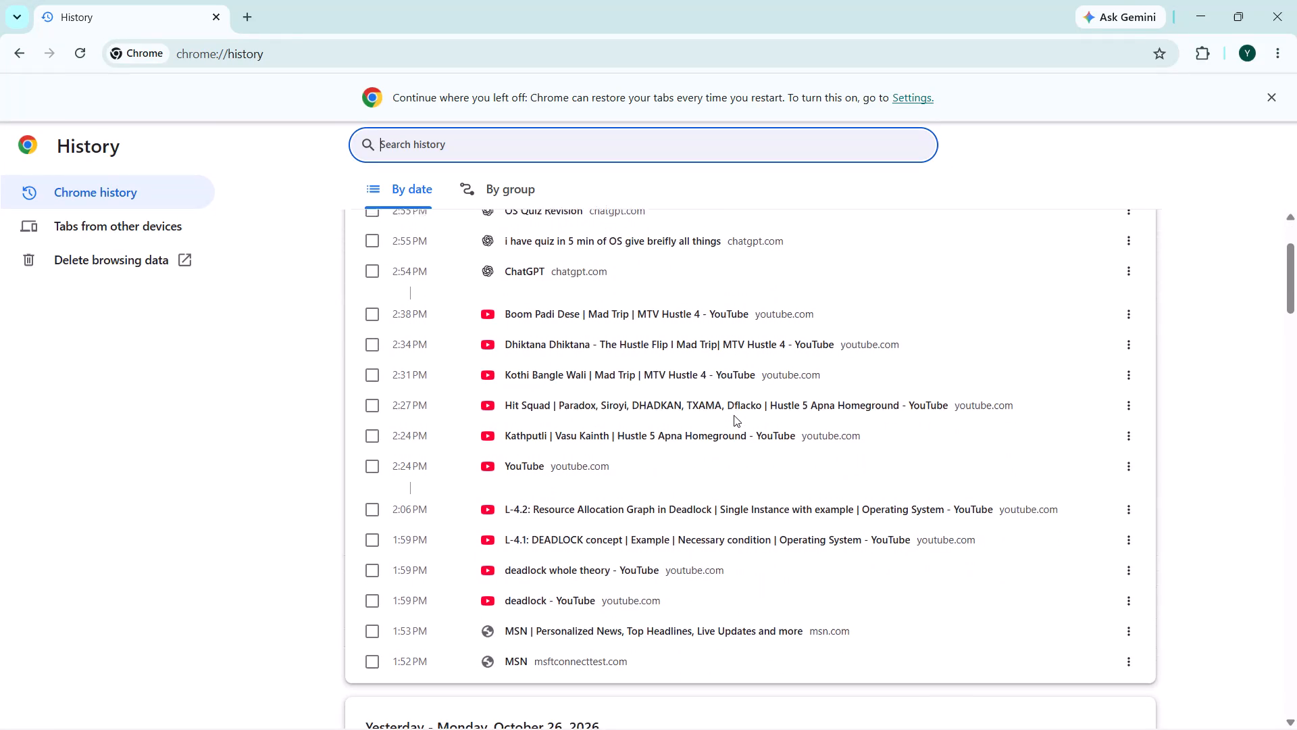
{"action": "scroll", "coordinate": [734, 415], "scroll_direction": "down", "scroll_amount": 5}
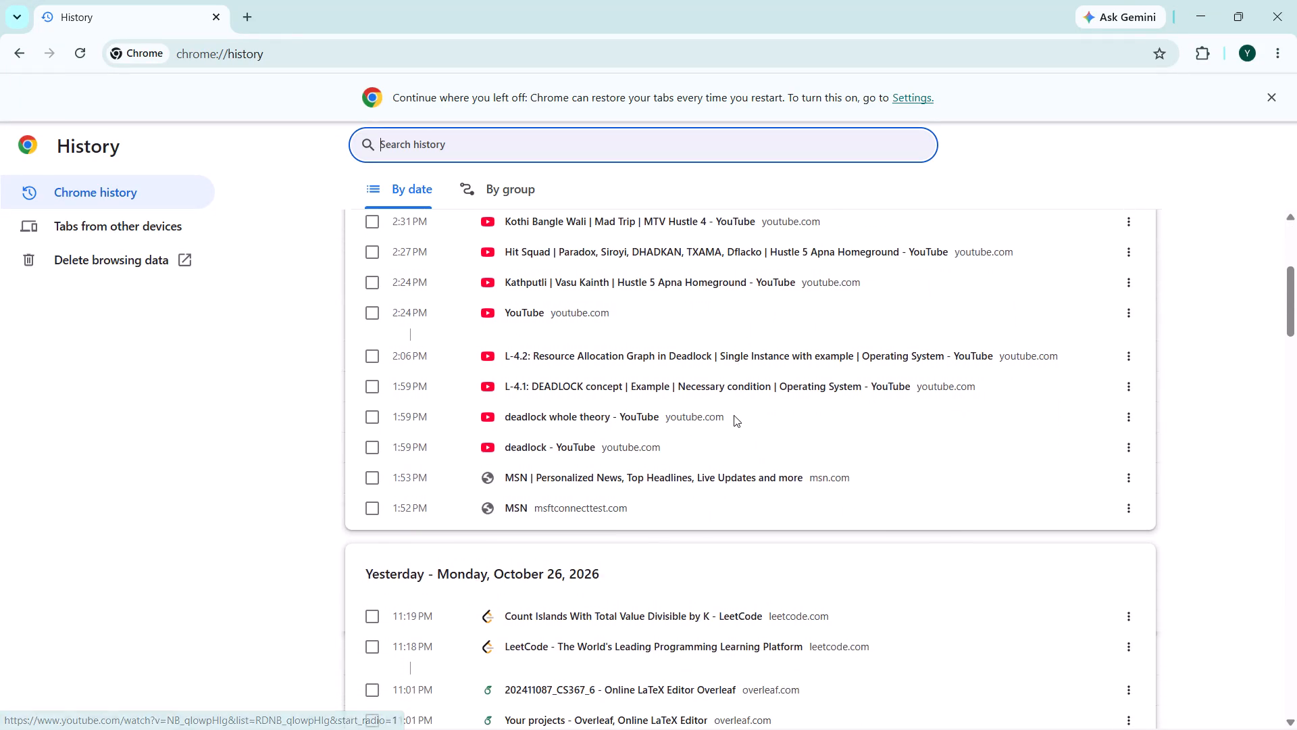
{"action": "scroll", "coordinate": [734, 415], "scroll_direction": "down", "scroll_amount": 2}
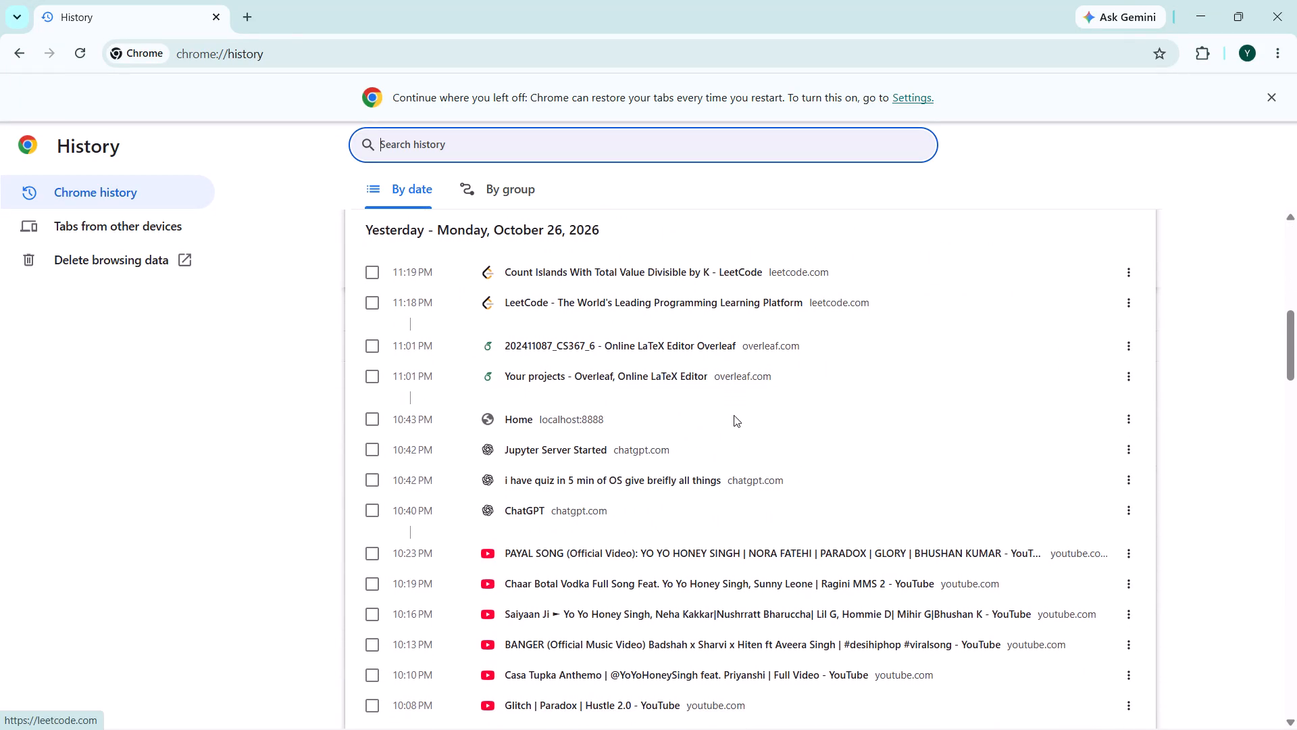
{"action": "scroll", "coordinate": [734, 415], "scroll_direction": "down", "scroll_amount": 3}
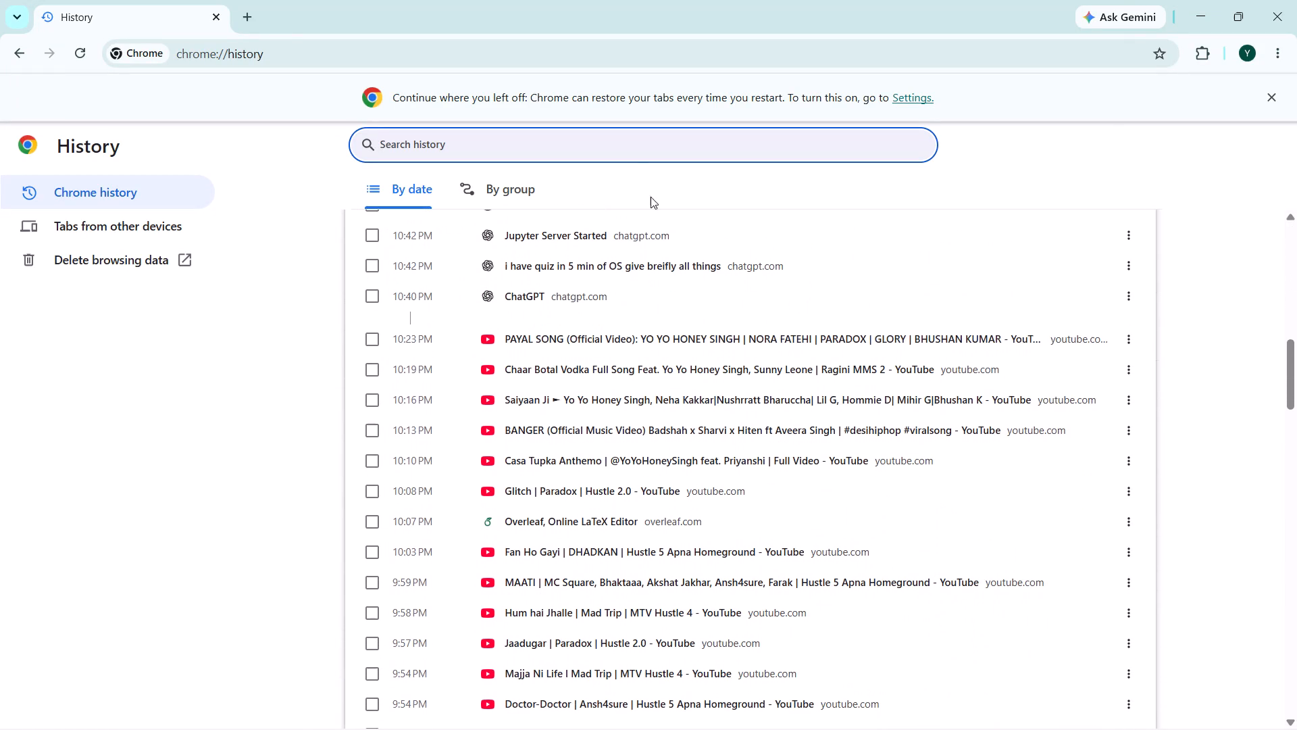
{"action": "type", "text": "ved"}
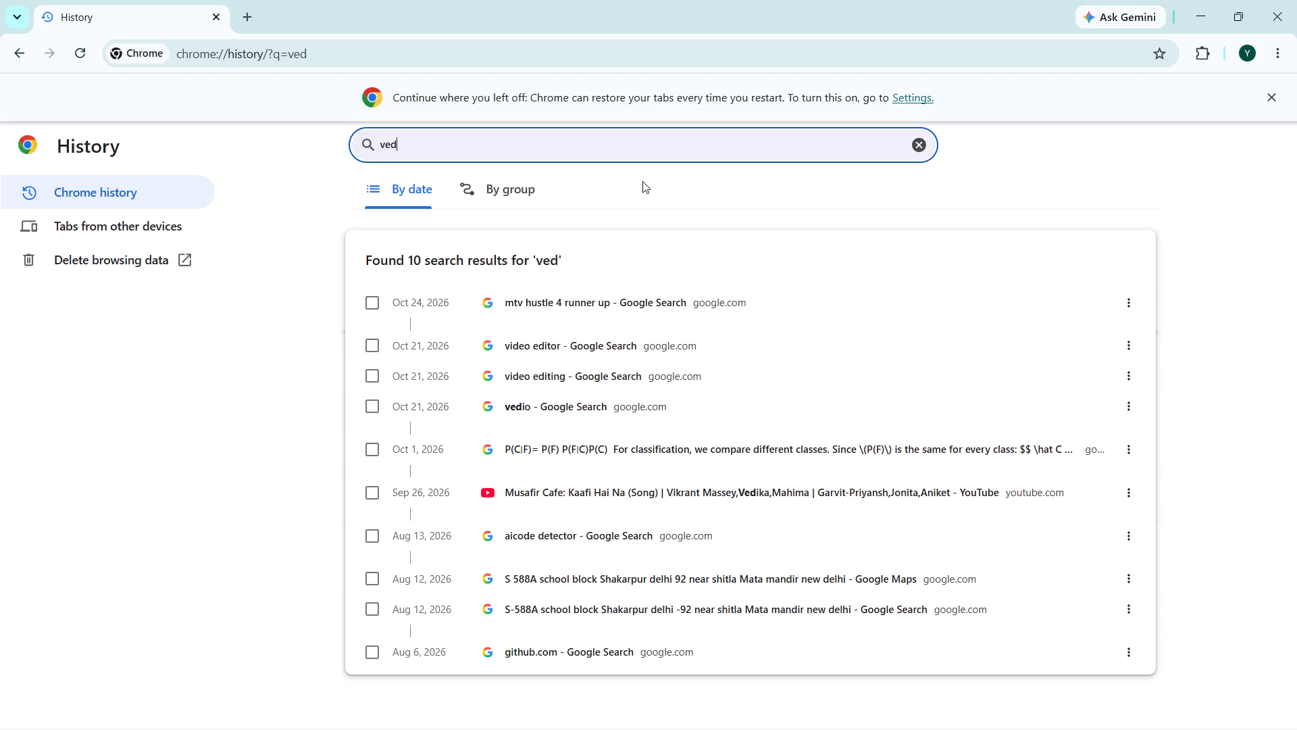
{"action": "left_click", "coordinate": [555, 351]}
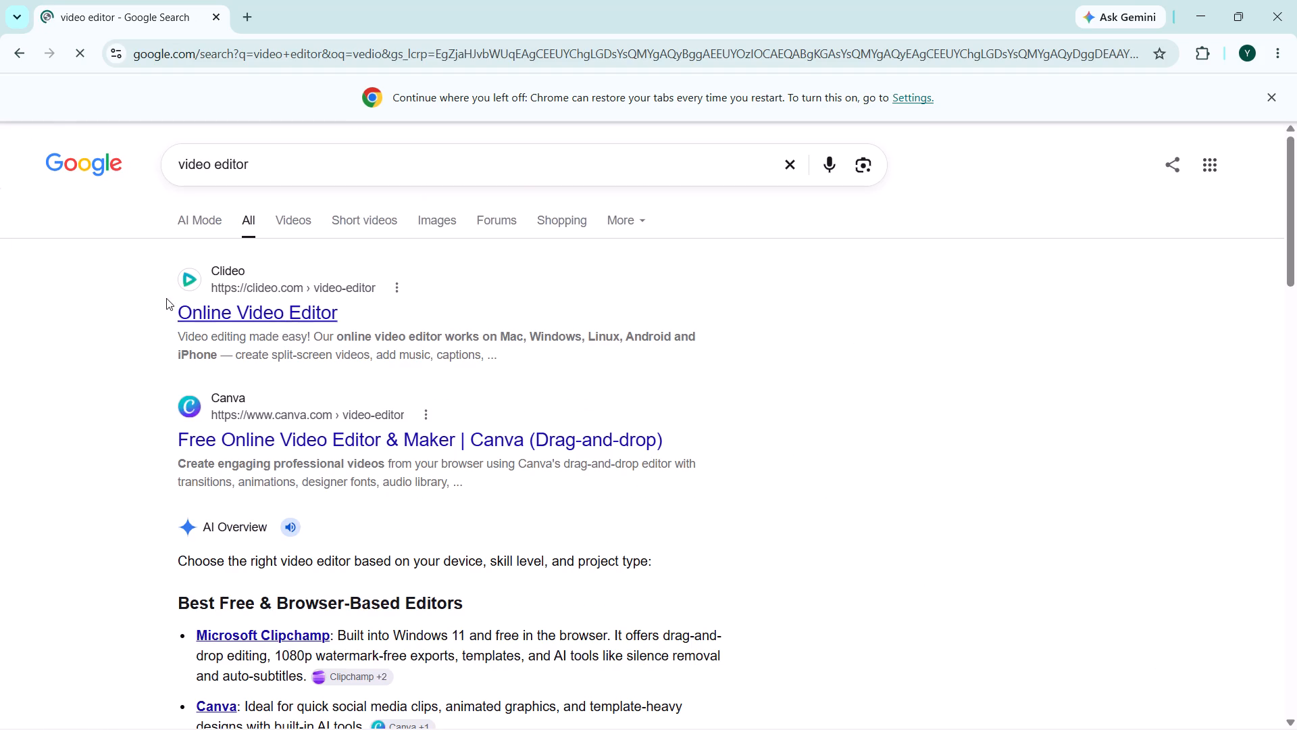
Open Clideo's Online Video Editor page from the search results.
{"action": "left_click", "coordinate": [226, 313]}
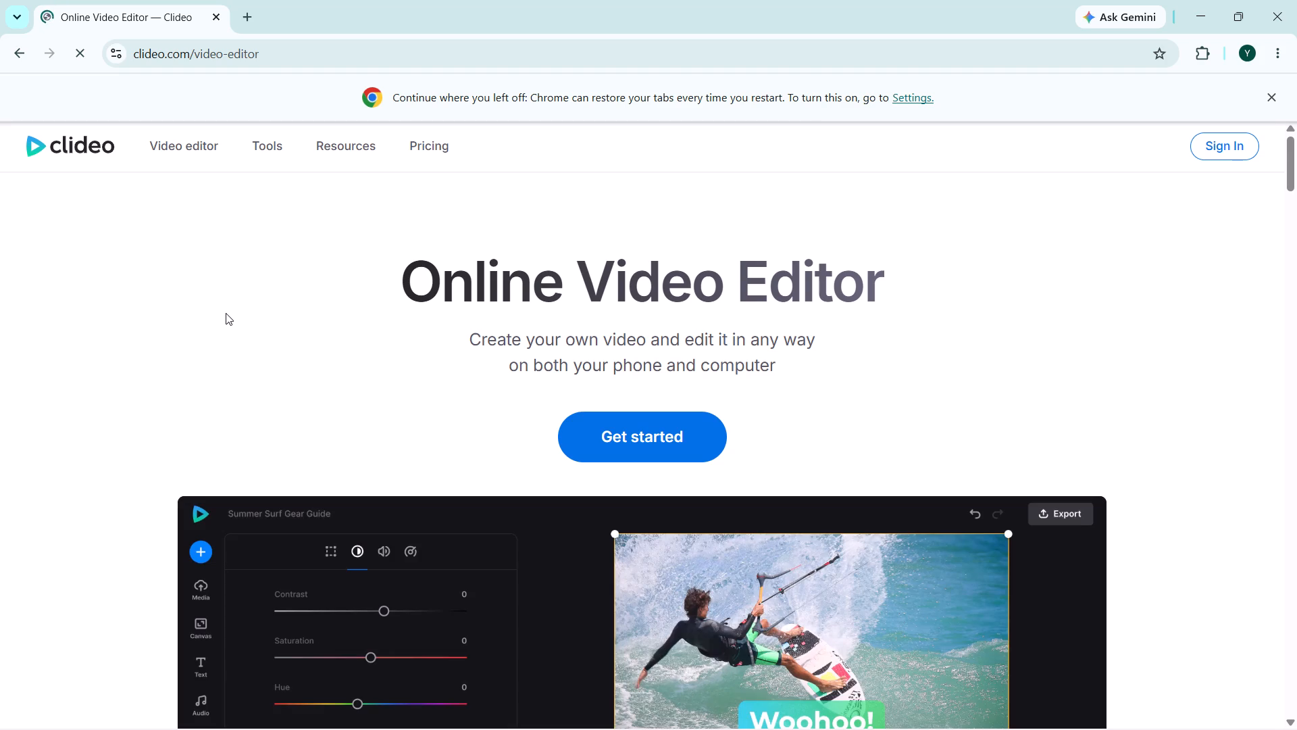
Start signing in to Clideo from its Online Video Editor page.
{"action": "scroll", "coordinate": [226, 313], "scroll_direction": "left", "scroll_amount": 1}
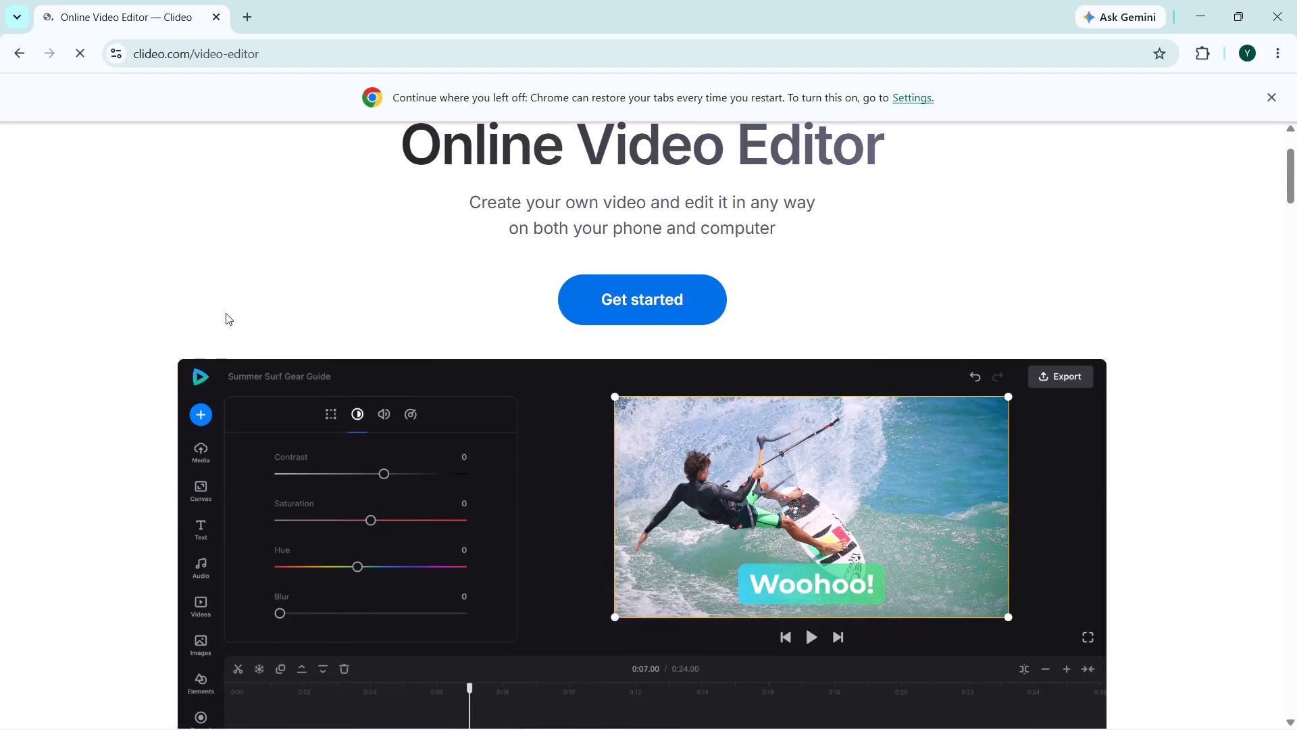
{"action": "scroll", "coordinate": [226, 313], "scroll_direction": "left", "scroll_amount": 1}
{"action": "scroll", "coordinate": [228, 305], "scroll_direction": "down", "scroll_amount": 2}
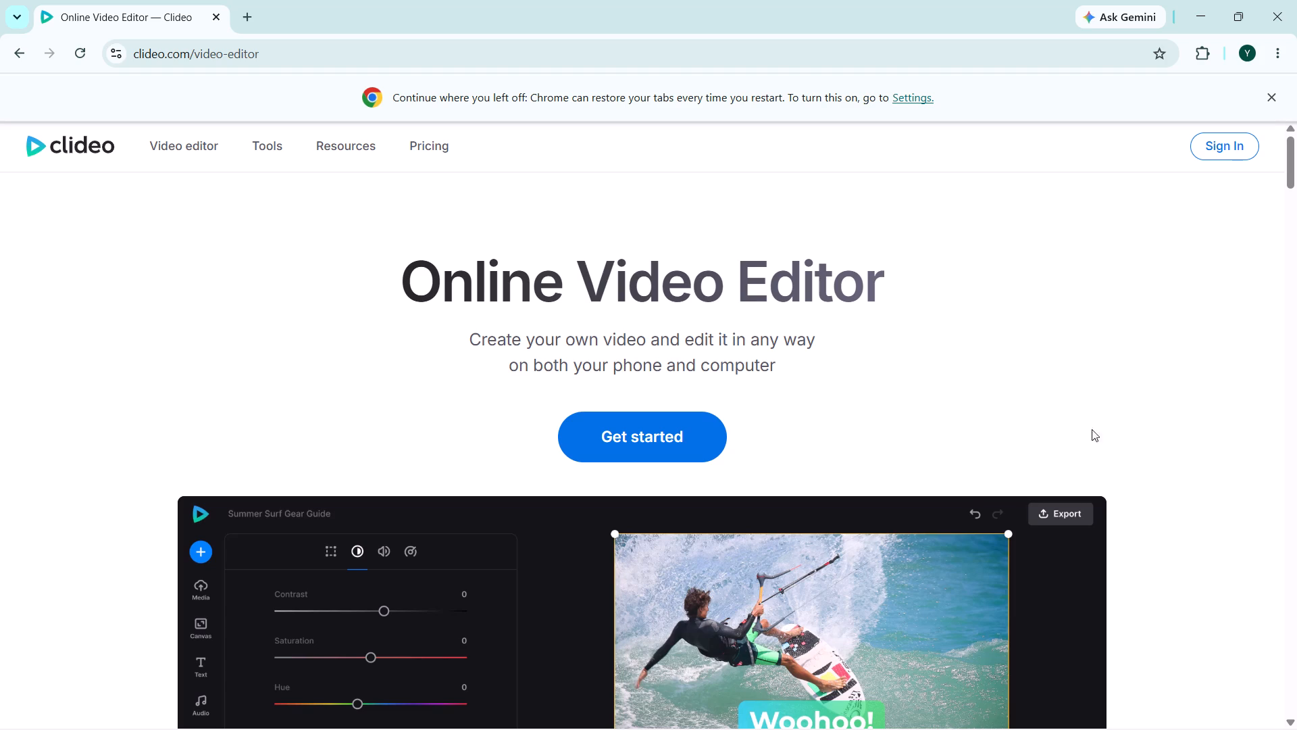
{"action": "left_click", "coordinate": [1216, 156]}
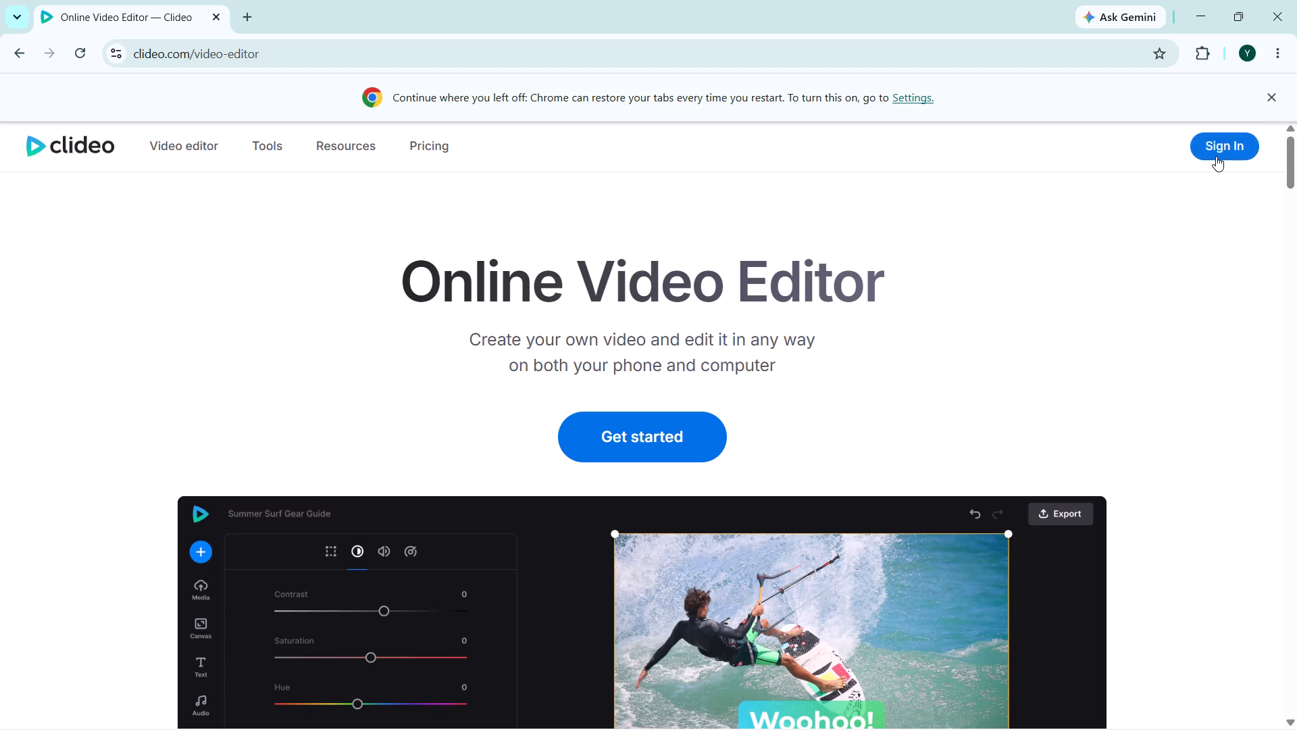
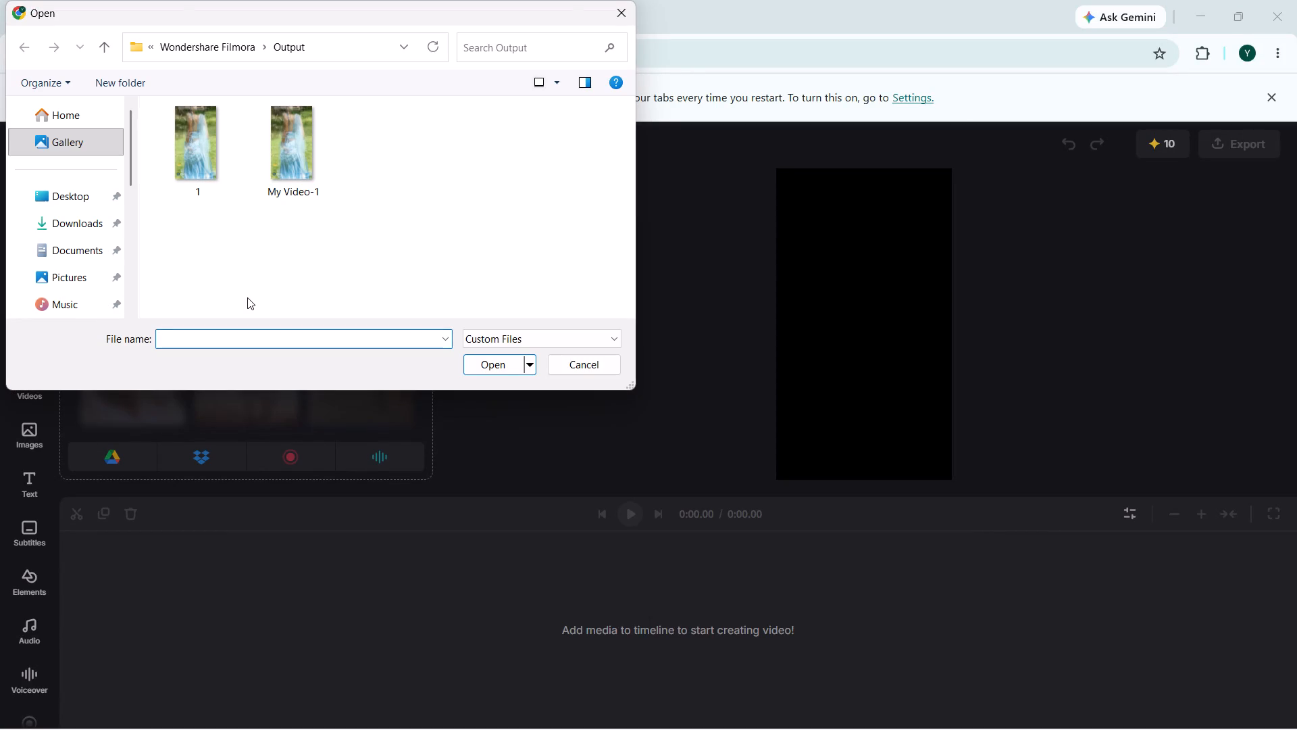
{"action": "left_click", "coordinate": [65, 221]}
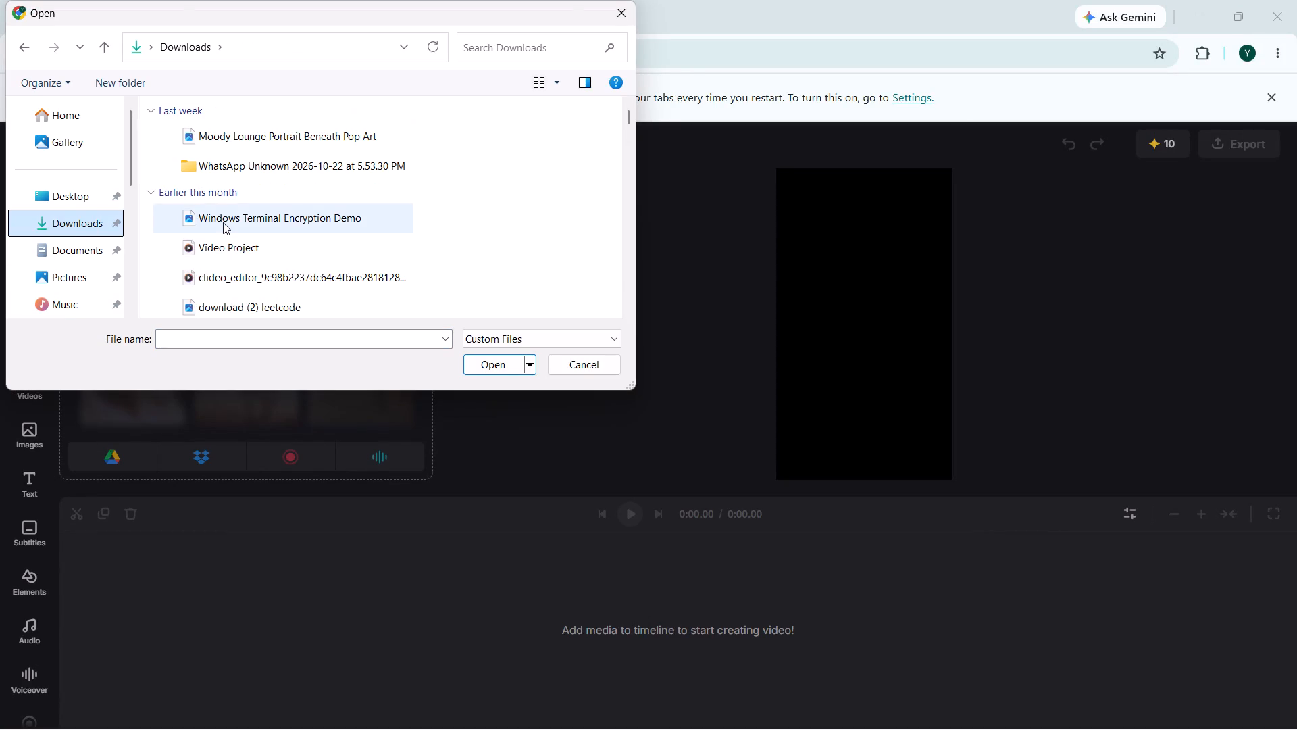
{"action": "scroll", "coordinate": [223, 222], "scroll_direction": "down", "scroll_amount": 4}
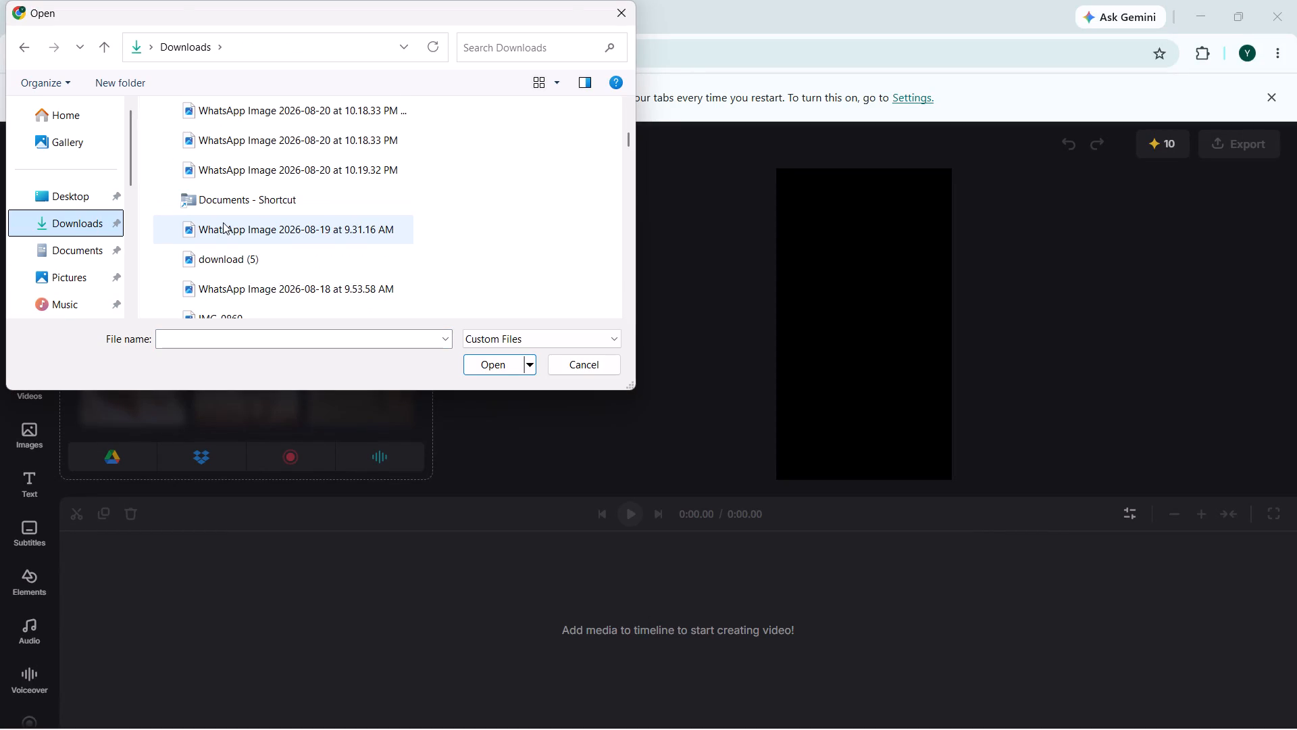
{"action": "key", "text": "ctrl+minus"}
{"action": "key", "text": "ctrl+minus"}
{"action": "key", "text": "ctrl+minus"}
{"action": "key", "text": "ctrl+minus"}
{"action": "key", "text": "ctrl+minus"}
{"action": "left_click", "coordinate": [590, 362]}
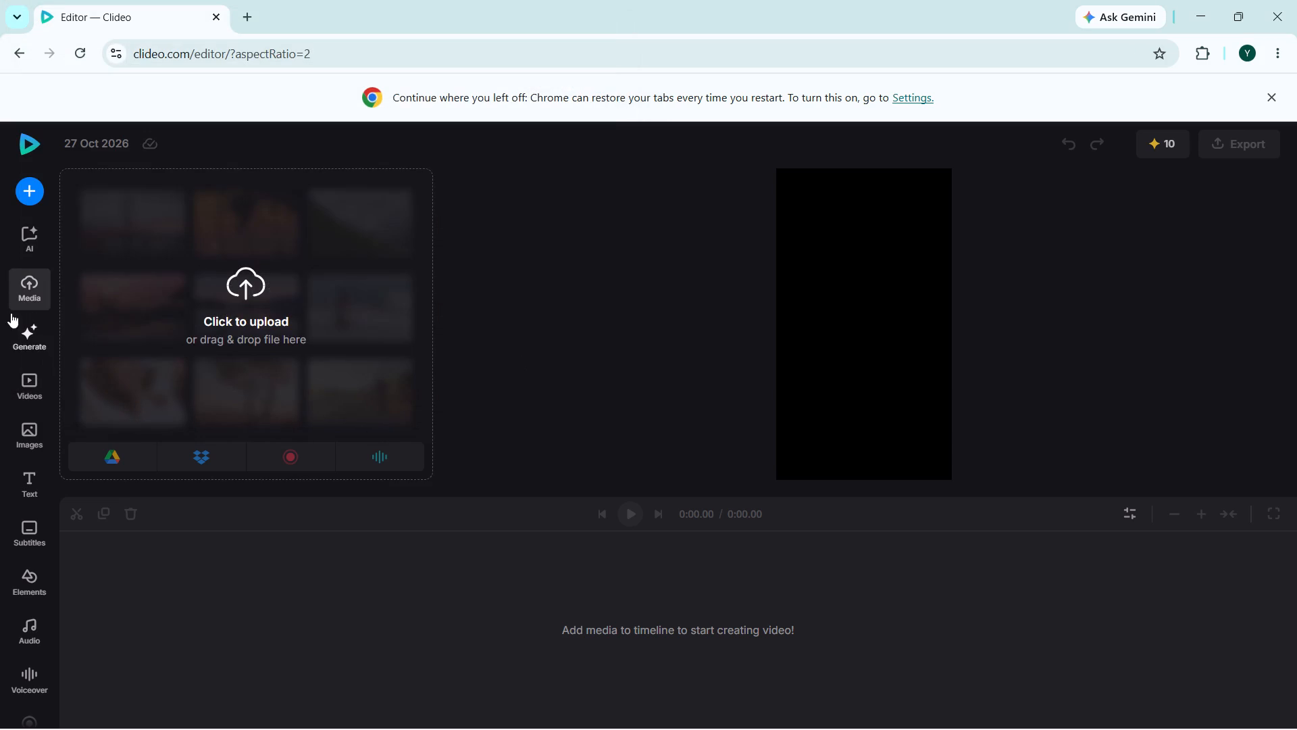
Upload a continuous block of images from the Downloads folder to the project media, starting with WhatsApp Image 2026-09-24 at 11.38.35 AM.
{"action": "left_click", "coordinate": [24, 291]}
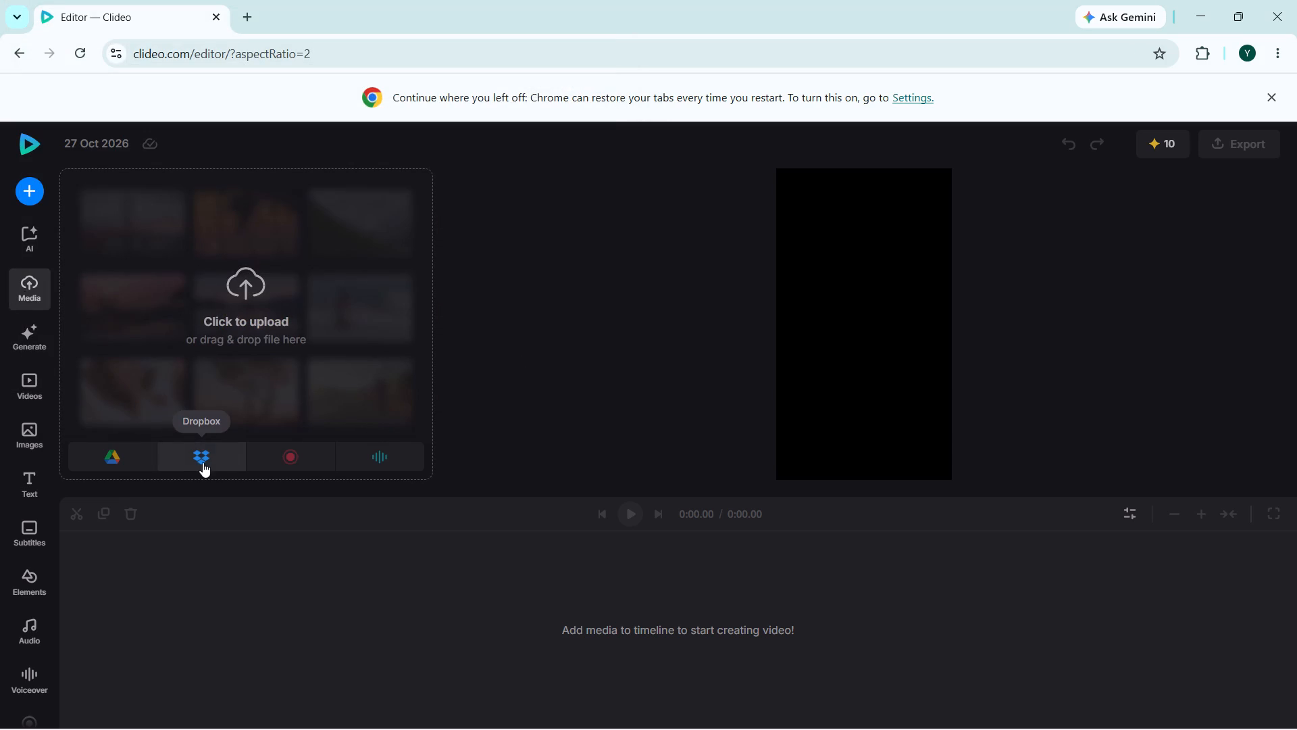
{"action": "left_click", "coordinate": [259, 355]}
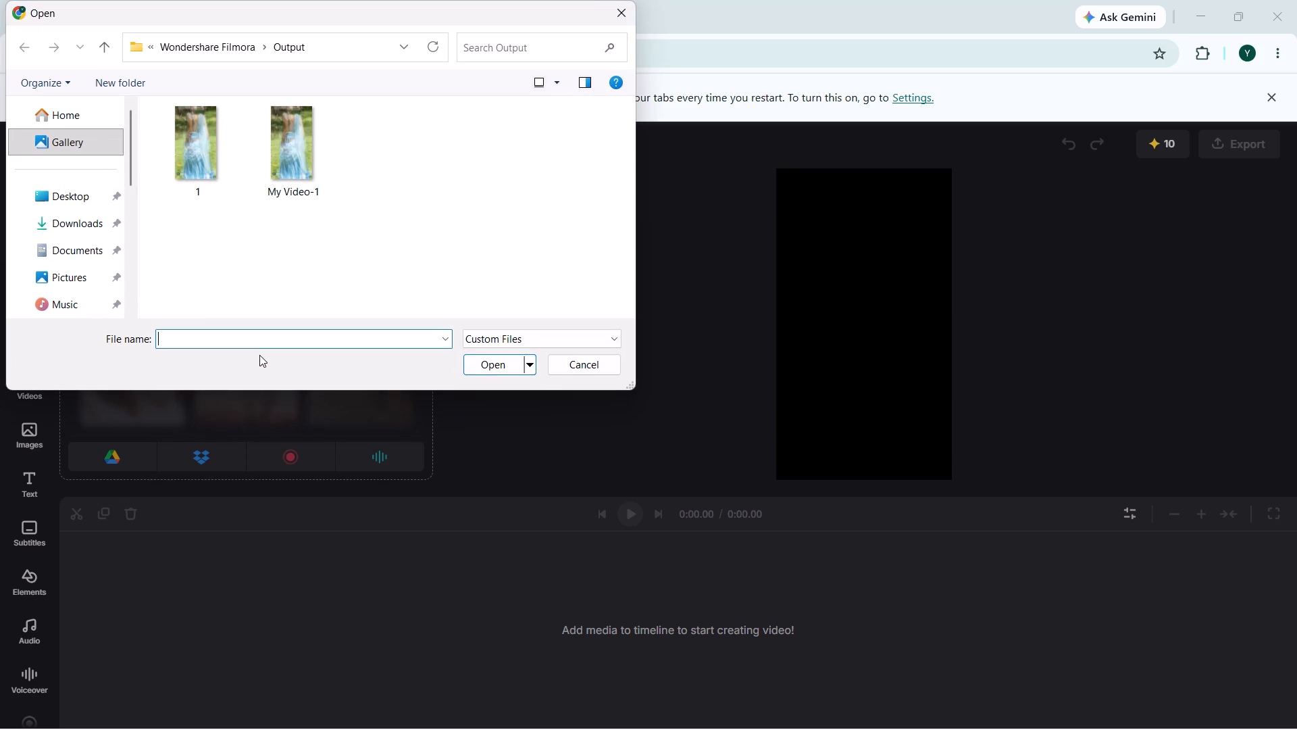
{"action": "left_click", "coordinate": [51, 198]}
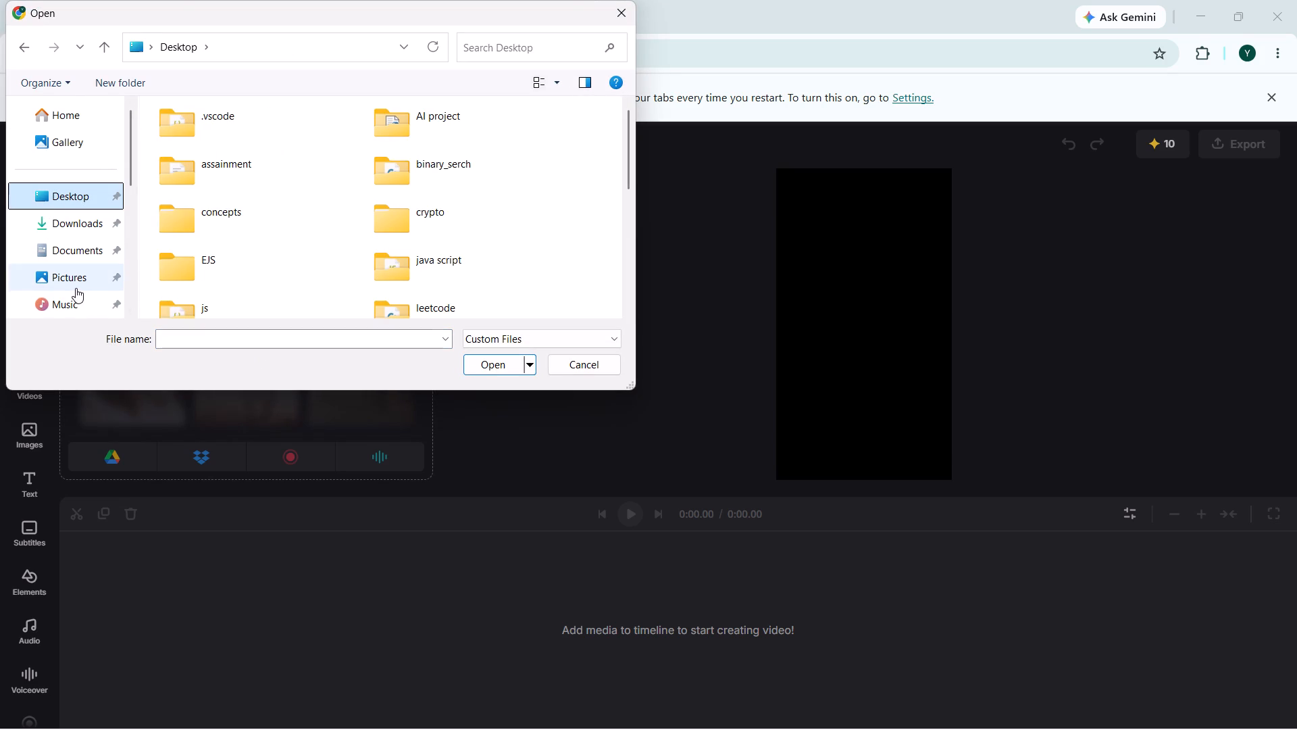
{"action": "left_click", "coordinate": [76, 288]}
{"action": "scroll", "coordinate": [301, 239], "scroll_direction": "down", "scroll_amount": 1}
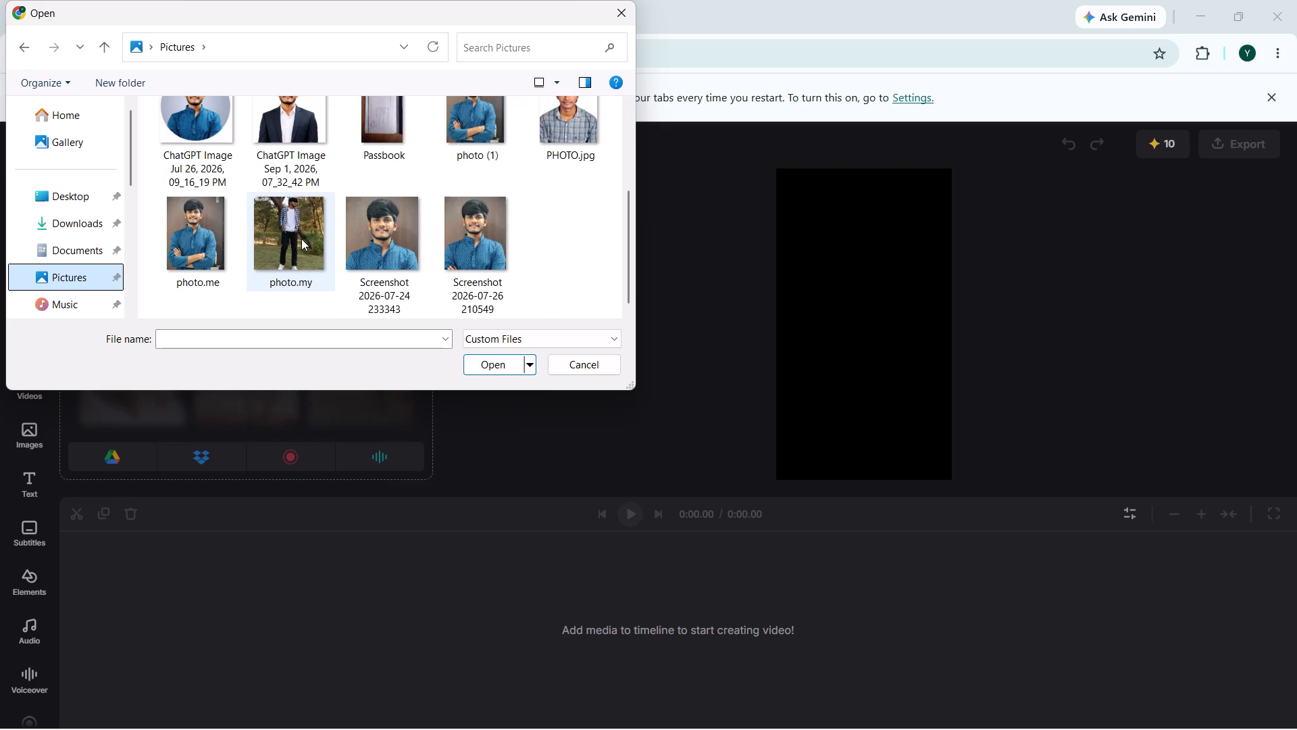
{"action": "scroll", "coordinate": [301, 239], "scroll_direction": "down", "scroll_amount": 1}
{"action": "left_click", "coordinate": [63, 217]}
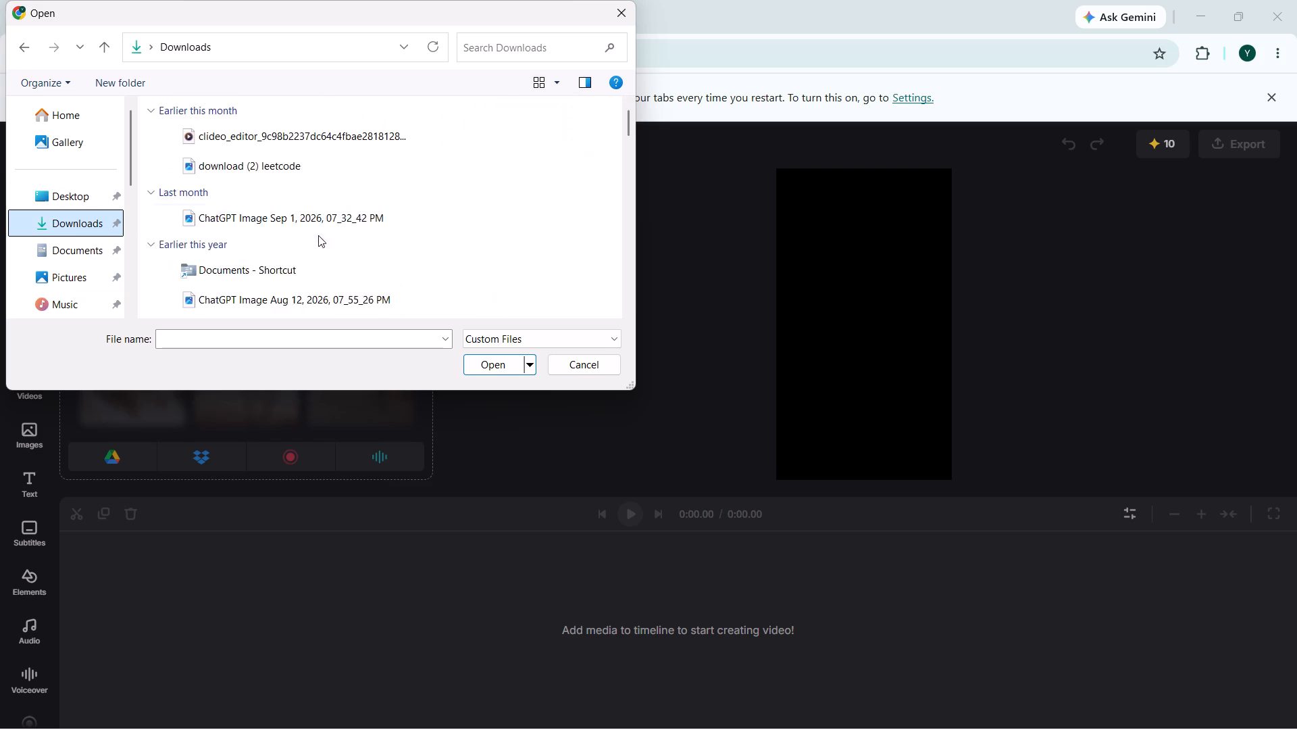
{"action": "scroll", "coordinate": [318, 235], "scroll_direction": "down", "scroll_amount": 2}
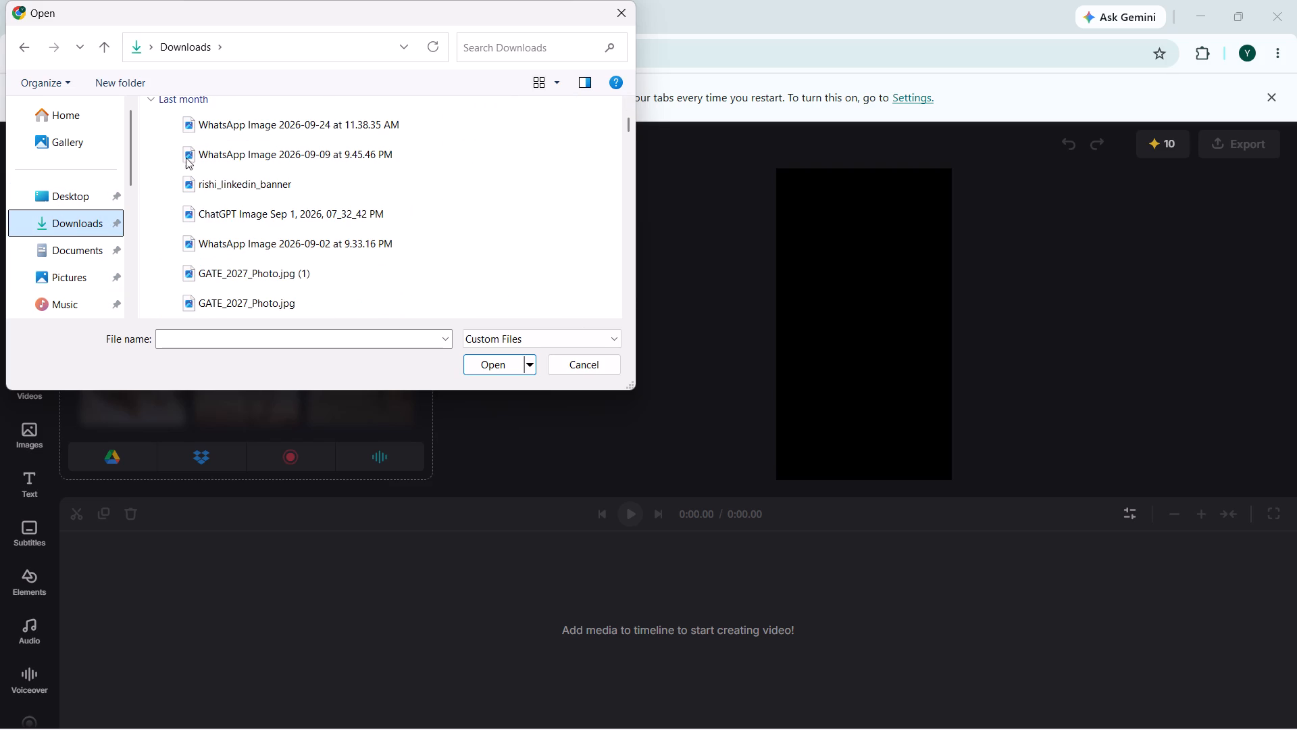
{"action": "left_click_drag", "start_coordinate": [159, 128], "coordinate": [327, 282]}
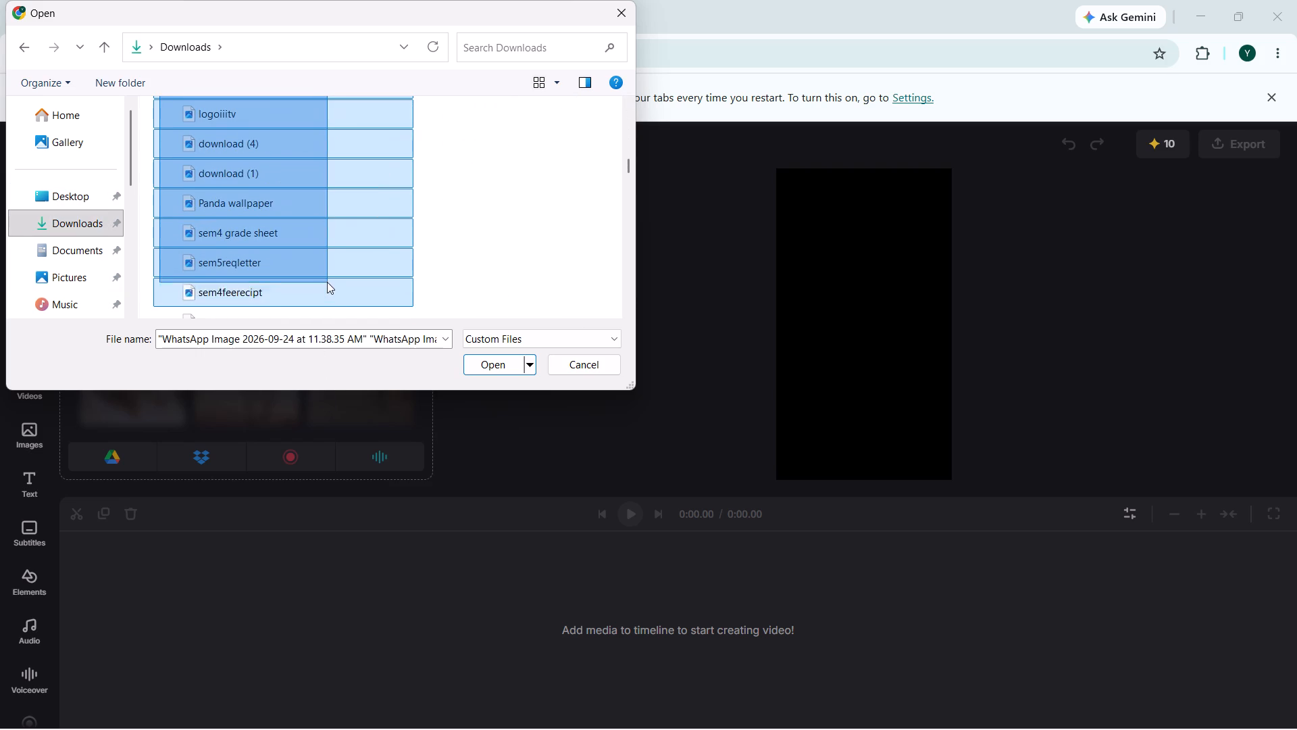
{"action": "left_click_drag", "start_coordinate": [327, 282], "coordinate": [391, 76]}
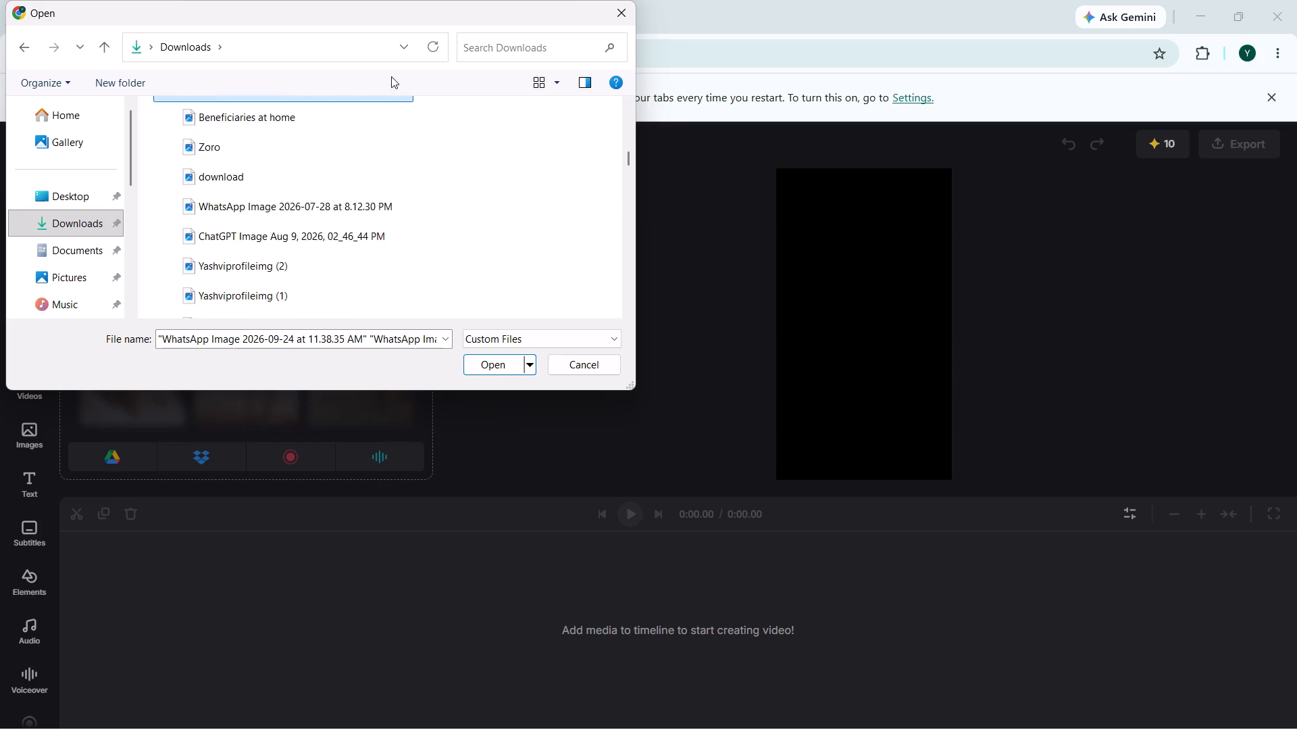
{"action": "left_click_drag", "start_coordinate": [391, 76], "coordinate": [422, 183]}
{"action": "key", "text": "Return"}
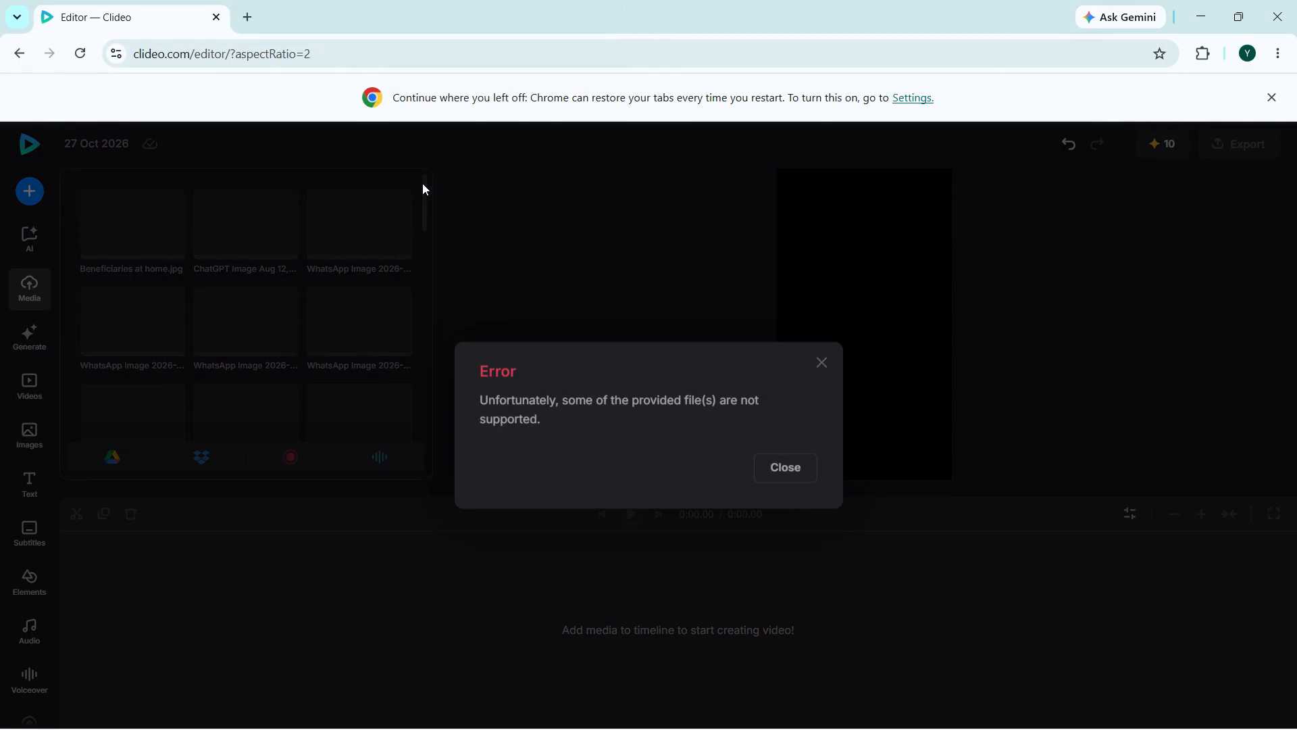
{"action": "left_click", "coordinate": [779, 457]}
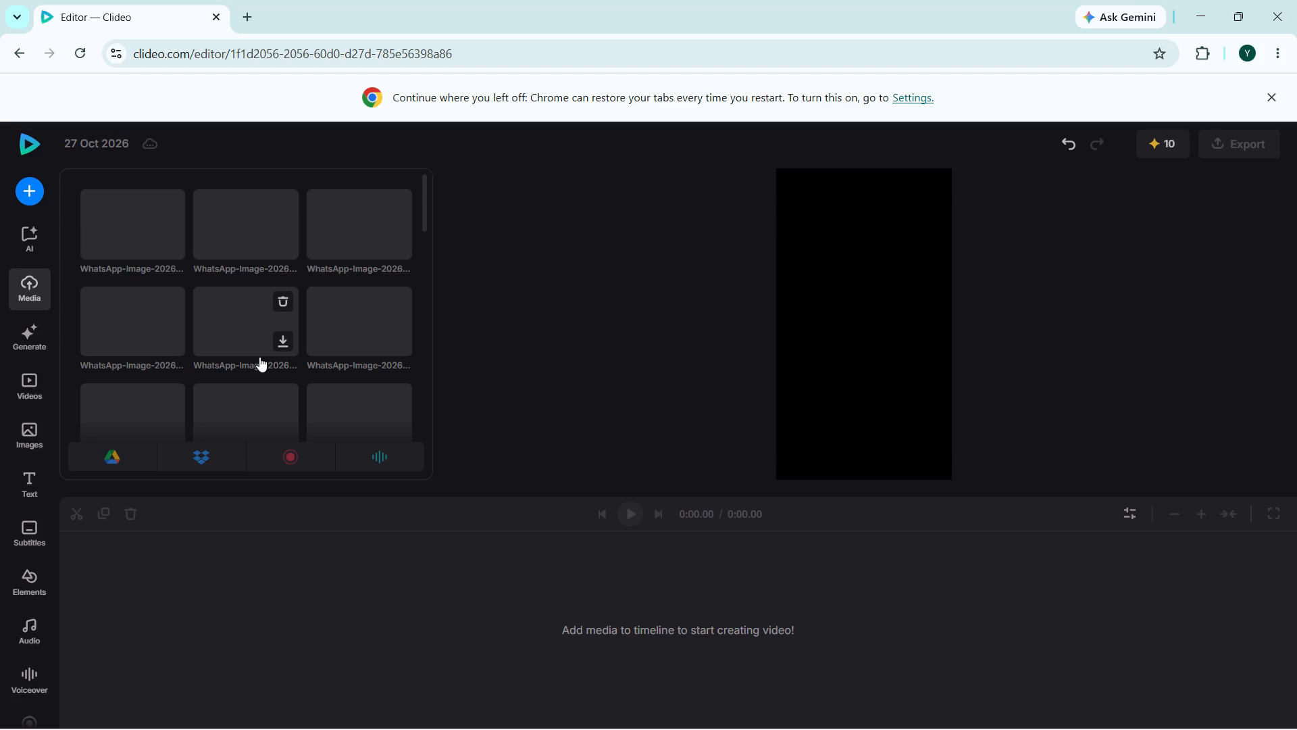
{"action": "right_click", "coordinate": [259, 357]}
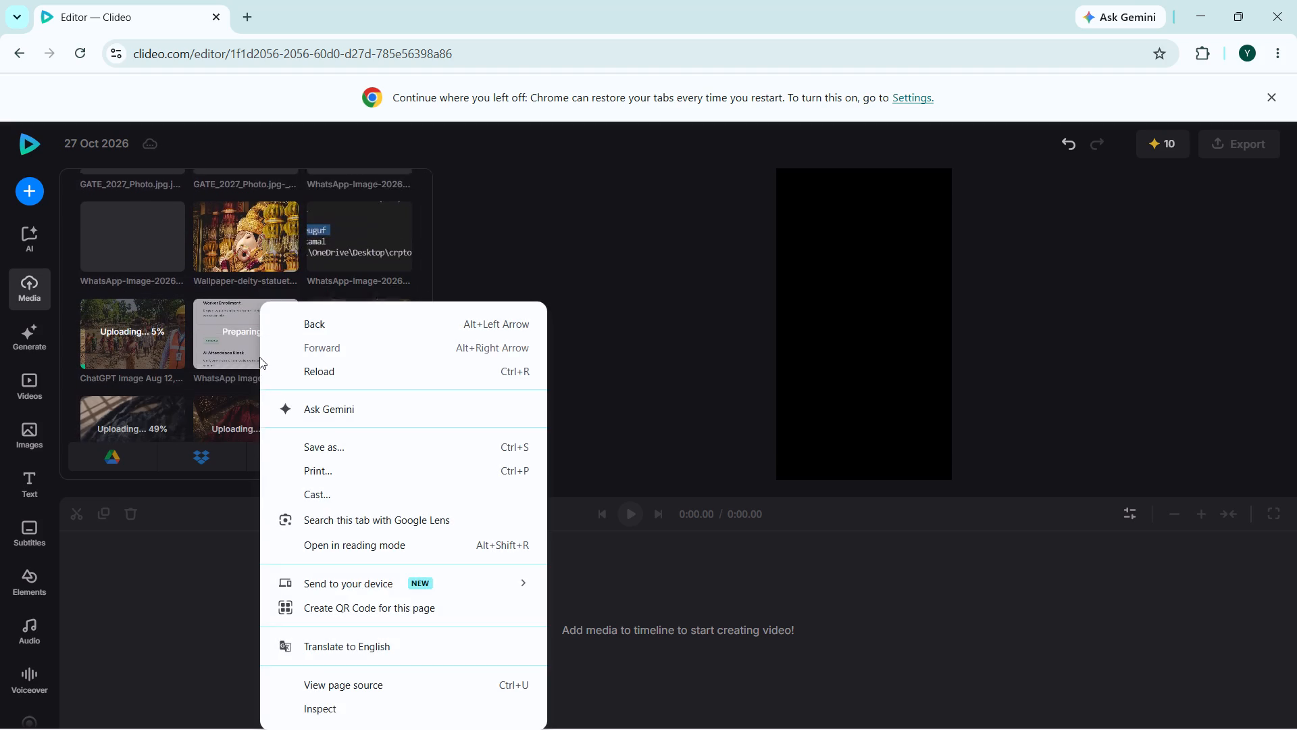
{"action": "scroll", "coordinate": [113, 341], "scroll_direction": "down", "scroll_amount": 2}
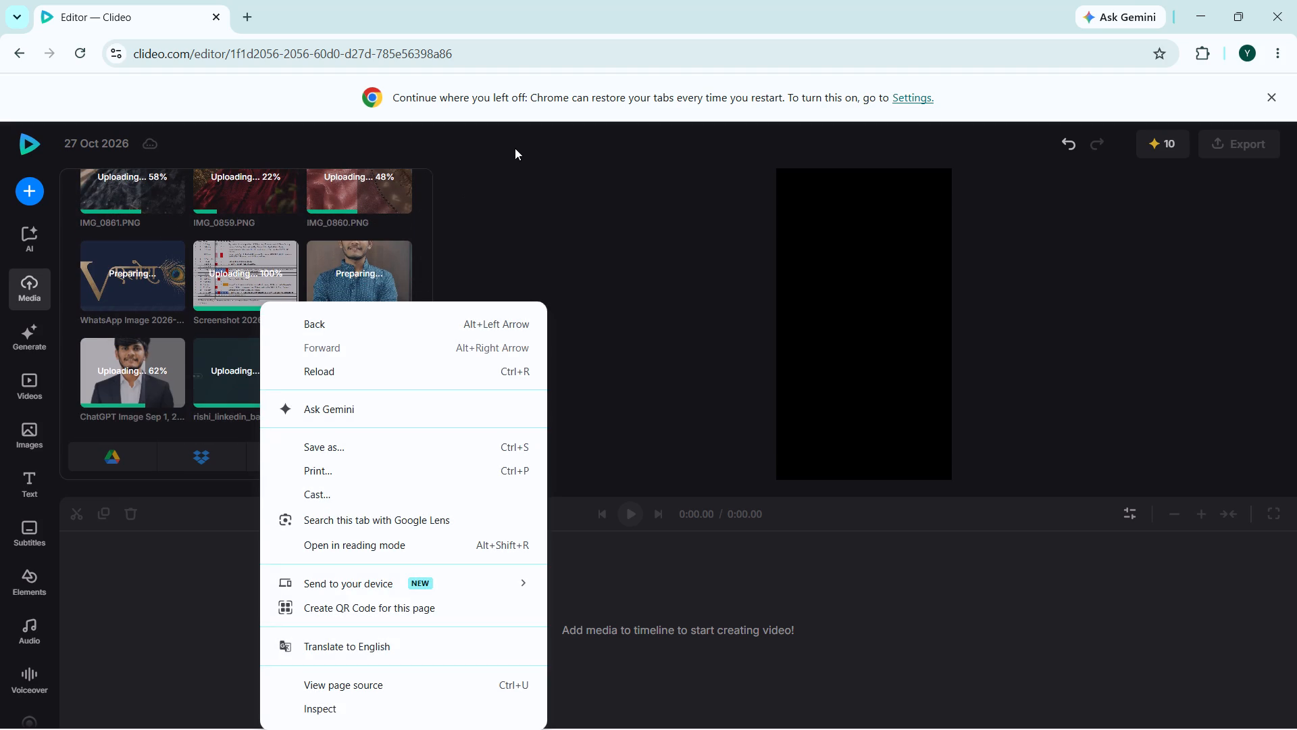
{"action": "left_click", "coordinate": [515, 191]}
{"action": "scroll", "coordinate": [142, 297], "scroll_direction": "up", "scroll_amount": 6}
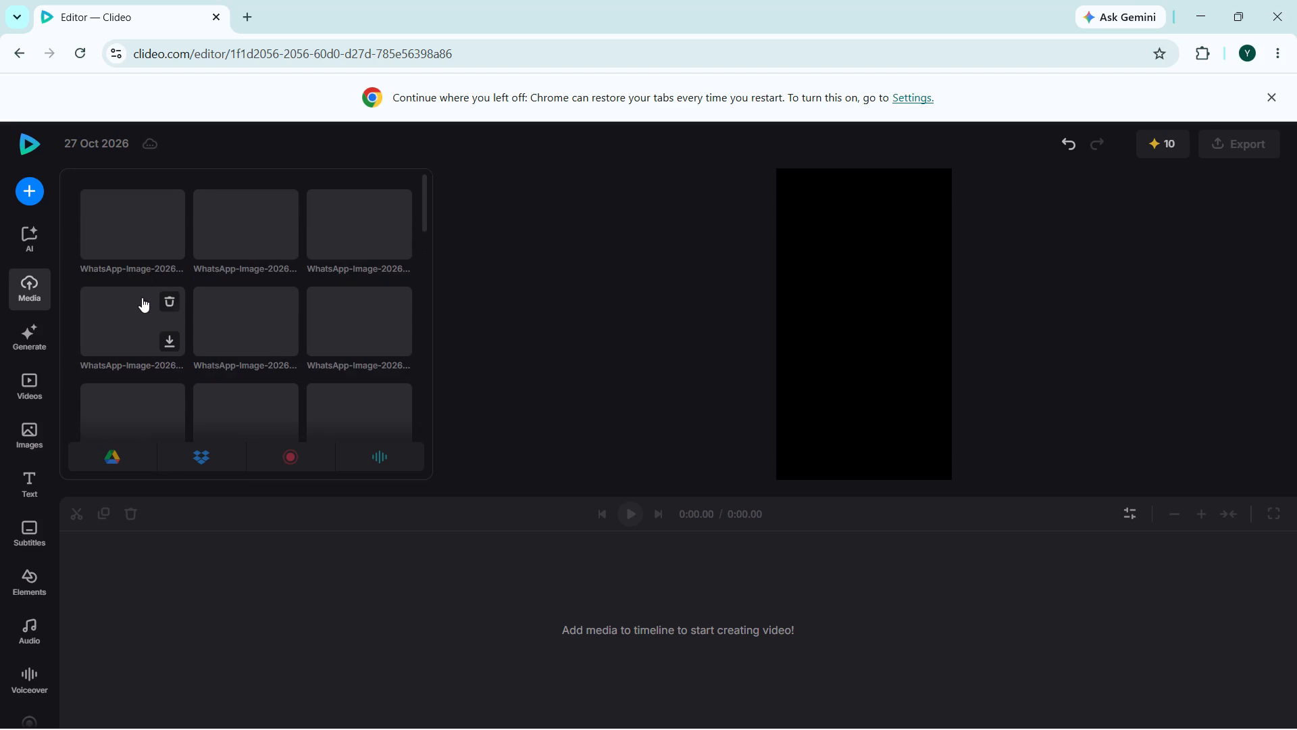
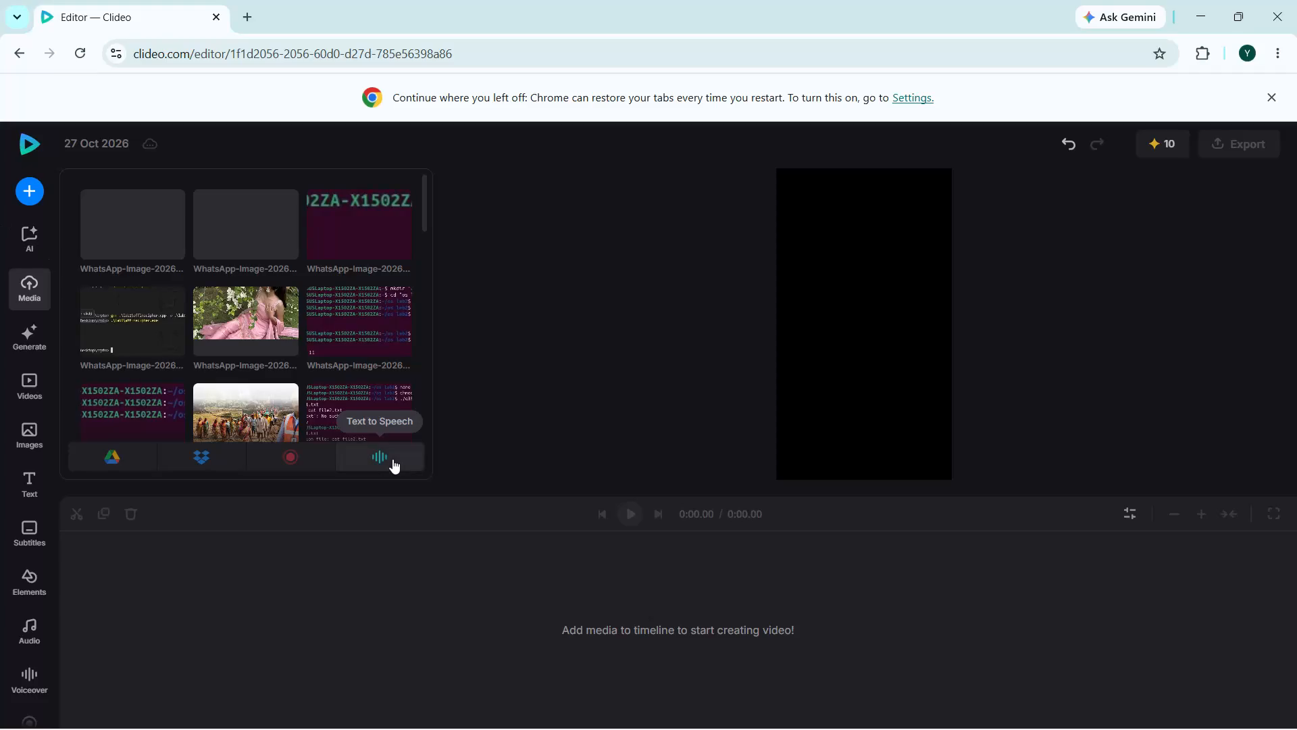
Leave the current editor project and go back to the page before it, discarding any unsaved changes.
{"action": "scroll", "coordinate": [282, 336], "scroll_direction": "up", "scroll_amount": 11}
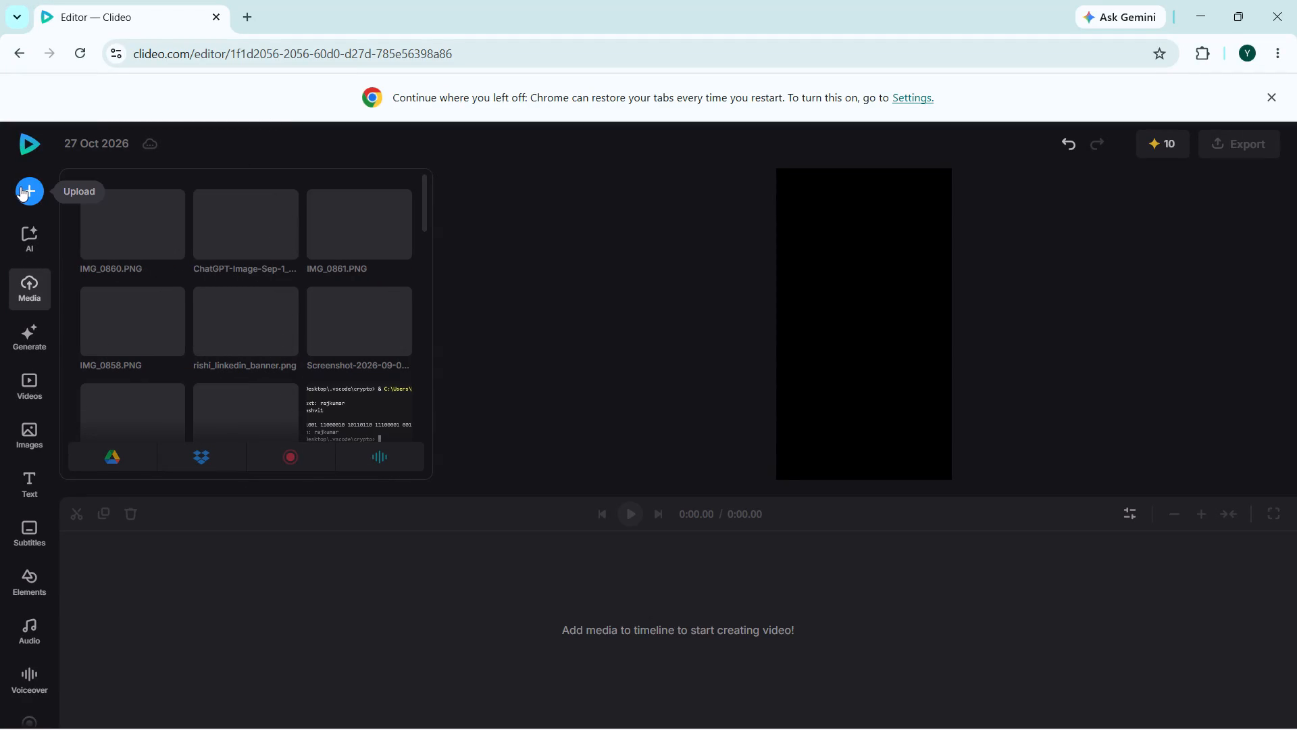
{"action": "left_click", "coordinate": [21, 51]}
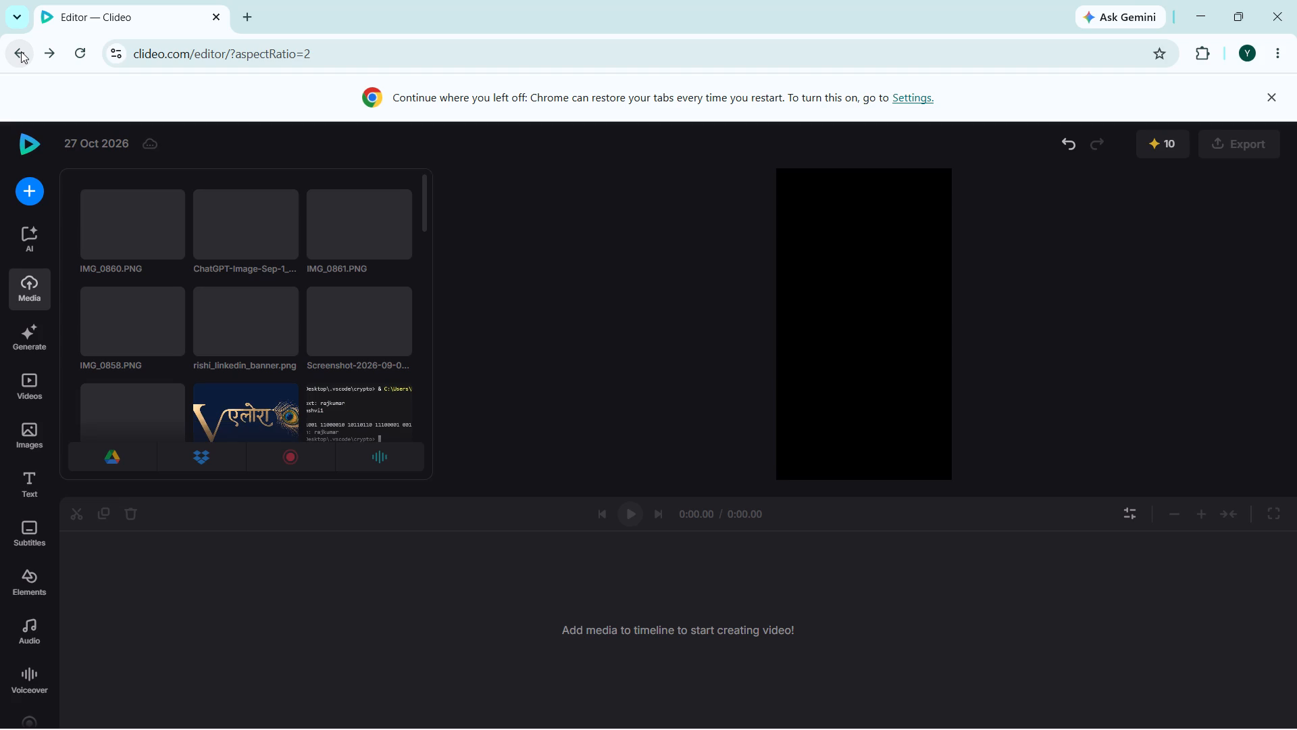
{"action": "key", "text": "Print"}
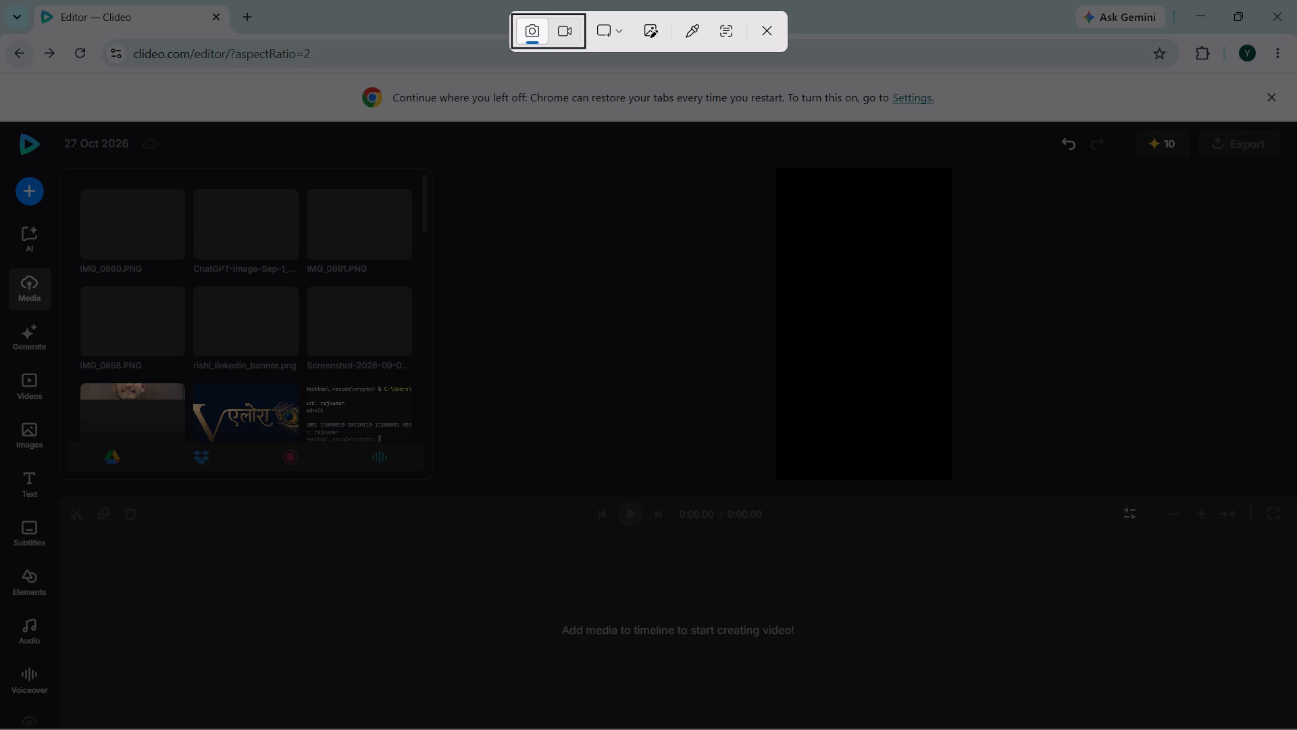
{"action": "left_click", "coordinate": [775, 38]}
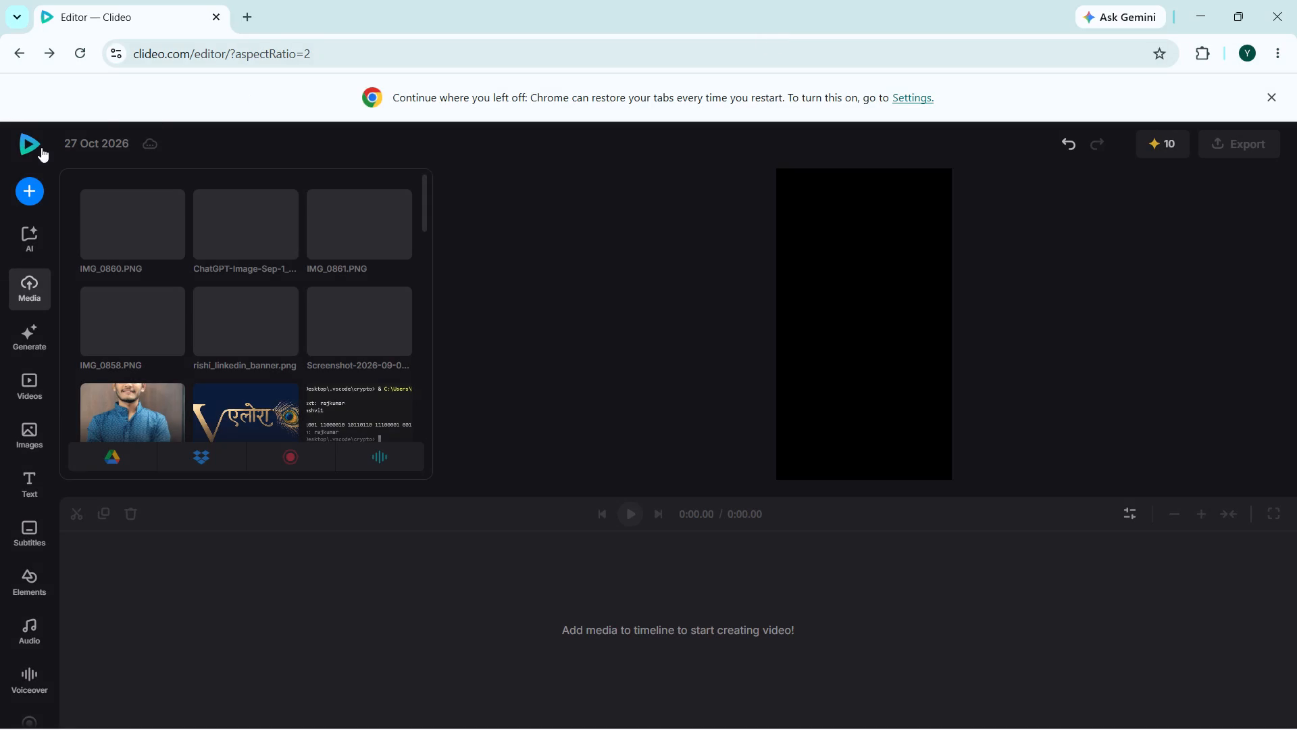
{"action": "left_click", "coordinate": [14, 57]}
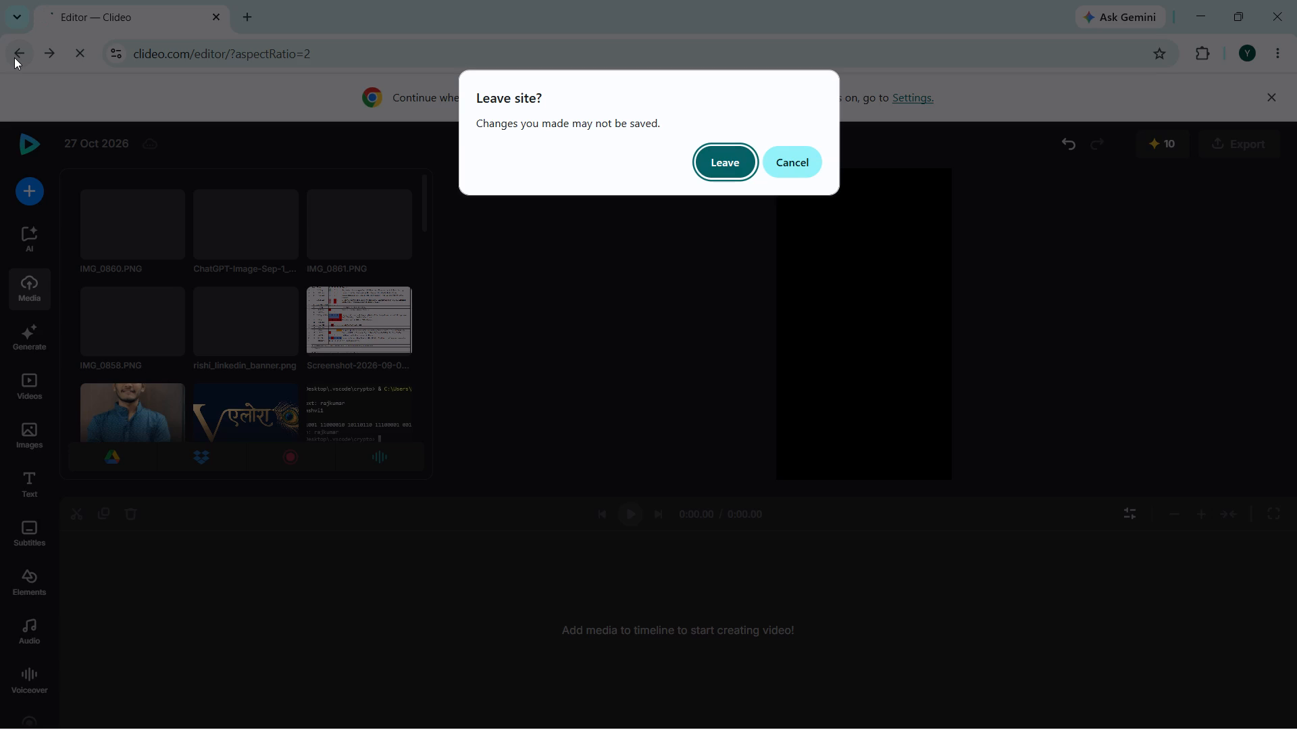
{"action": "left_click", "coordinate": [724, 162]}
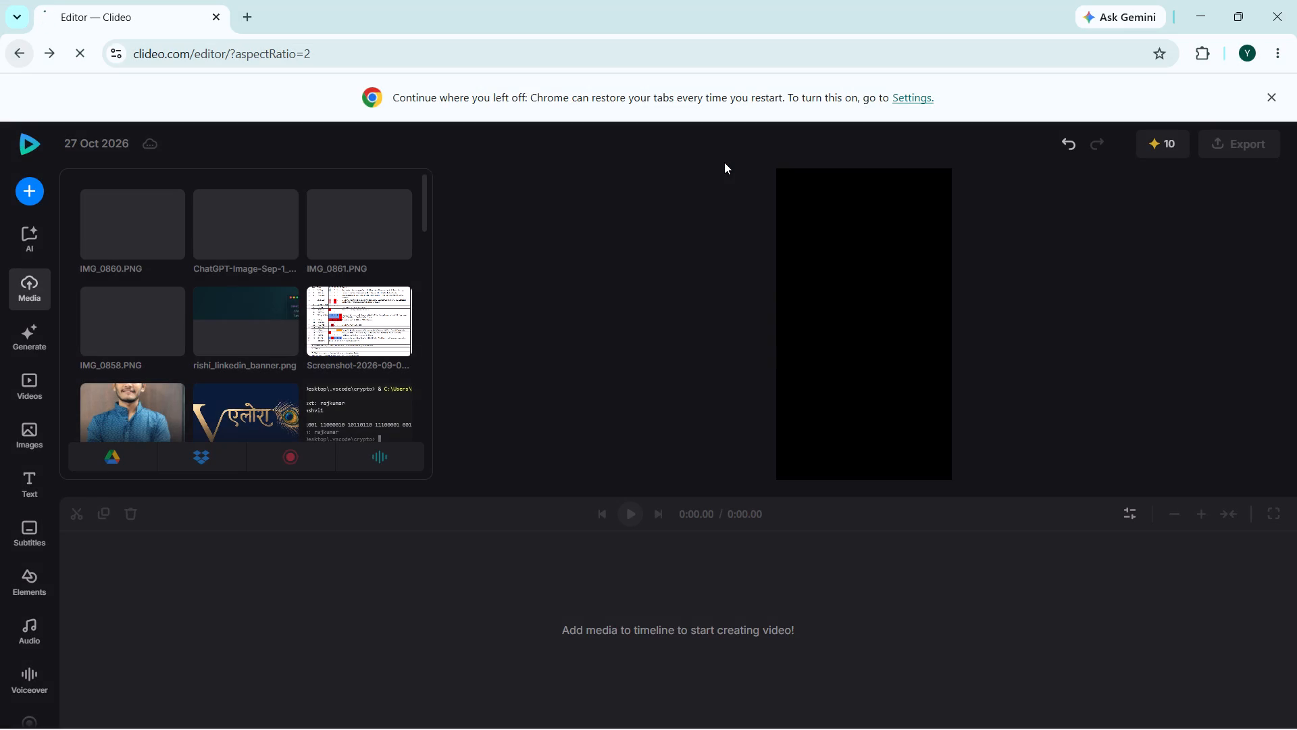
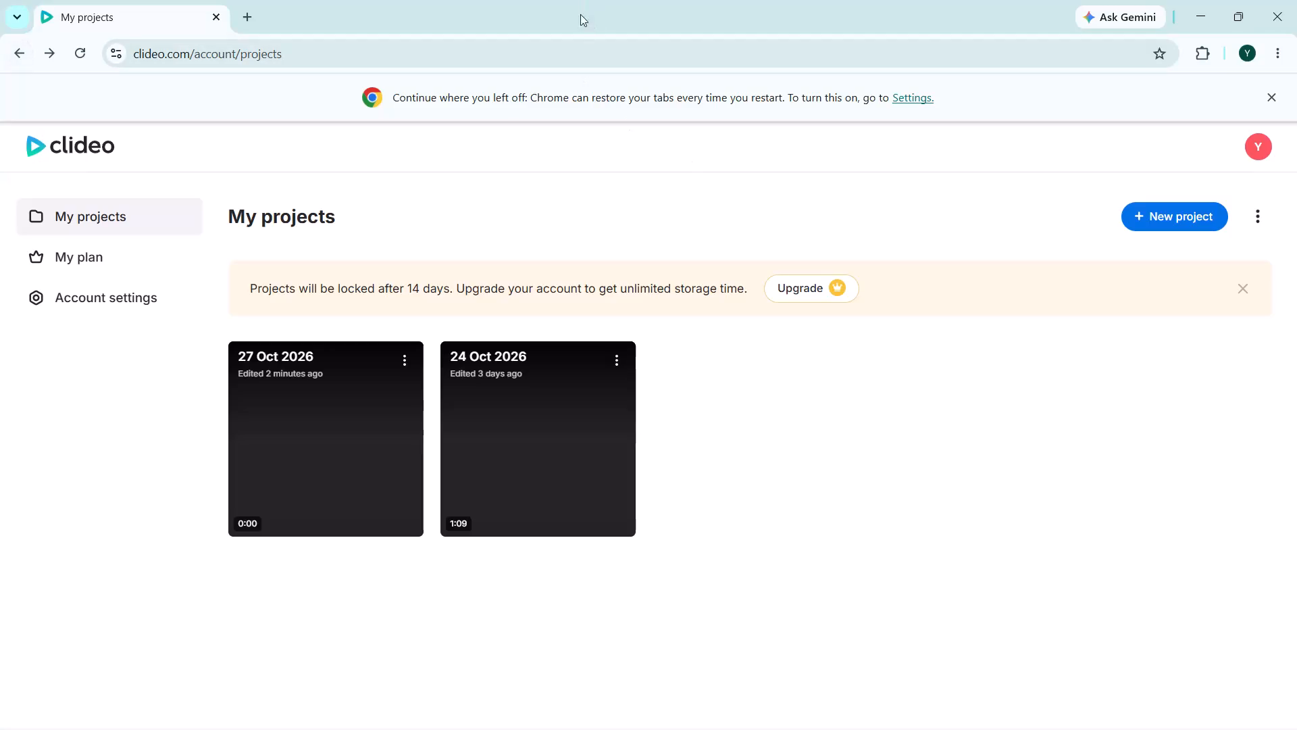
Permanently delete the project named 27 Oct 2026 from the My projects page.
{"action": "left_click", "coordinate": [404, 352]}
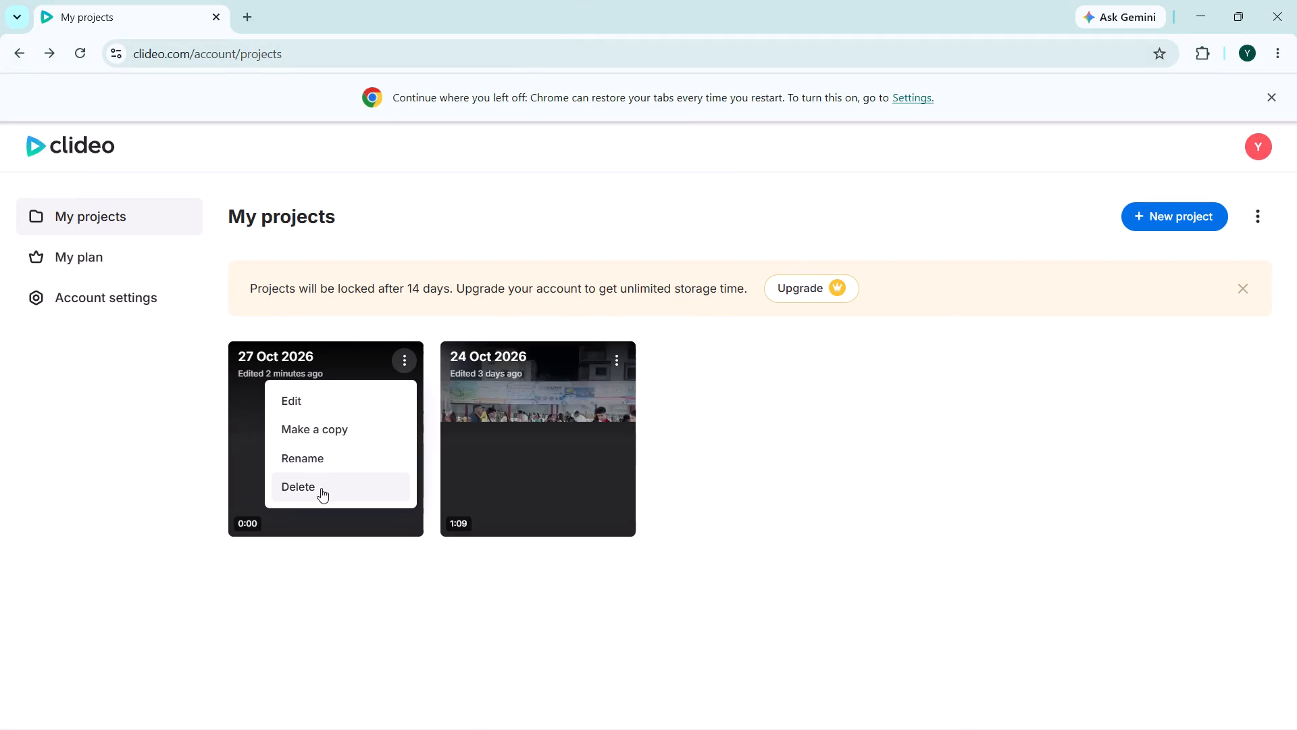
{"action": "left_click", "coordinate": [320, 488]}
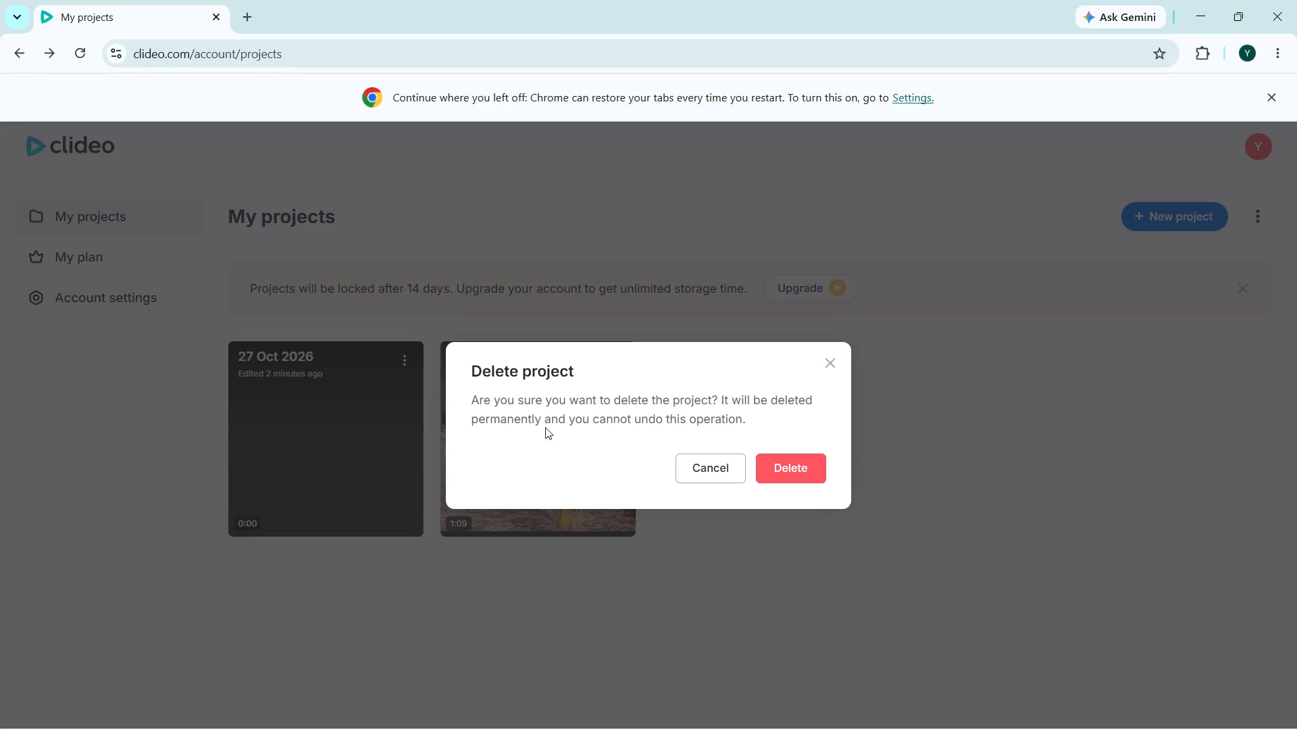
{"action": "left_click", "coordinate": [805, 461]}
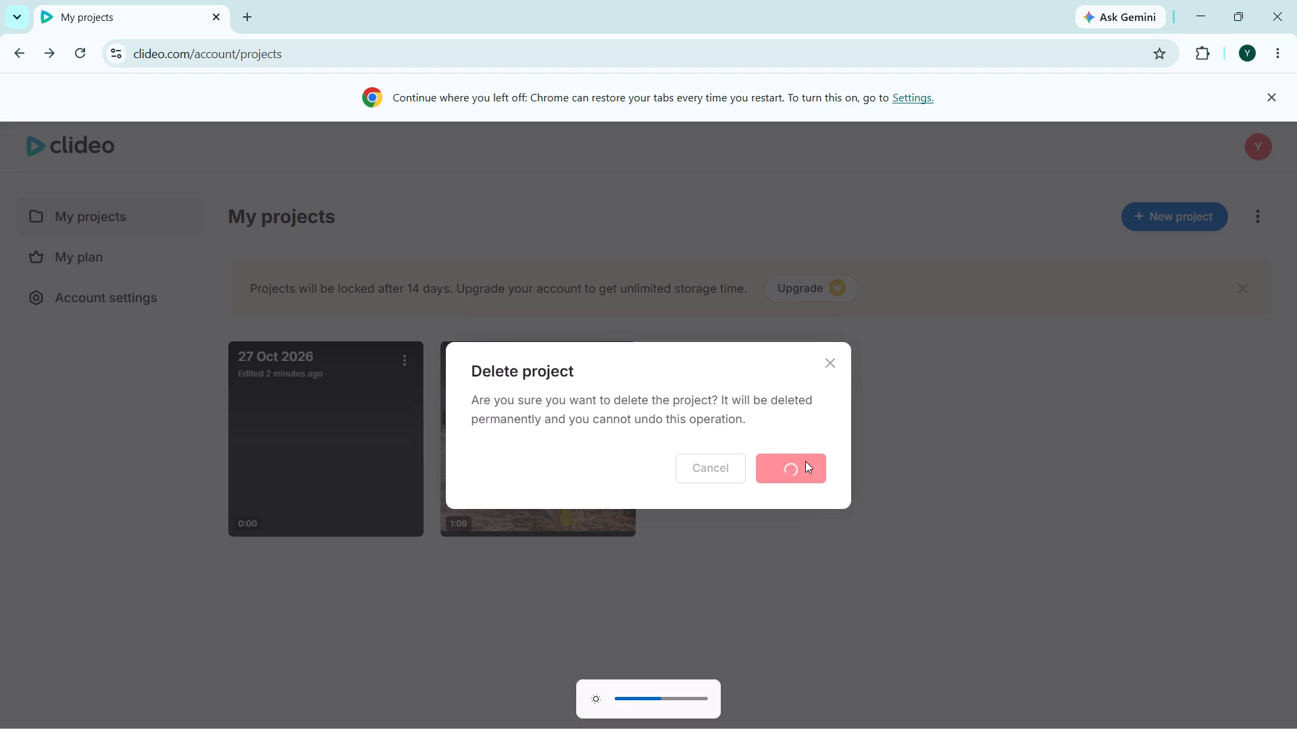
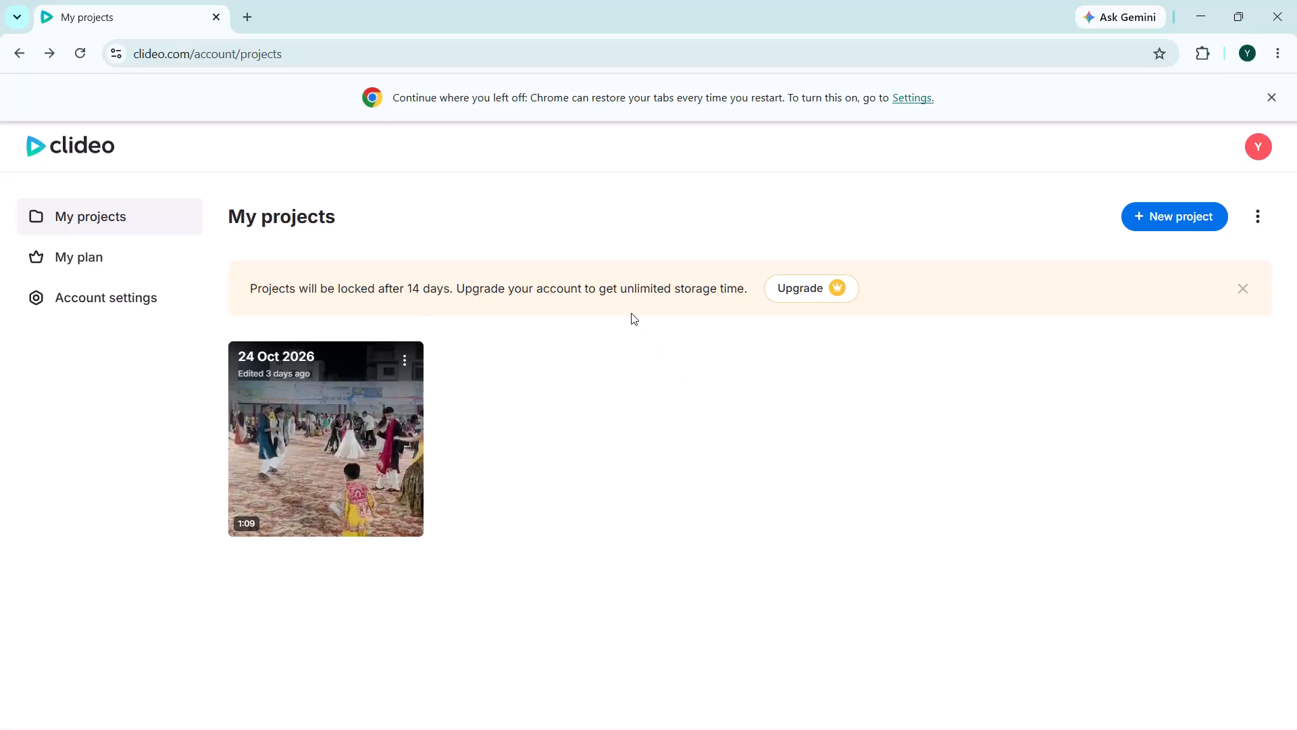
Create a new video project with the 9:16 vertical aspect ratio.
{"action": "left_click", "coordinate": [1192, 209]}
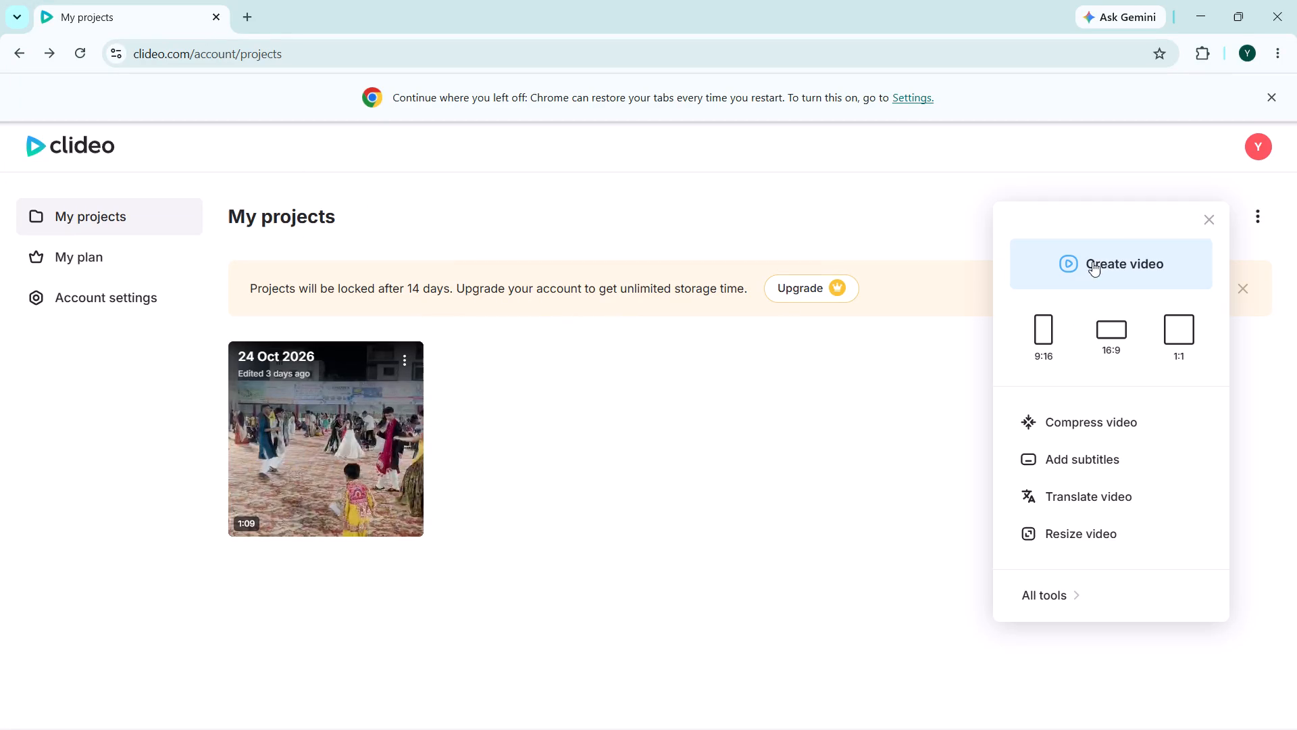
{"action": "left_click", "coordinate": [1030, 339]}
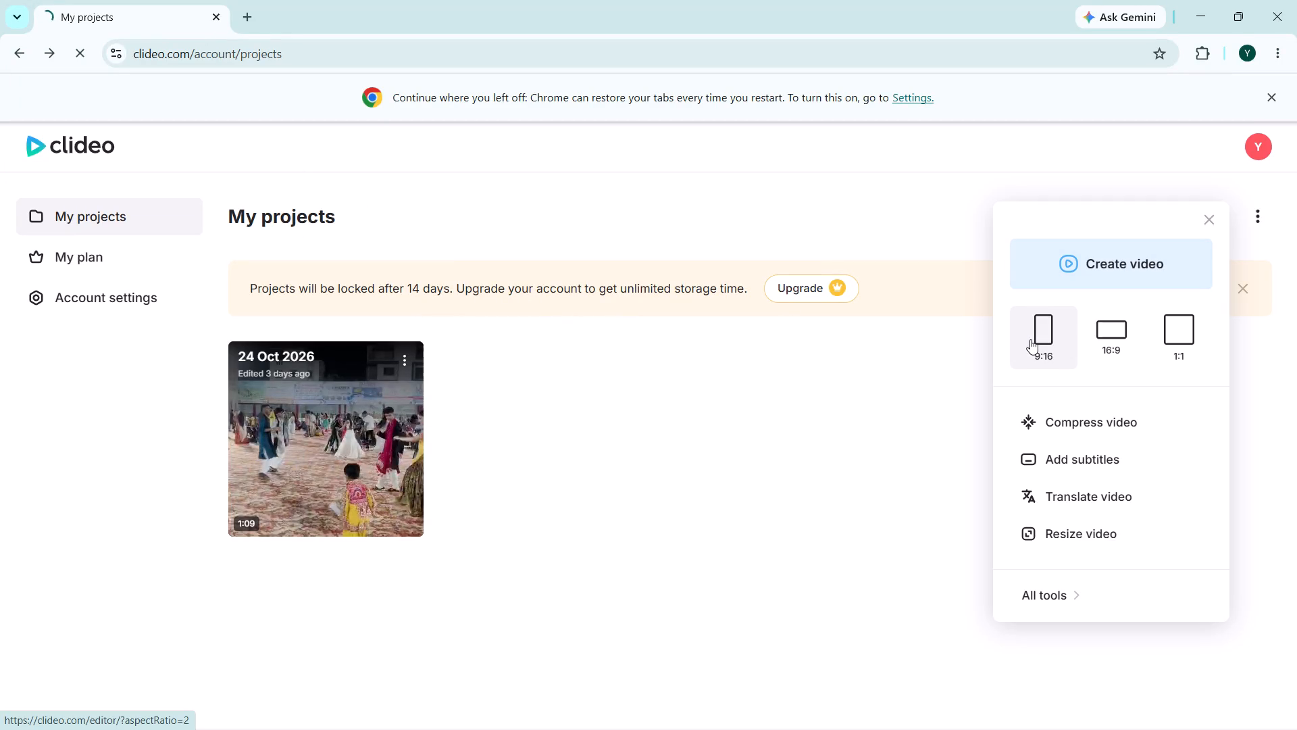
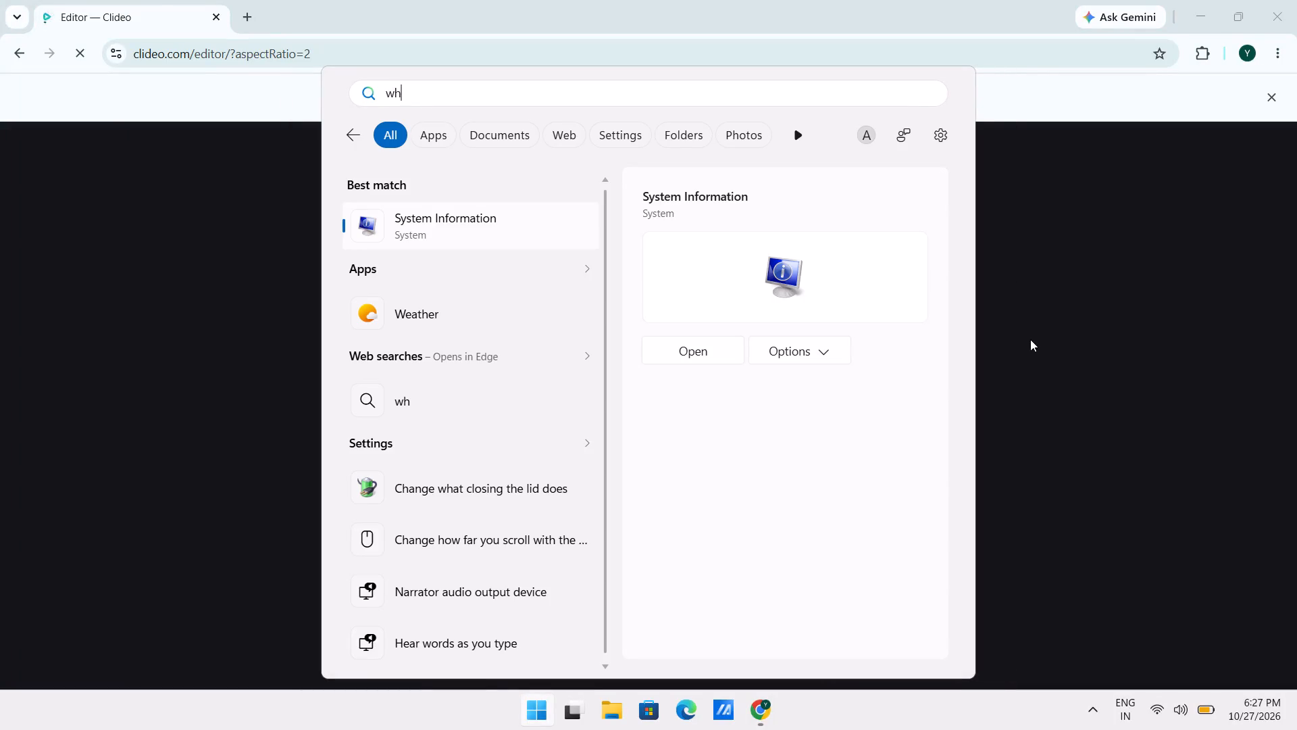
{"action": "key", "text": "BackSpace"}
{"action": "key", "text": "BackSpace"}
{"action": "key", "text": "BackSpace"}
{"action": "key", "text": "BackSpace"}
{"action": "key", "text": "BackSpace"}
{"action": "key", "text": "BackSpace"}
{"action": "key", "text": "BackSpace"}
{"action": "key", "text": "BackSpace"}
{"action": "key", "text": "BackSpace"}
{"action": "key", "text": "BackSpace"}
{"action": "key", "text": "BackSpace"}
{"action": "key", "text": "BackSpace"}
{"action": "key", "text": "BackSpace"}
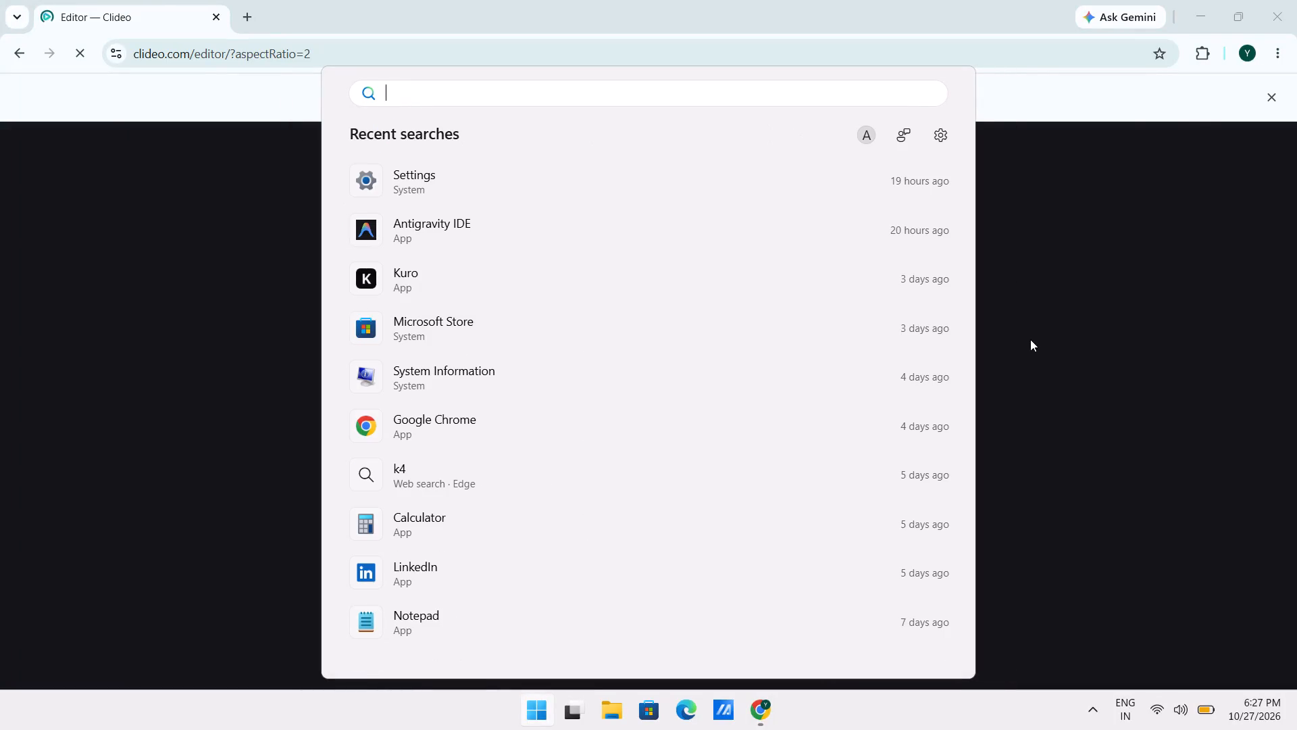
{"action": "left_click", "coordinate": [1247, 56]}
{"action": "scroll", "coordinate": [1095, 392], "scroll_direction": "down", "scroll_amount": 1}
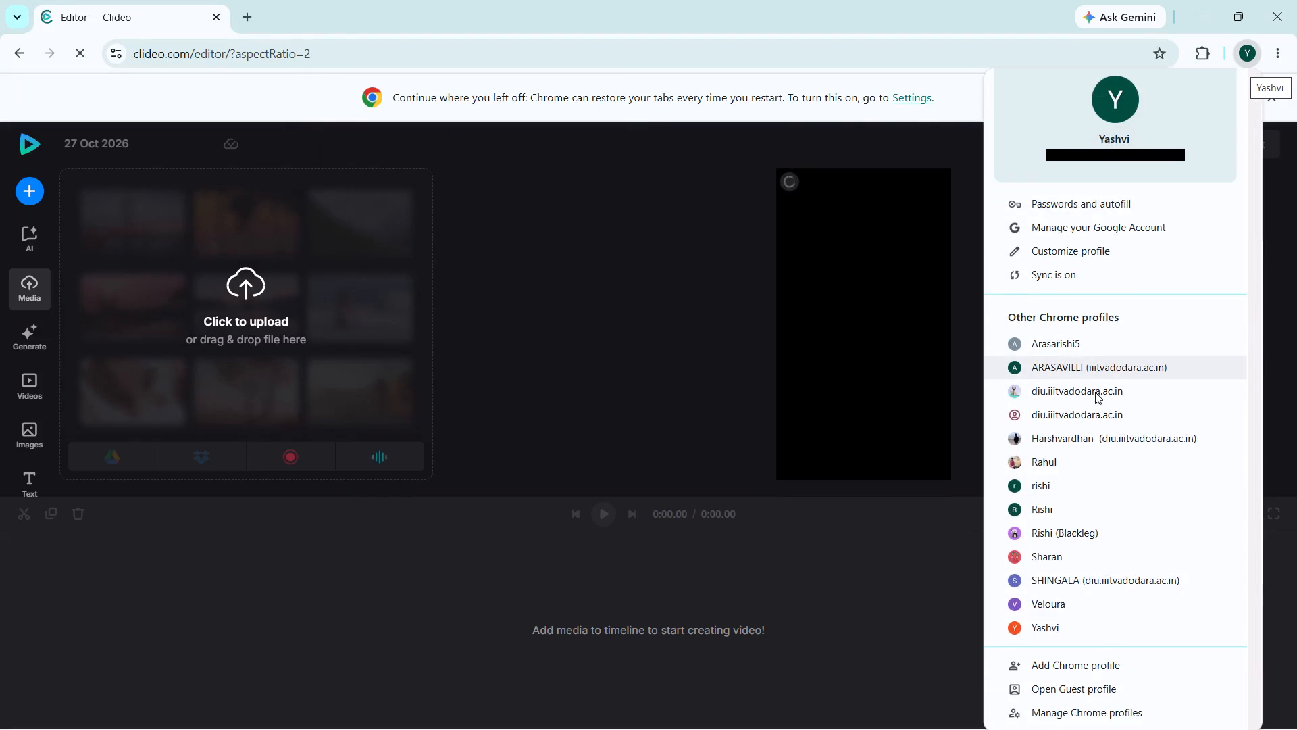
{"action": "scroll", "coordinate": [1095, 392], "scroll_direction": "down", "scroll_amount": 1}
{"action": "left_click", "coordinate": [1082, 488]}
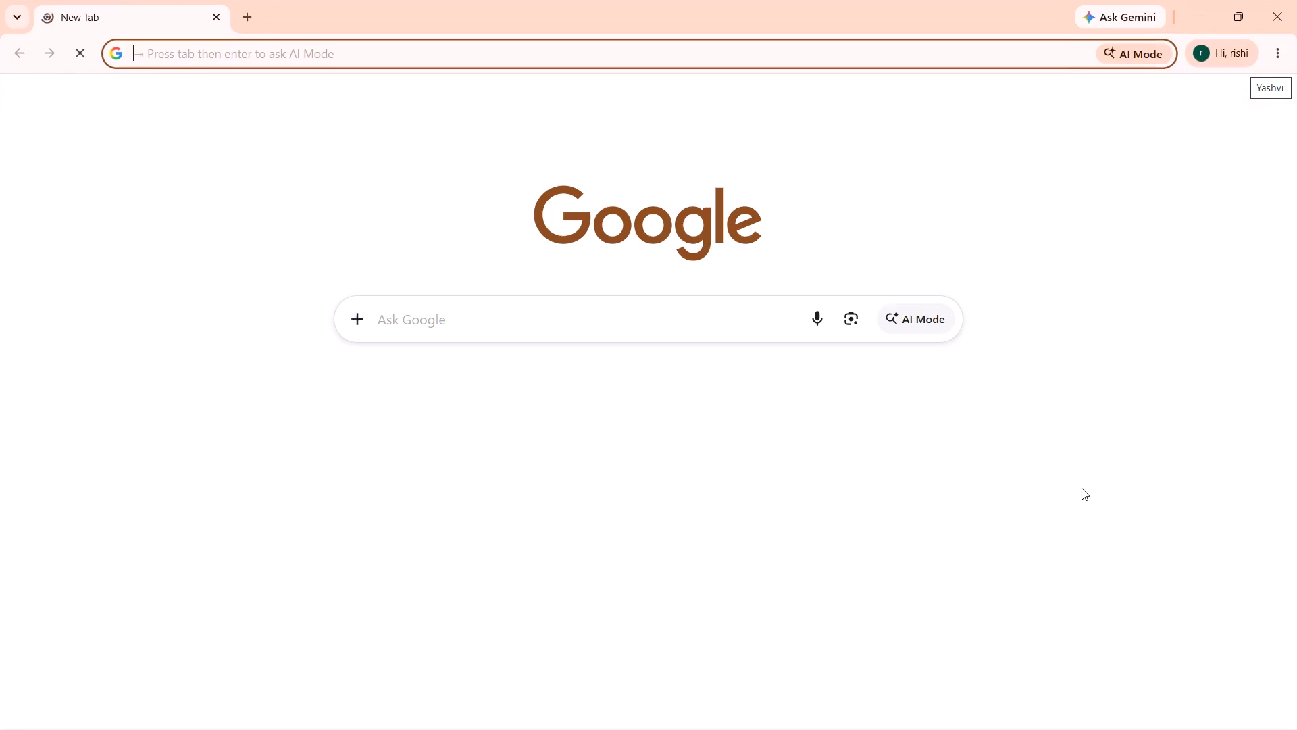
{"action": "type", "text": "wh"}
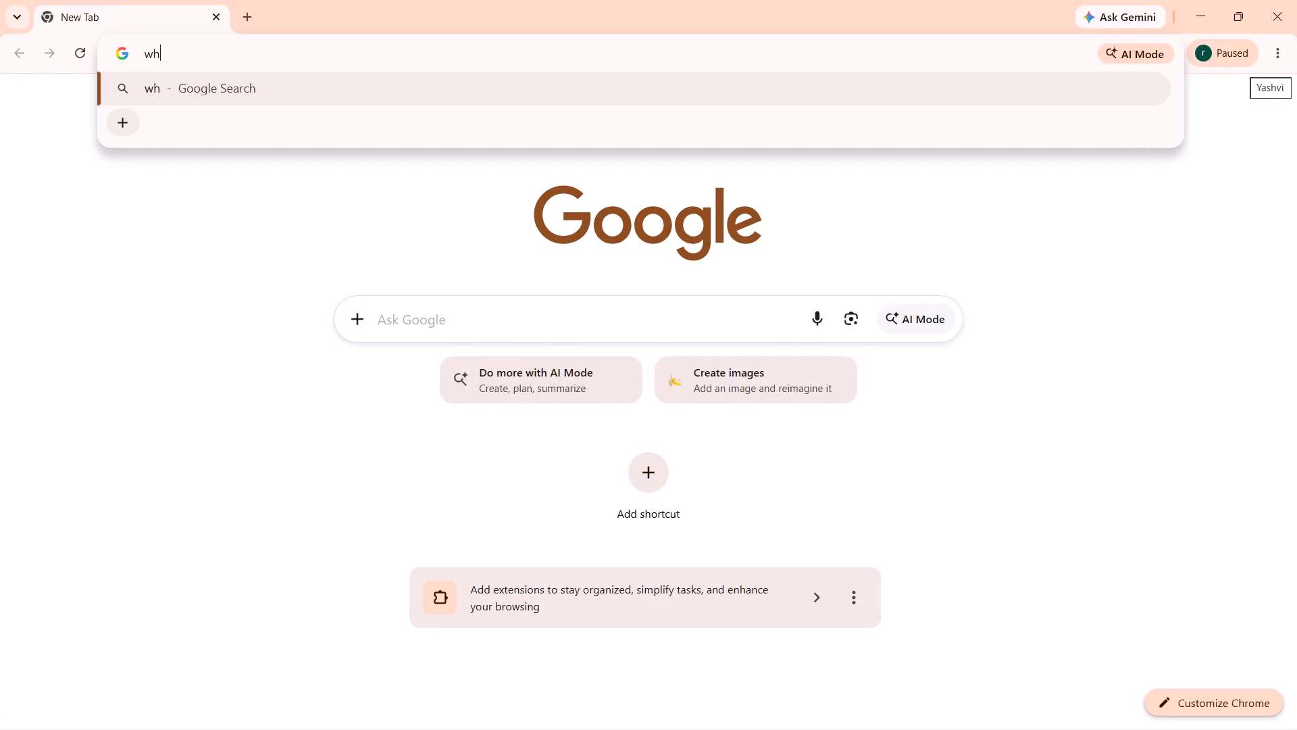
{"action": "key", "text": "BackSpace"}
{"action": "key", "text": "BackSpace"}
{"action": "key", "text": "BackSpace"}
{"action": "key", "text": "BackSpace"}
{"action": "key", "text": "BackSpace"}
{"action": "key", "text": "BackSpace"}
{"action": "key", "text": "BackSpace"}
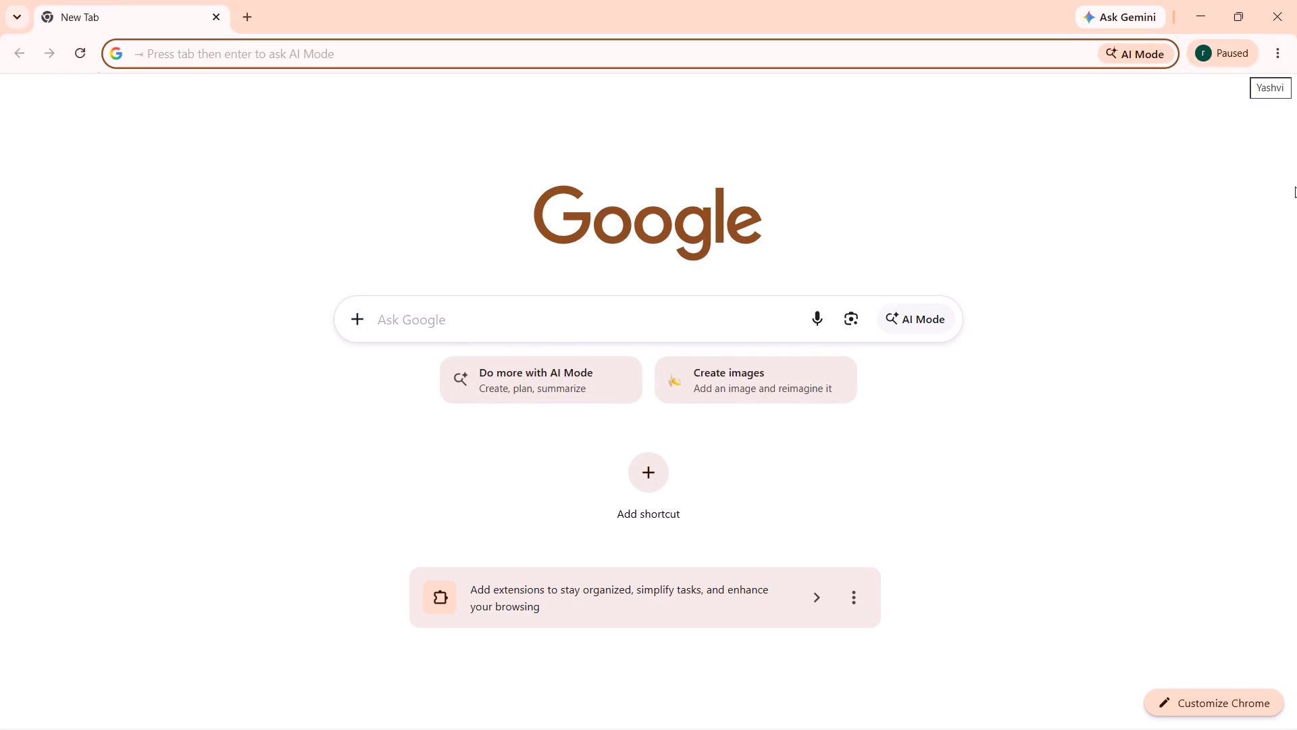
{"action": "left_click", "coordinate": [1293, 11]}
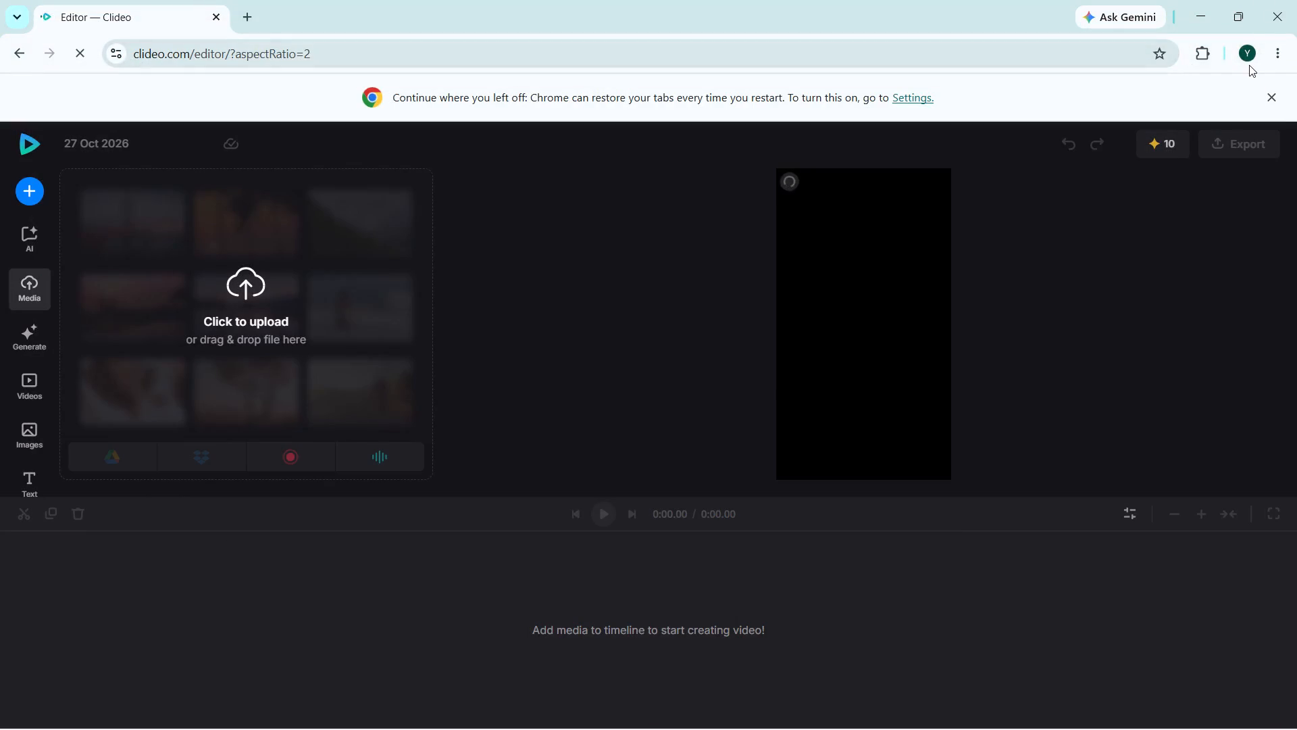
Bring up the list of other Chrome profiles to switch to a different profile.
{"action": "left_click", "coordinate": [1249, 57]}
{"action": "scroll", "coordinate": [1113, 309], "scroll_direction": "down", "scroll_amount": 1}
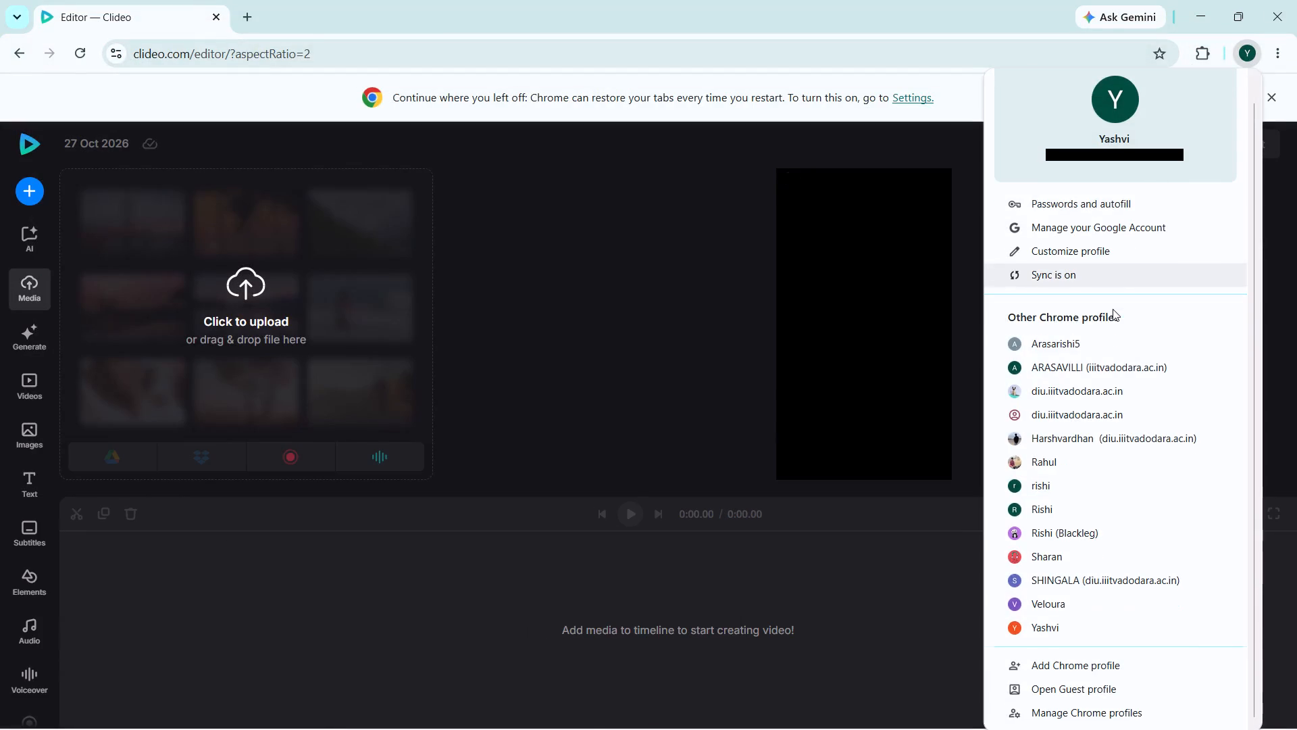
{"action": "scroll", "coordinate": [1113, 309], "scroll_direction": "down", "scroll_amount": 1}
Switch to the Chrome profile named Rishi (capital R, no suffix) and open WhatsApp Web from its new tab shortcuts.
{"action": "left_click", "coordinate": [1064, 513]}
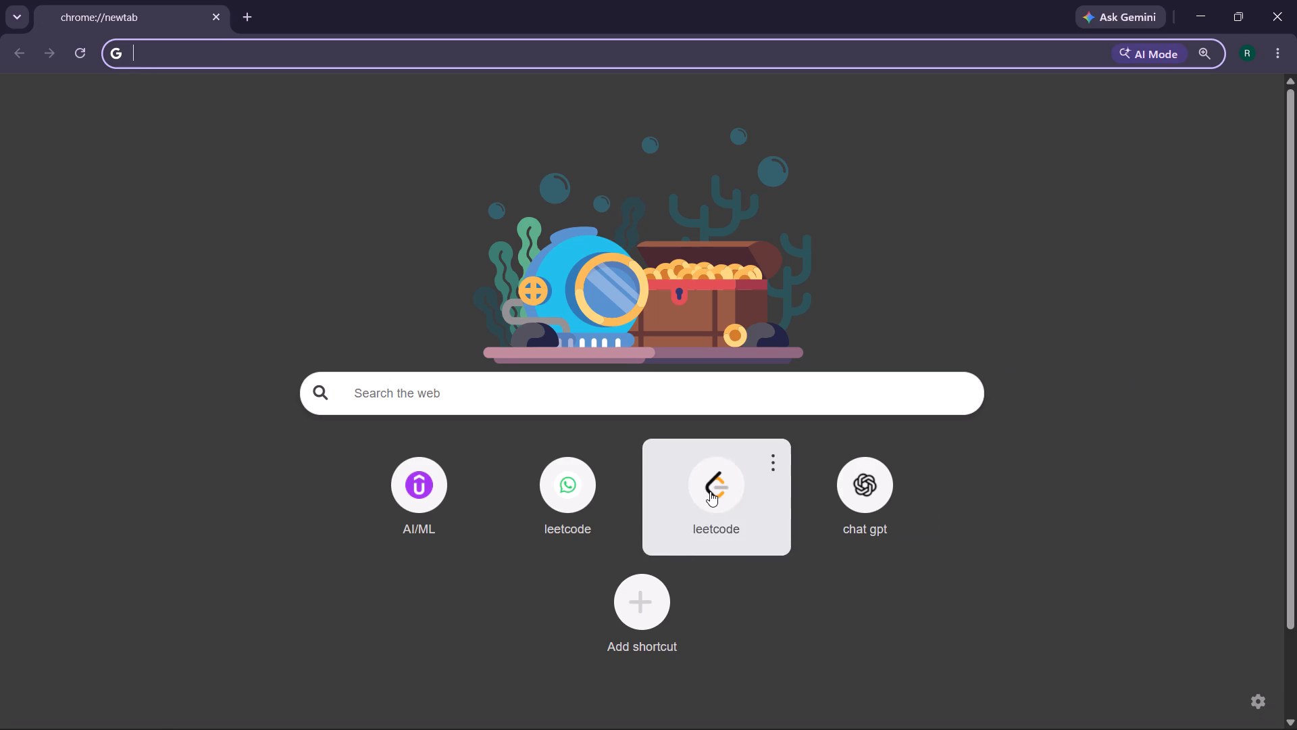
{"action": "left_click", "coordinate": [551, 505]}
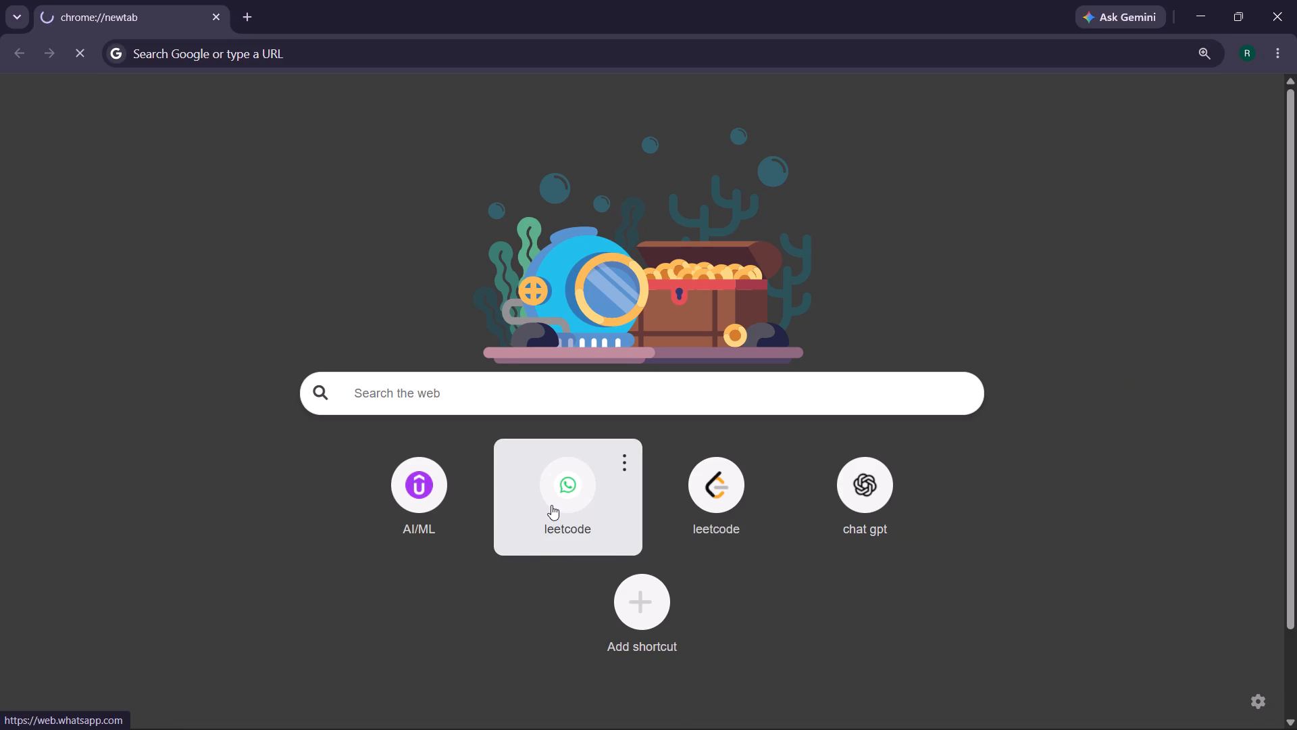
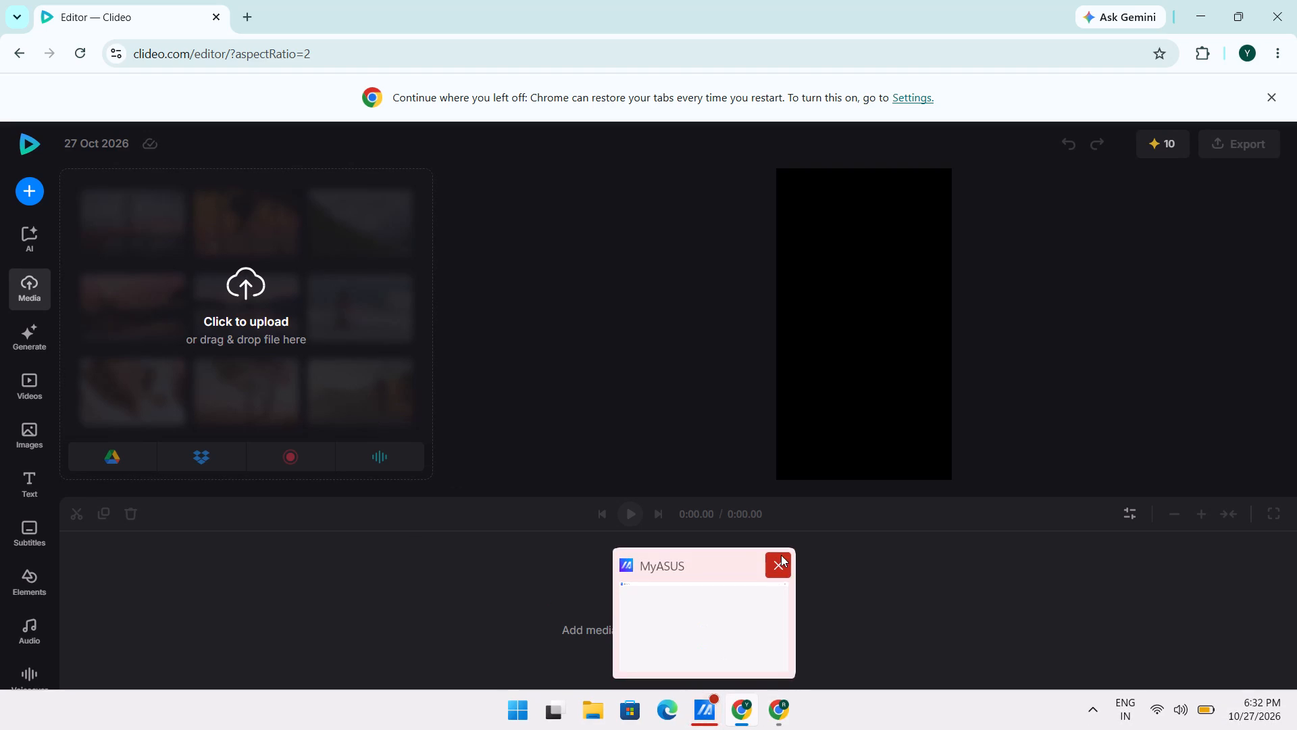
Close the MyASUS window.
{"action": "left_click", "coordinate": [780, 556]}
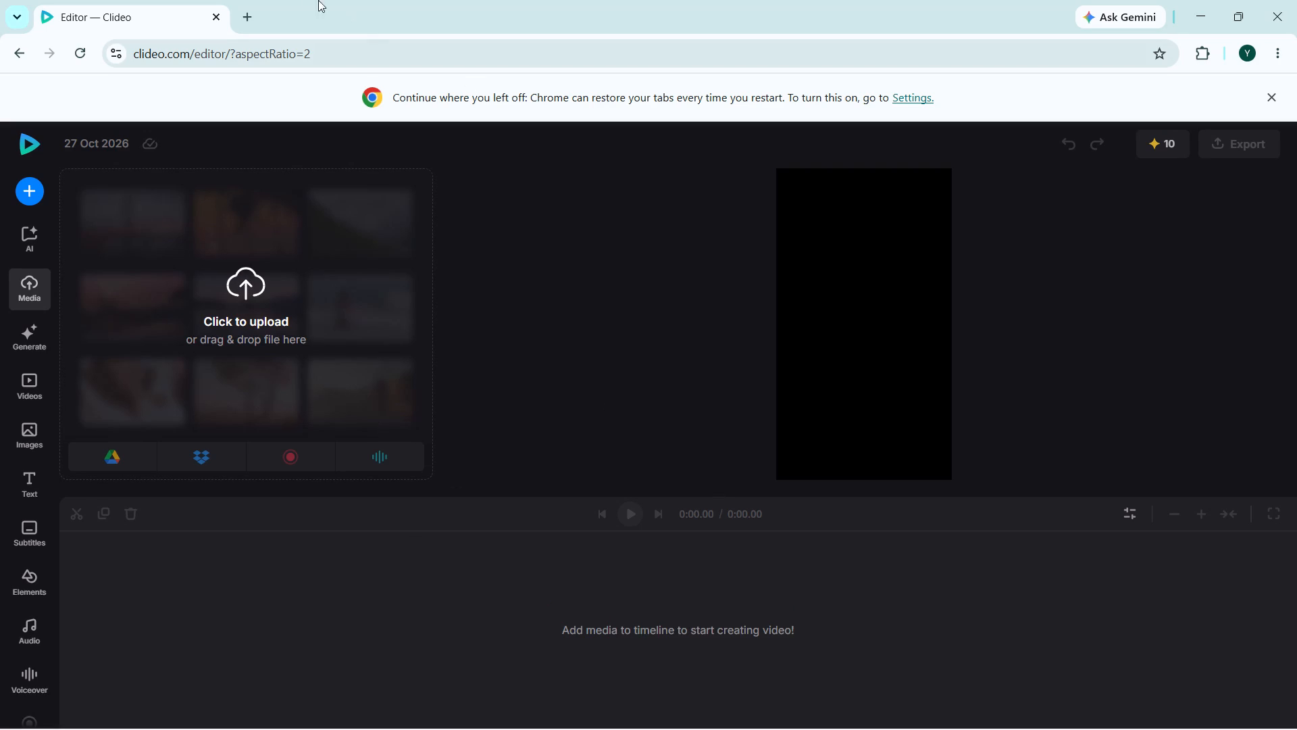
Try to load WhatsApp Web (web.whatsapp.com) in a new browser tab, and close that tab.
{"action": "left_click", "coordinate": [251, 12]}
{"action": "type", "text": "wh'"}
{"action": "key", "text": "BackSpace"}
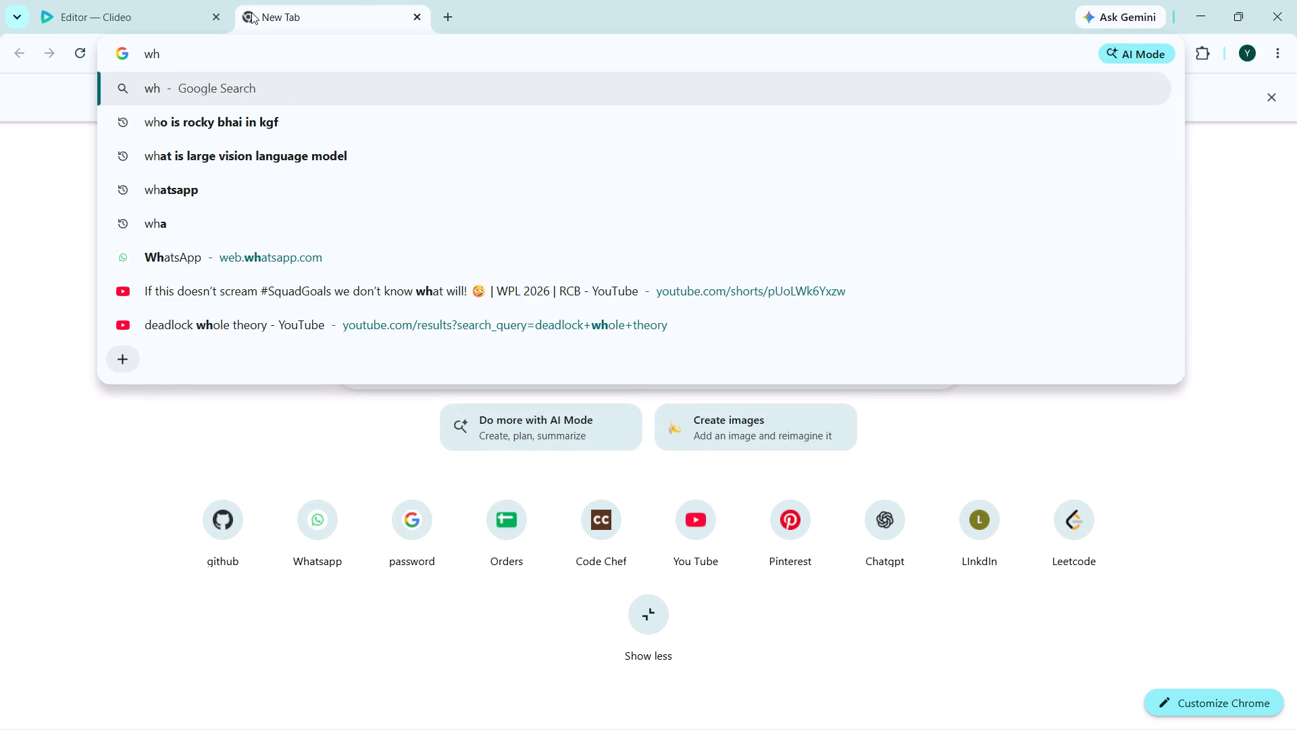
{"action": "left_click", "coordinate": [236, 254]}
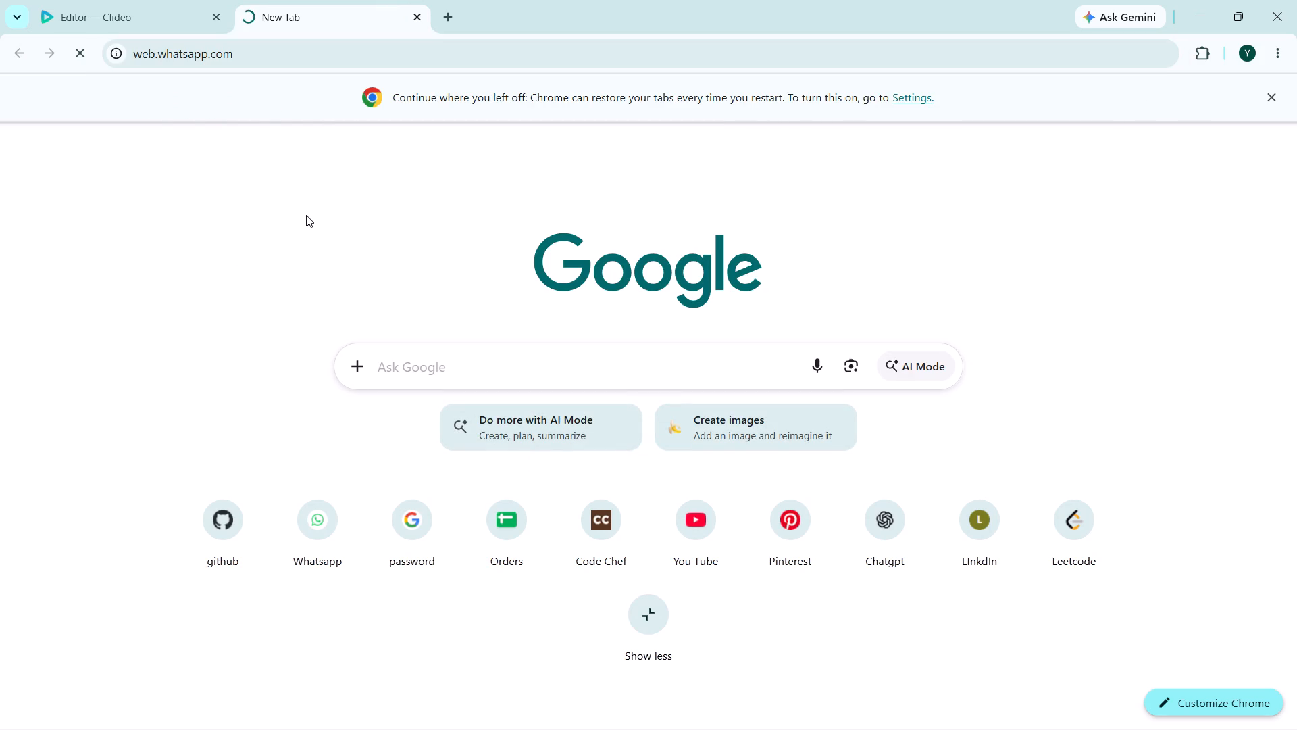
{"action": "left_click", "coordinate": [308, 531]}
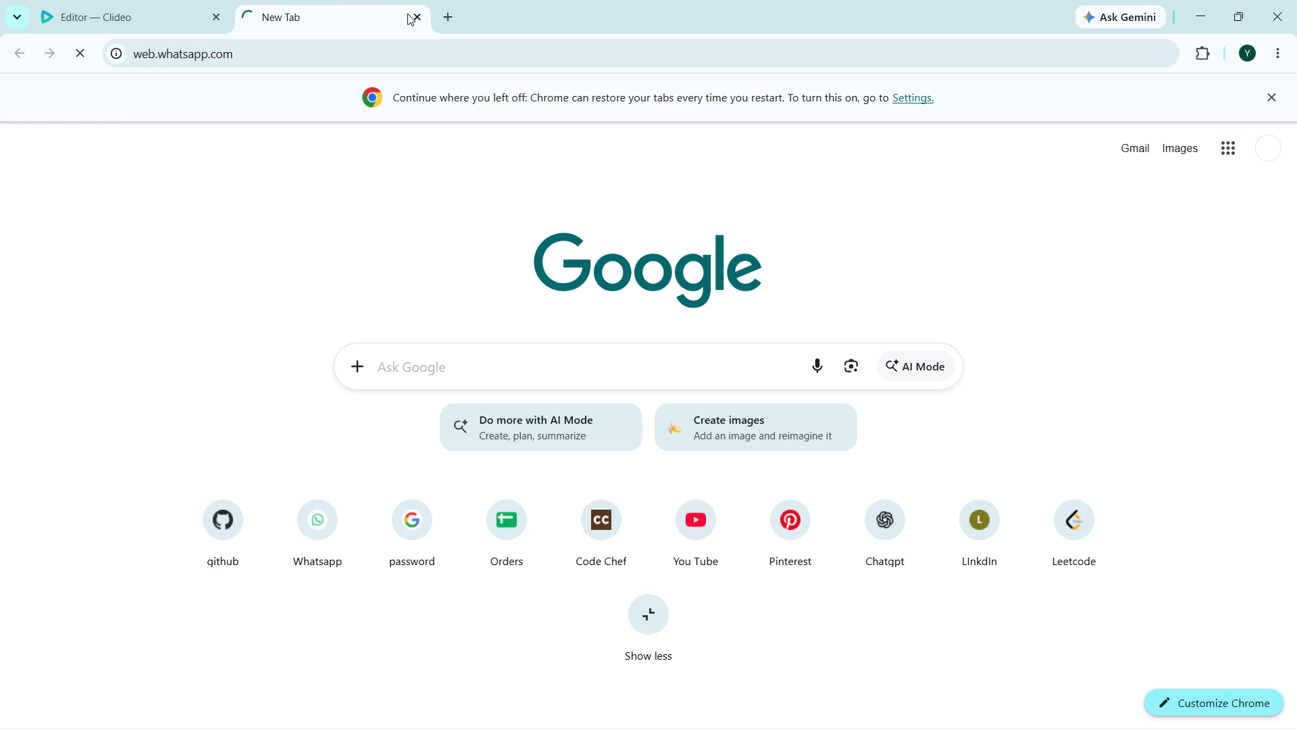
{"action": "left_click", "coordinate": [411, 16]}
Open a new browser tab alongside the Clideo editor.
{"action": "left_click", "coordinate": [247, 10]}
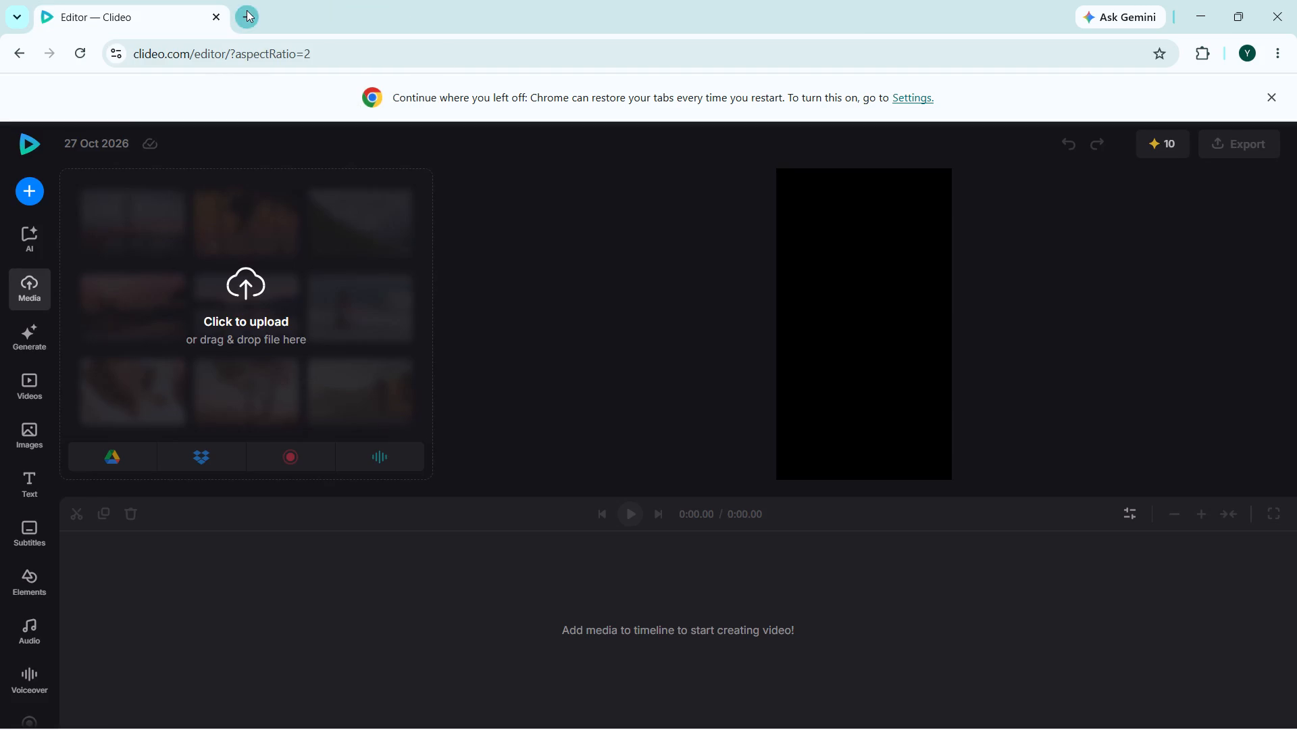
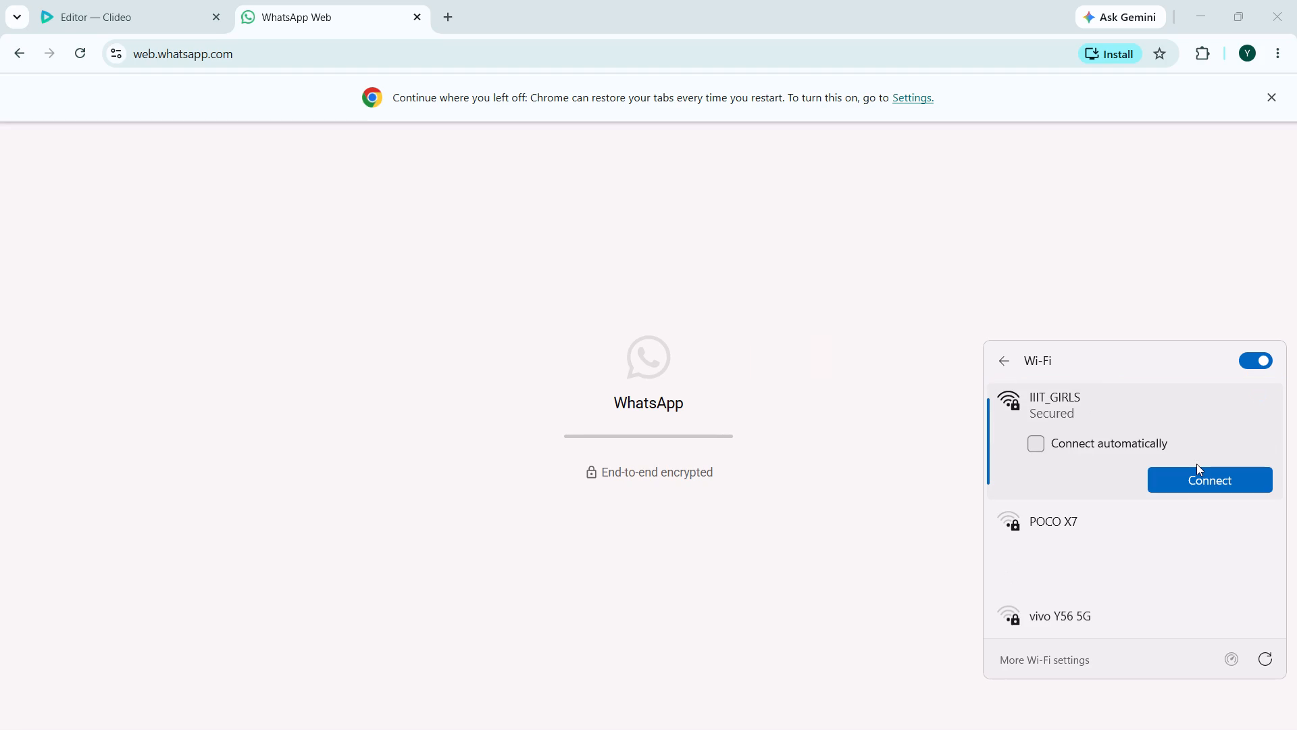
Connect the computer to the secured IIIT_GIRLS Wi-Fi network.
{"action": "left_click", "coordinate": [1196, 464]}
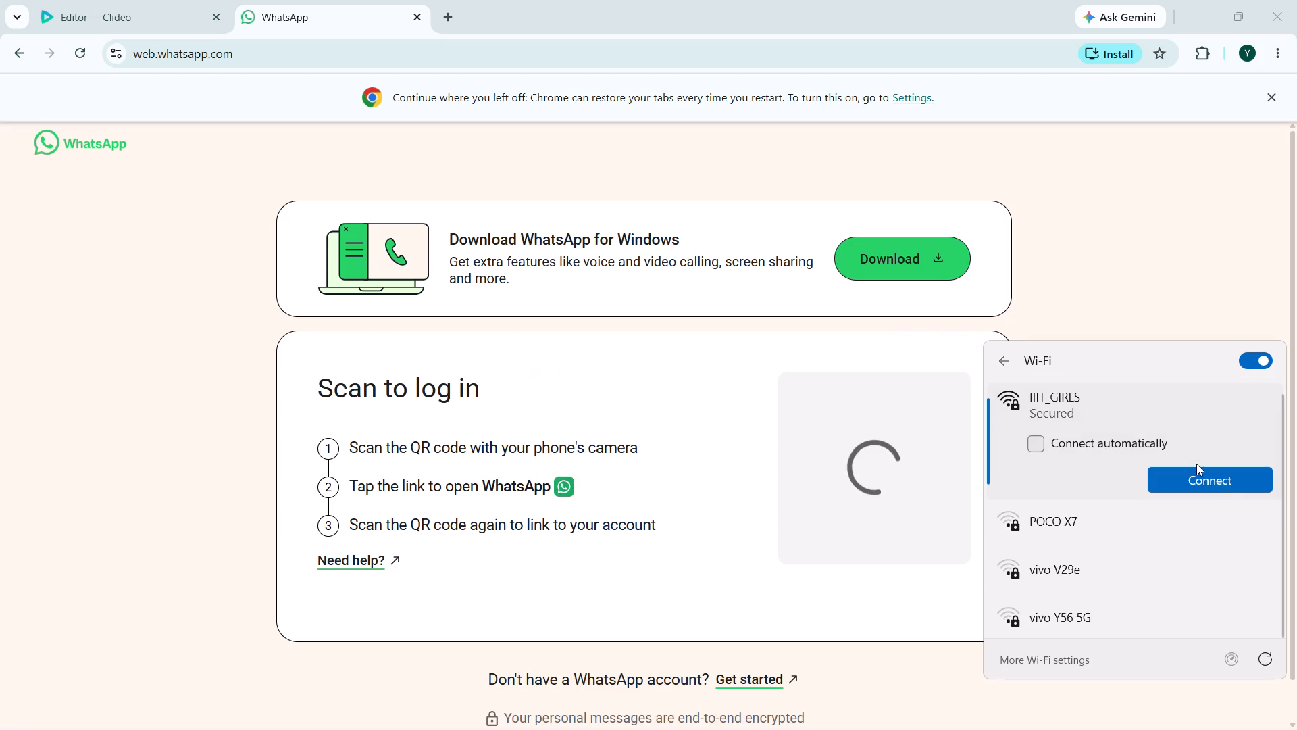
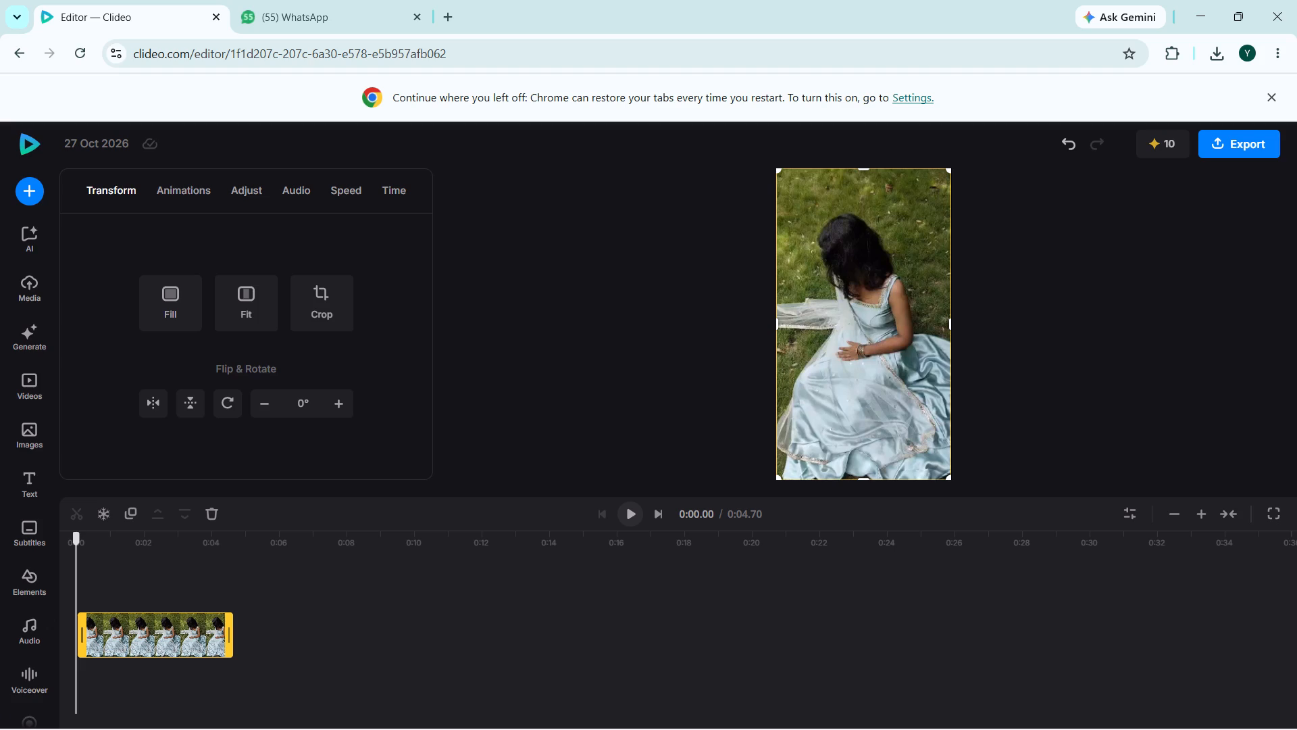
Split the video clip on the timeline at 0:02.27 and delete the part after the split.
{"action": "left_click_drag", "start_coordinate": [80, 546], "coordinate": [482, 612]}
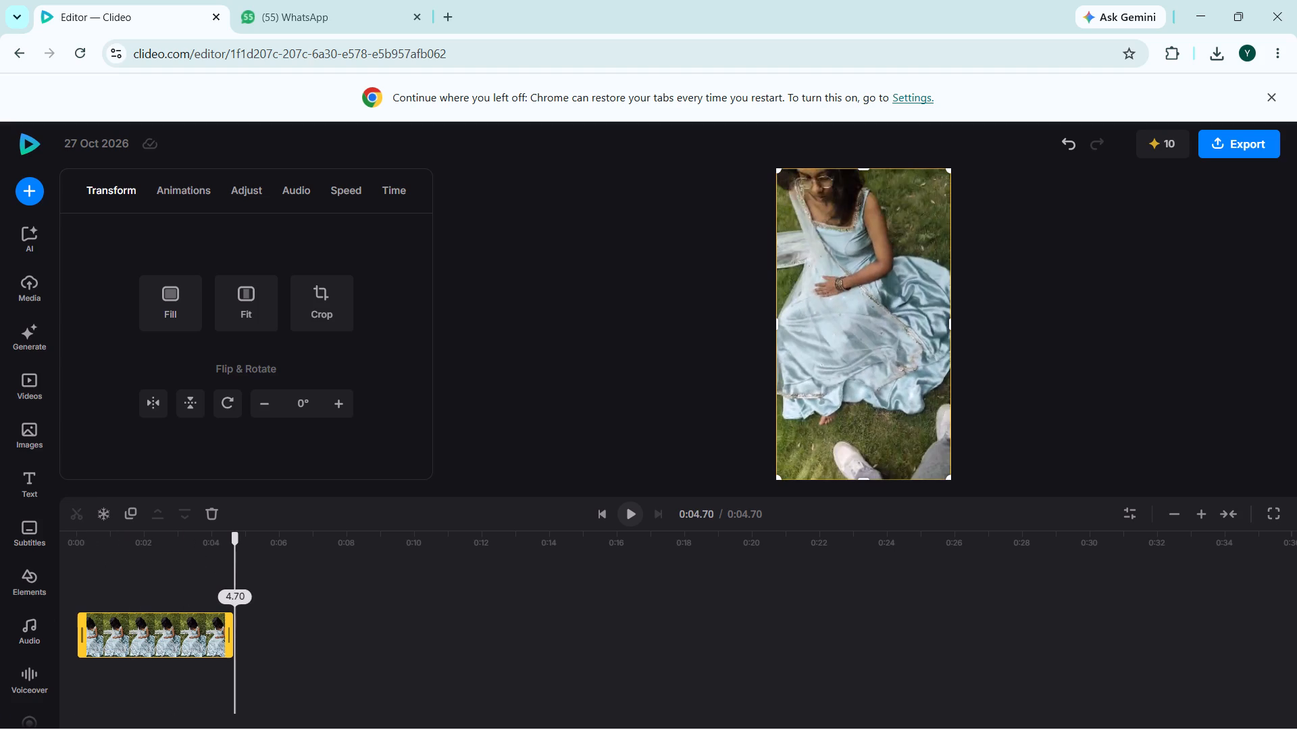
{"action": "left_click_drag", "start_coordinate": [482, 612], "coordinate": [99, 552]}
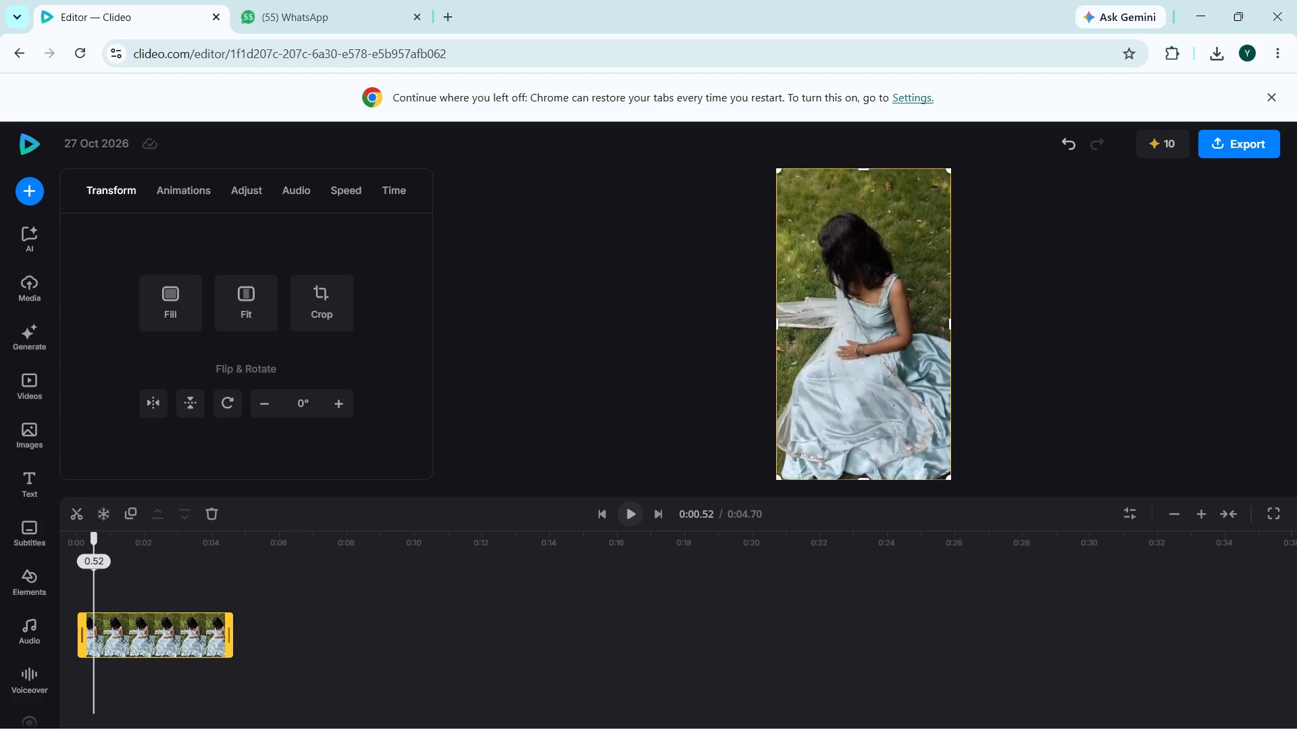
{"action": "left_click_drag", "start_coordinate": [99, 552], "coordinate": [157, 563]}
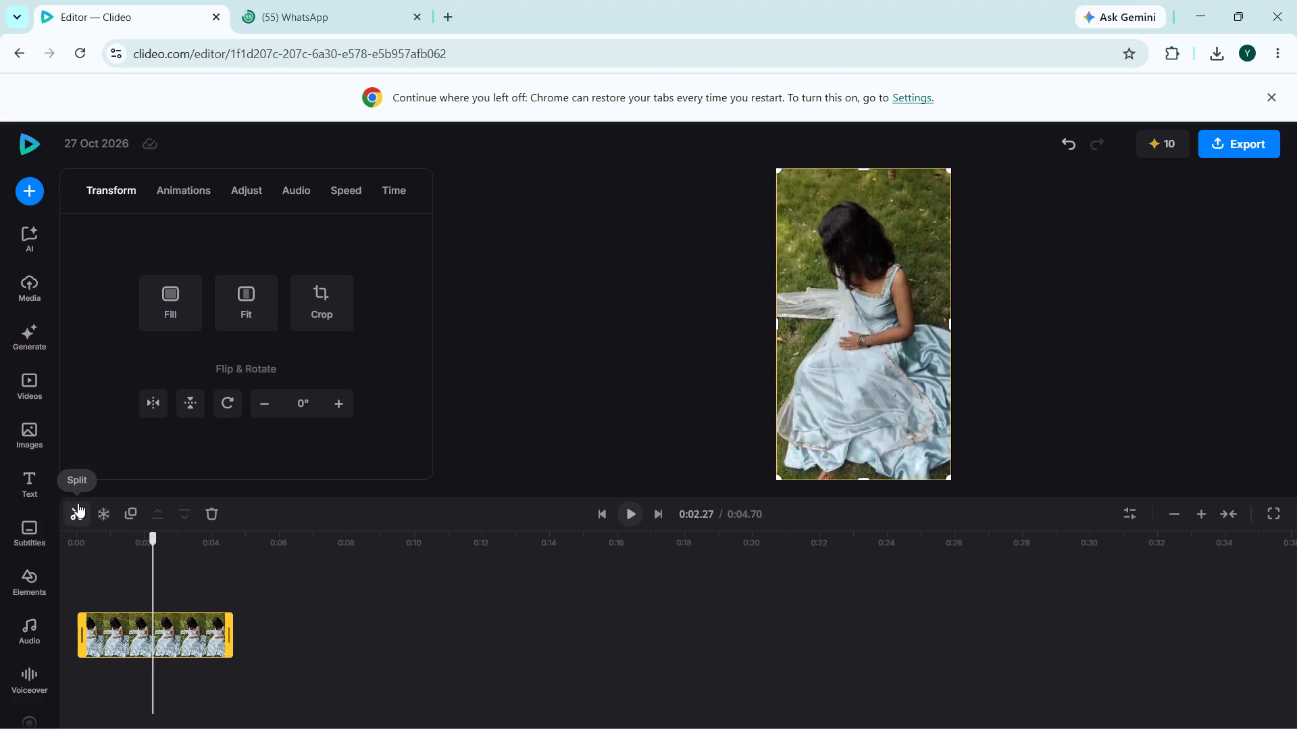
{"action": "left_click", "coordinate": [78, 503]}
{"action": "key", "text": "Return"}
{"action": "key", "text": "Delete"}
{"action": "key", "text": "Return"}
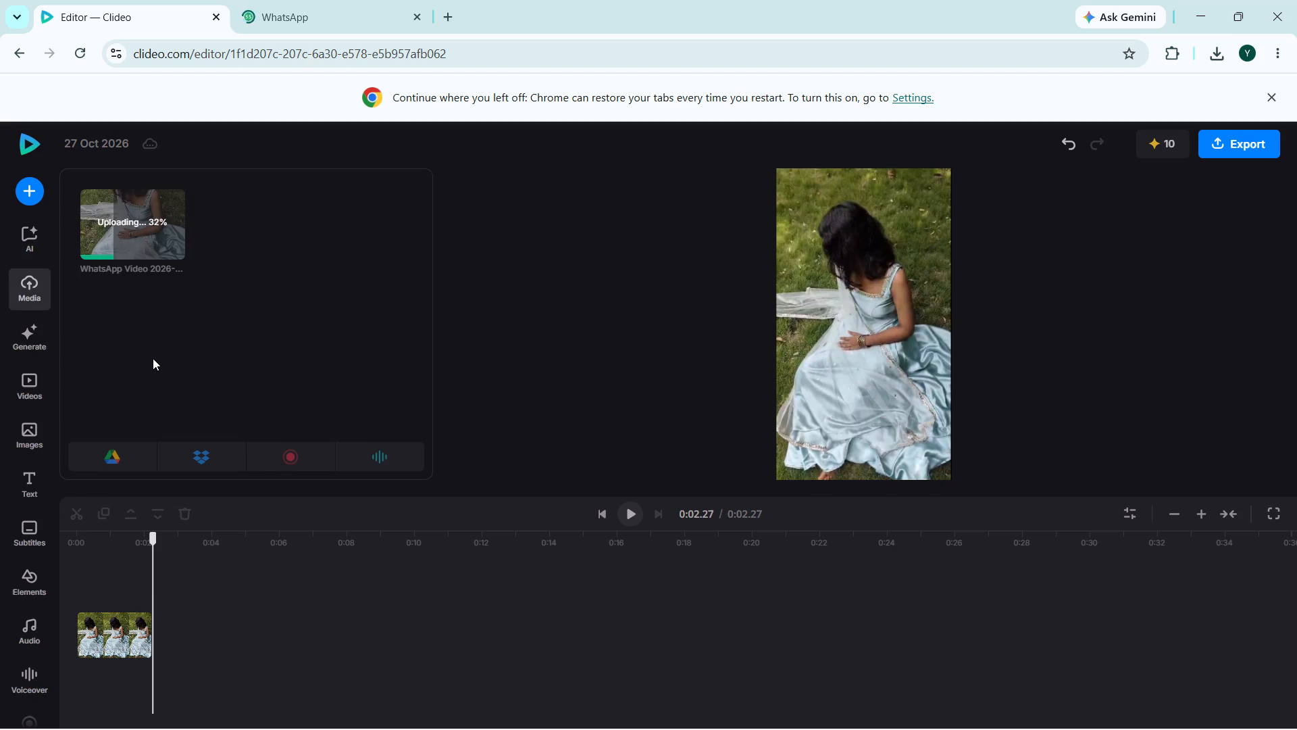
Switch to the Downloads folder in File Explorer.
{"action": "key", "text": "alt+Tab"}
{"action": "key", "text": "alt+Tab"}
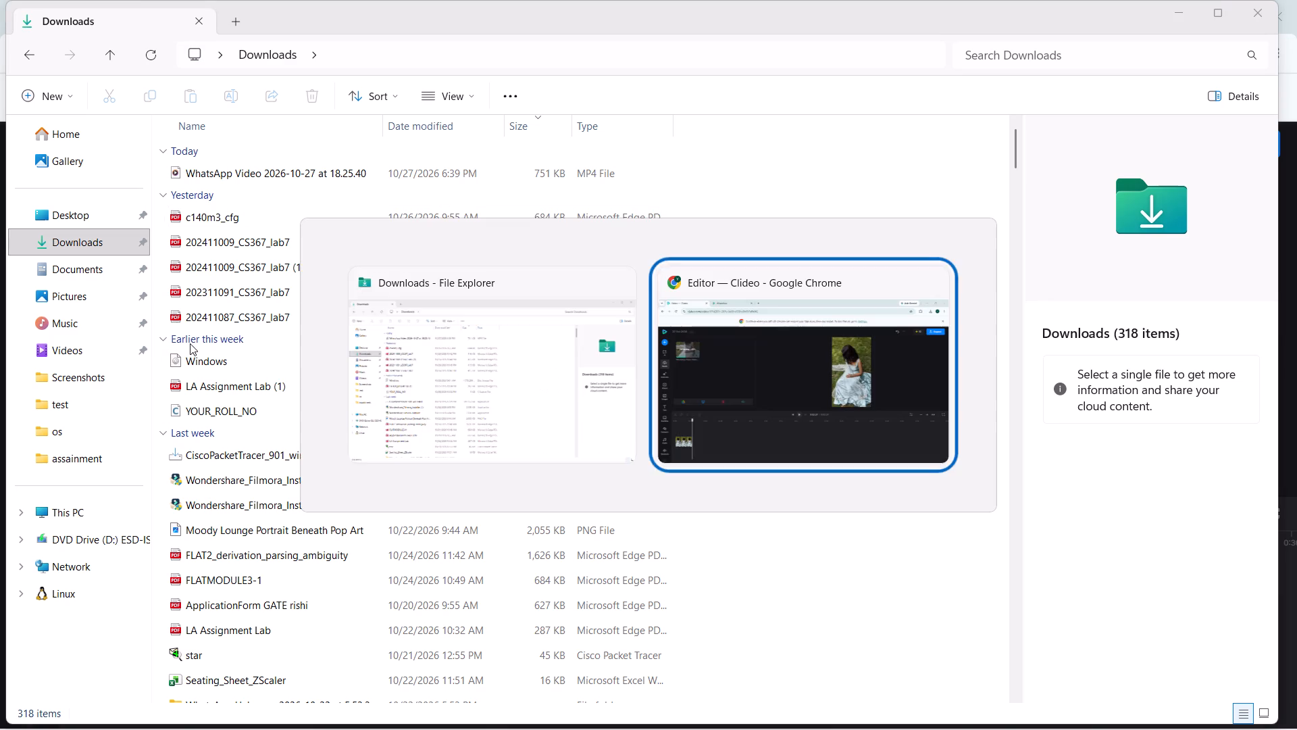
{"action": "key", "text": "alt+Tab"}
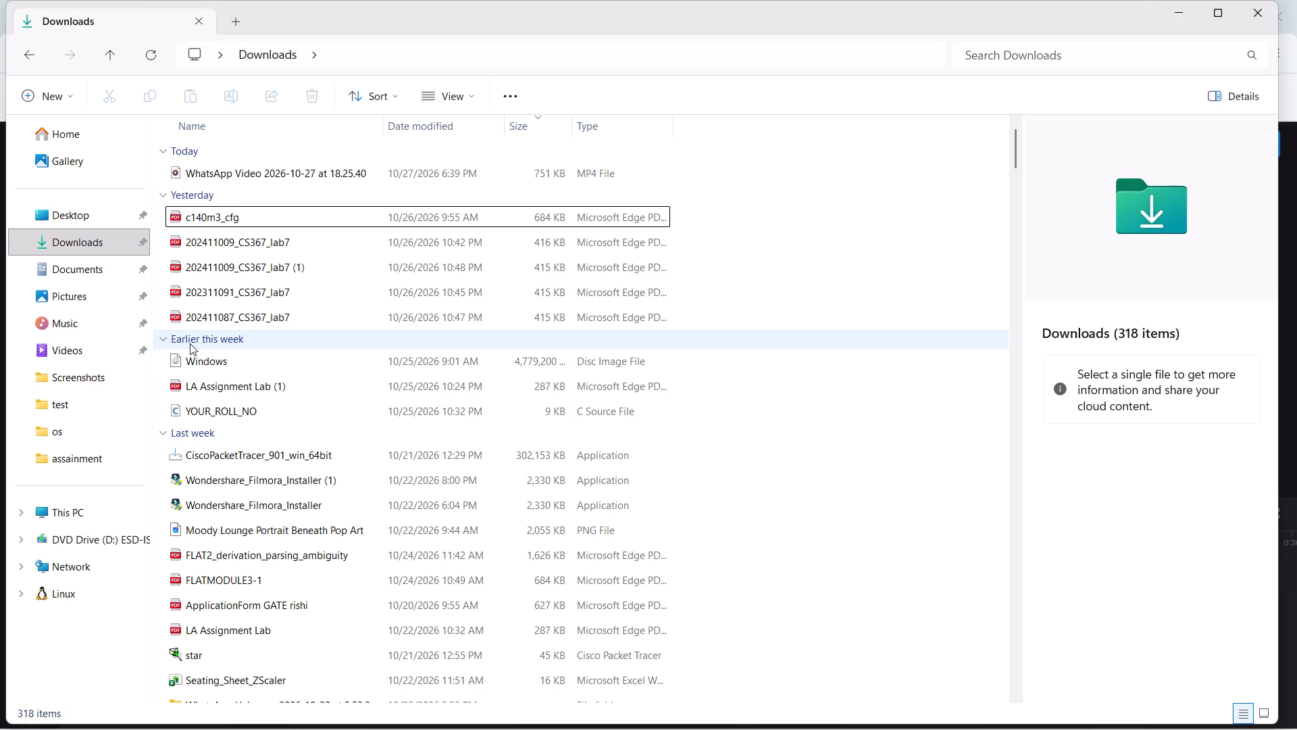
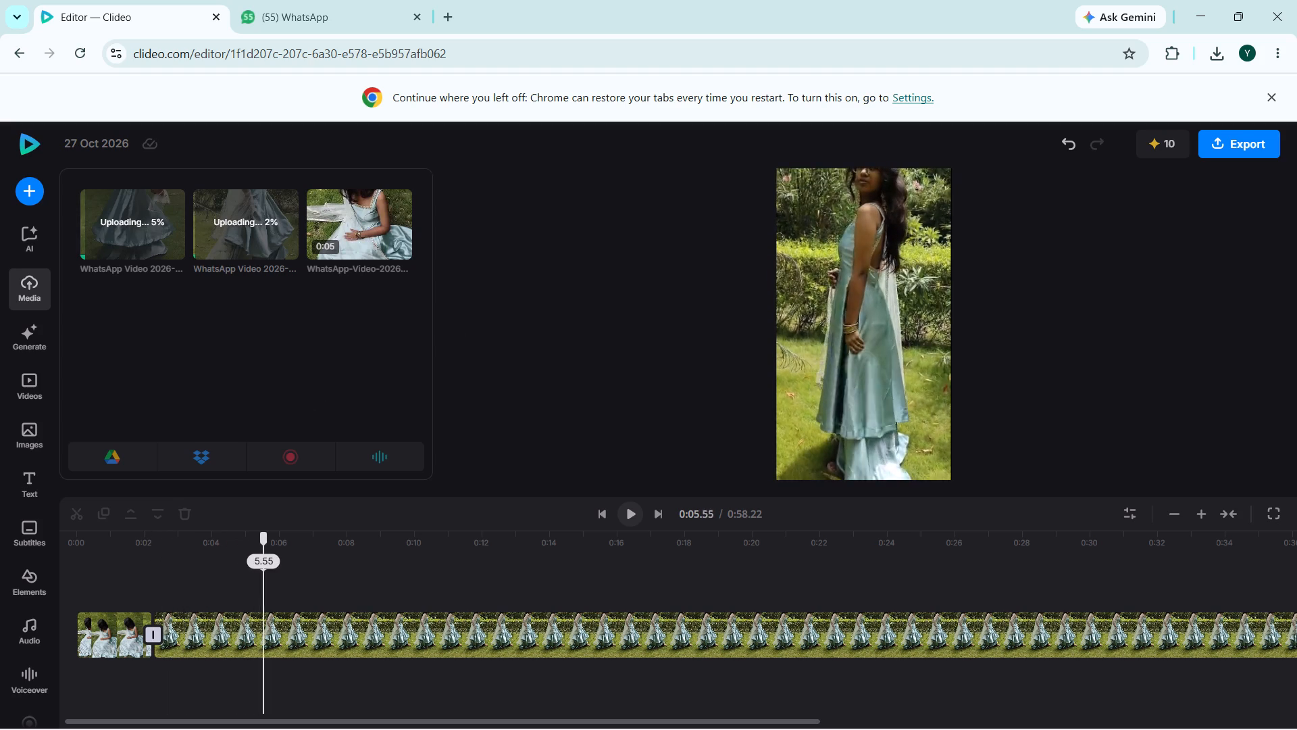
Scrub through the second clip on the timeline between about 4.85 and 5.90 seconds, leaving the playhead at 0:05.62.
{"action": "left_click_drag", "start_coordinate": [268, 562], "coordinate": [239, 539]}
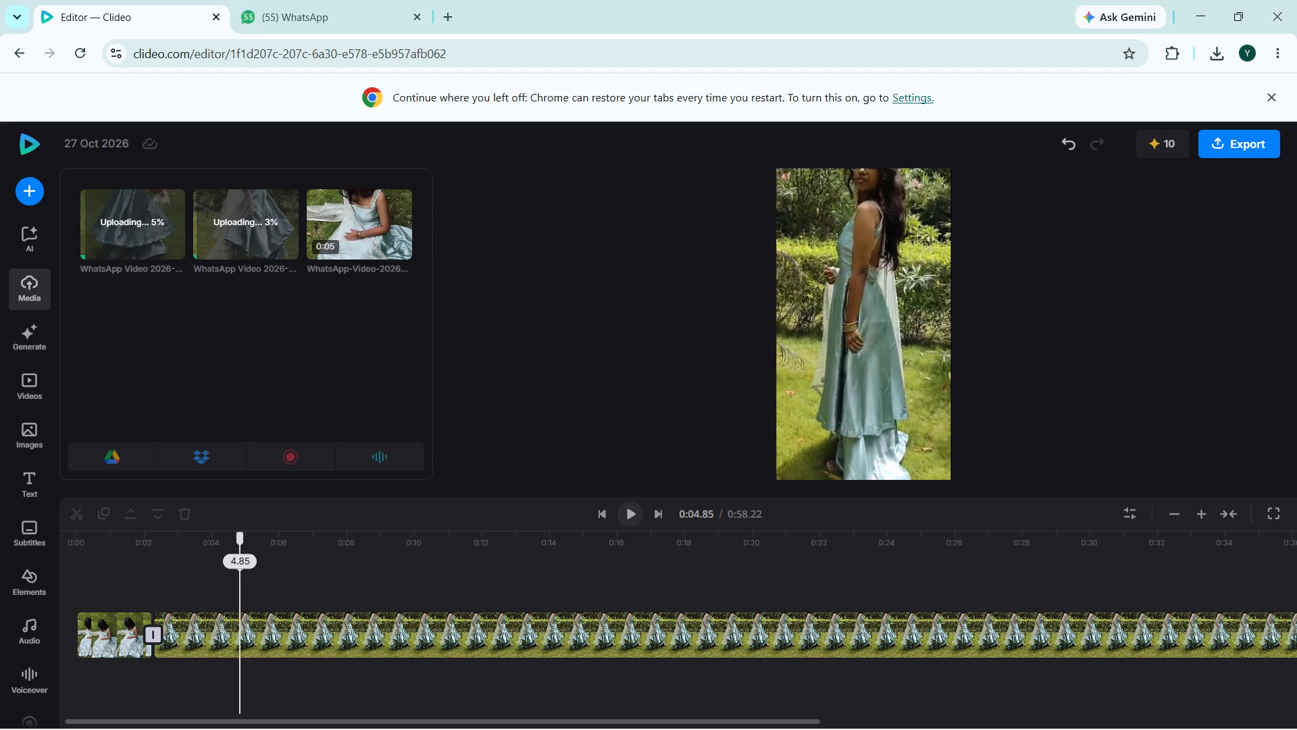
{"action": "left_click_drag", "start_coordinate": [239, 539], "coordinate": [275, 546]}
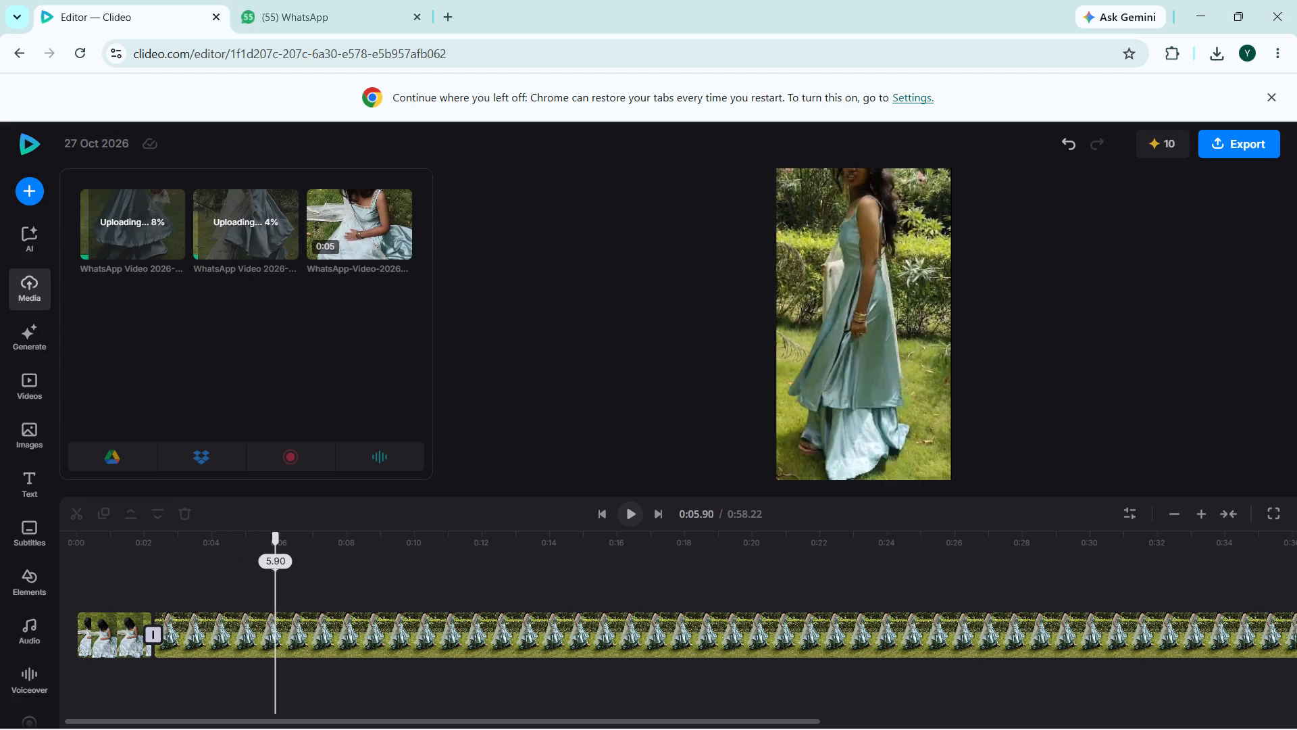
{"action": "left_click_drag", "start_coordinate": [275, 546], "coordinate": [265, 543]}
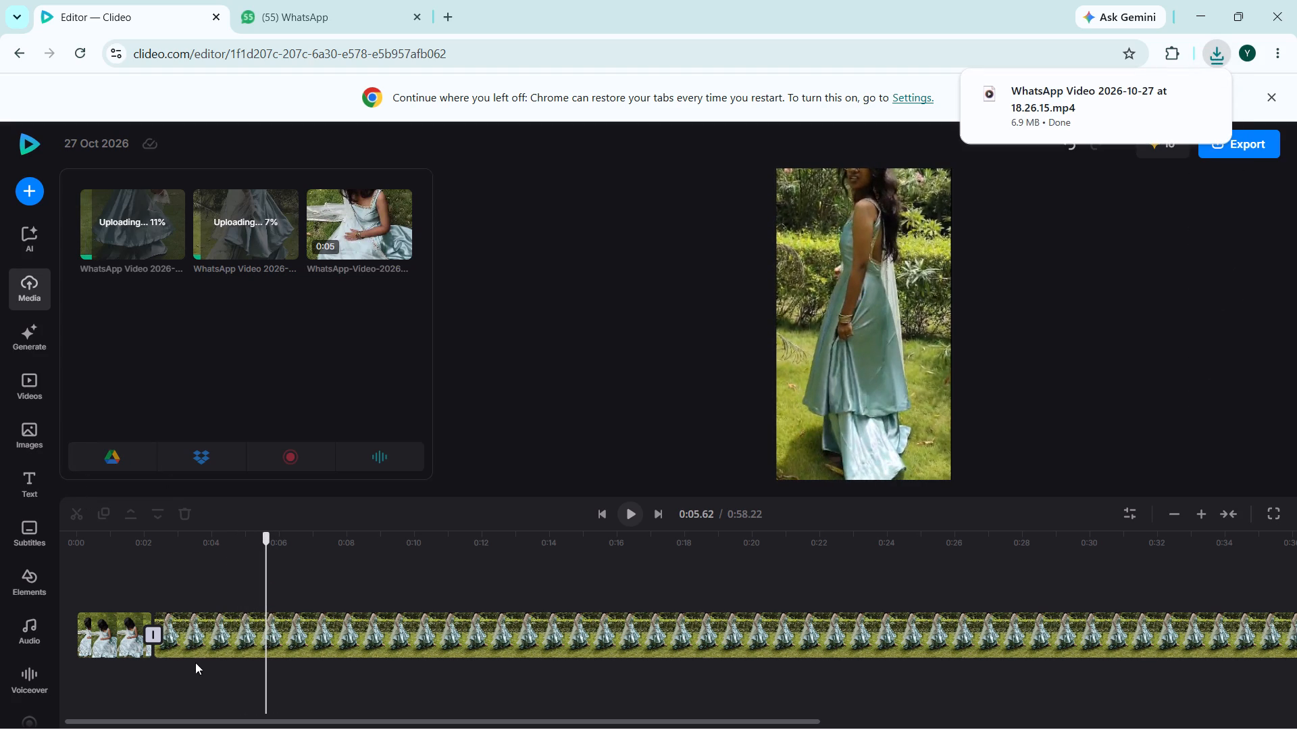
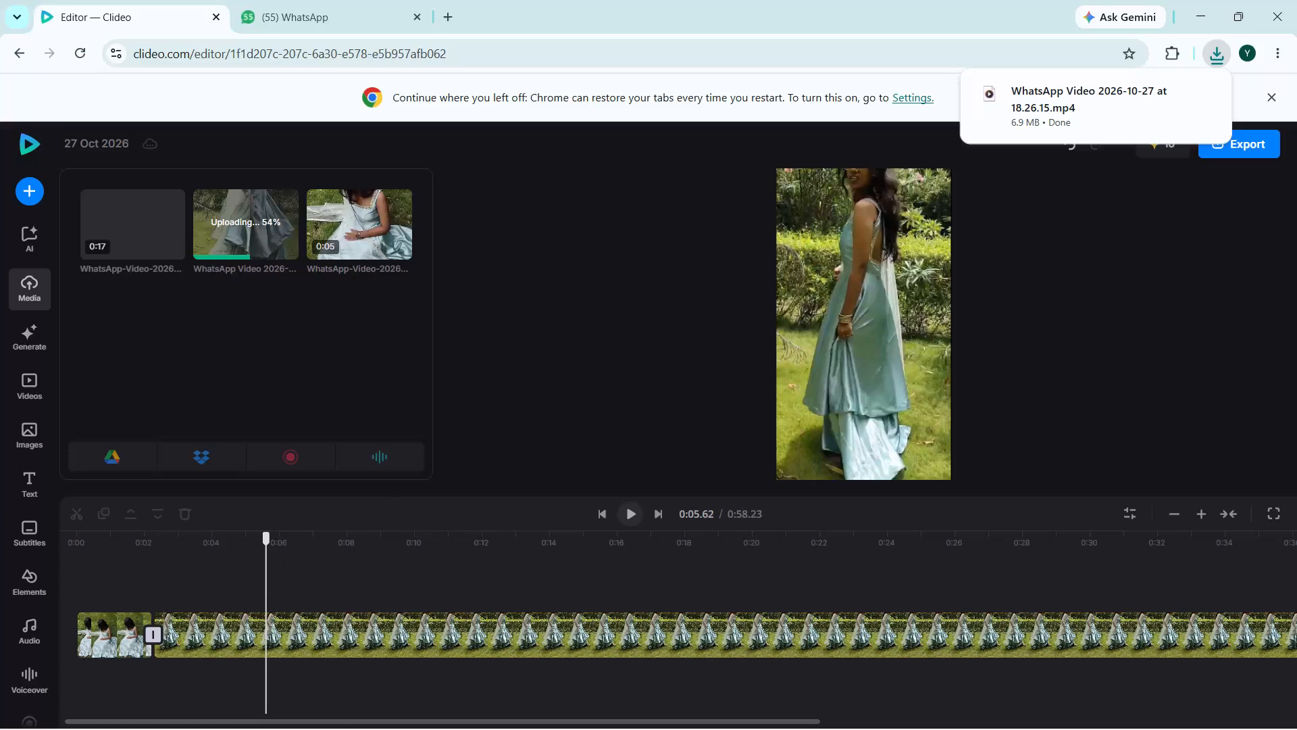
Split the second clip at about 0:05.47 and delete its portion before the cut.
{"action": "left_click_drag", "start_coordinate": [265, 536], "coordinate": [259, 541]}
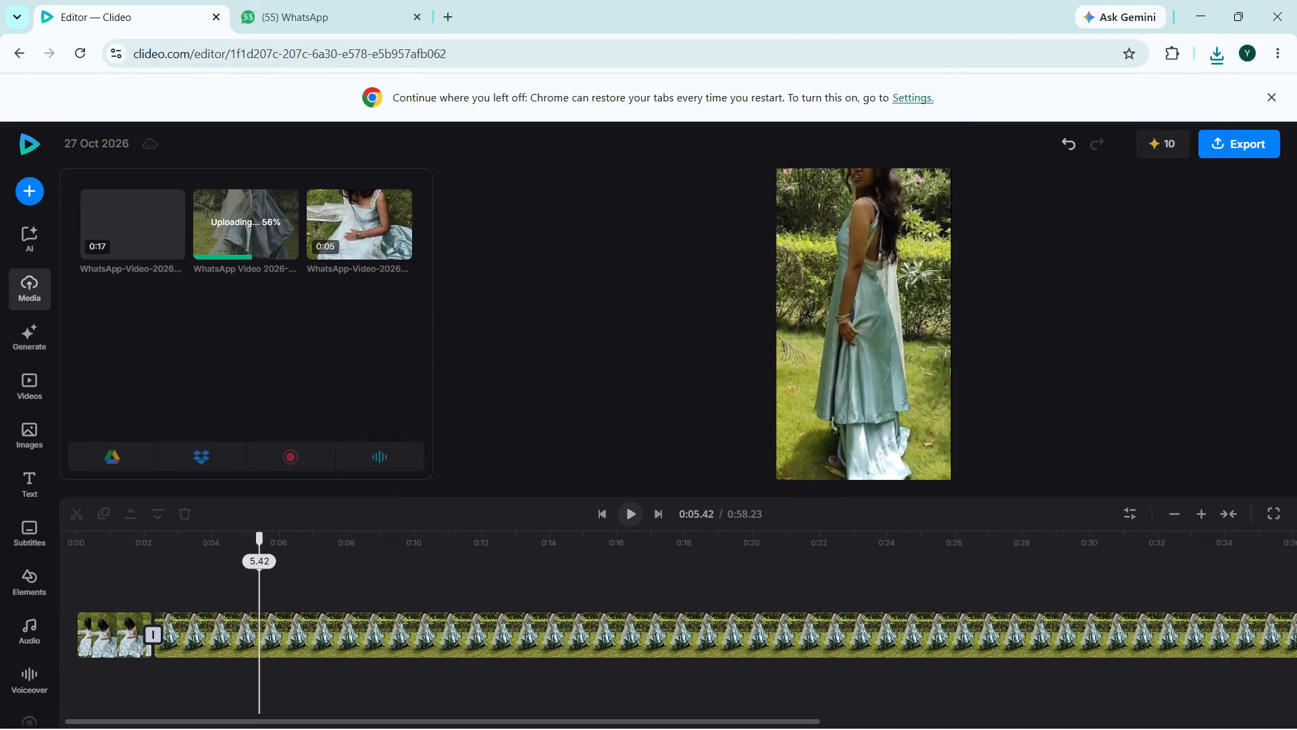
{"action": "left_click_drag", "start_coordinate": [259, 541], "coordinate": [260, 542]}
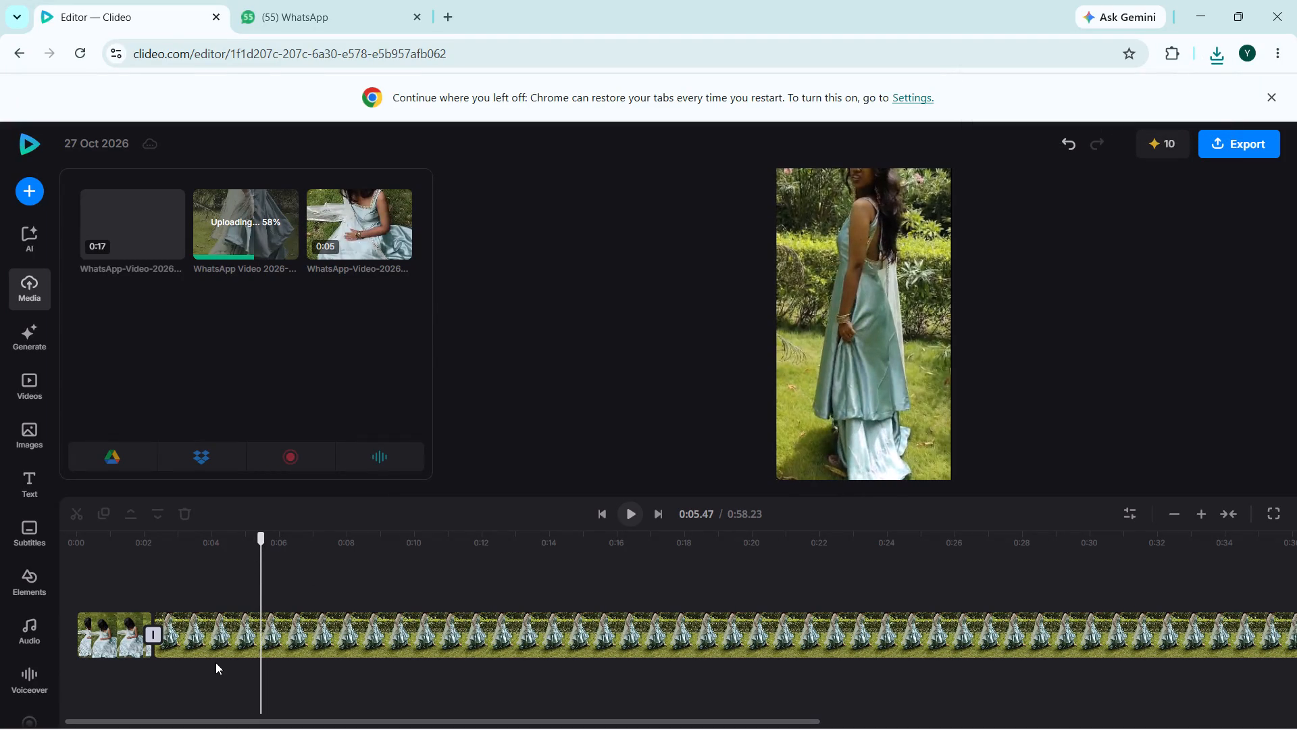
{"action": "left_click", "coordinate": [210, 643]}
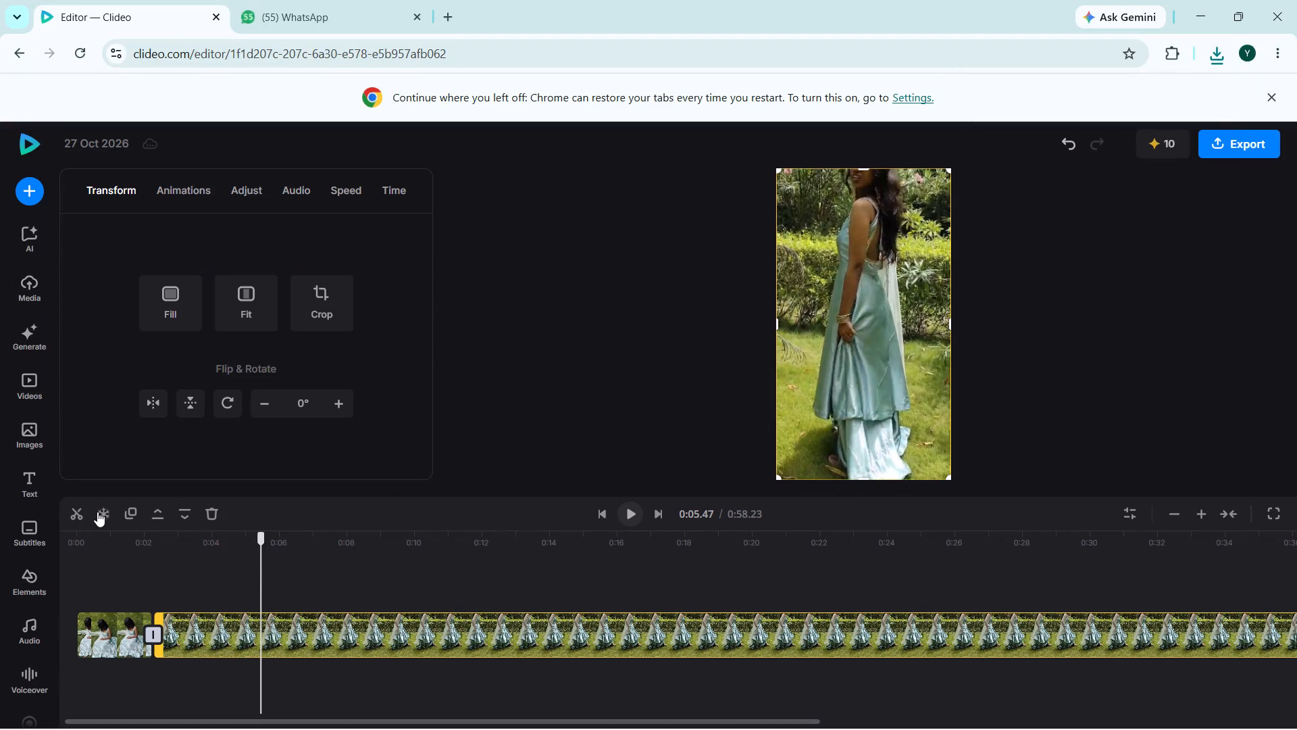
{"action": "left_click", "coordinate": [85, 515]}
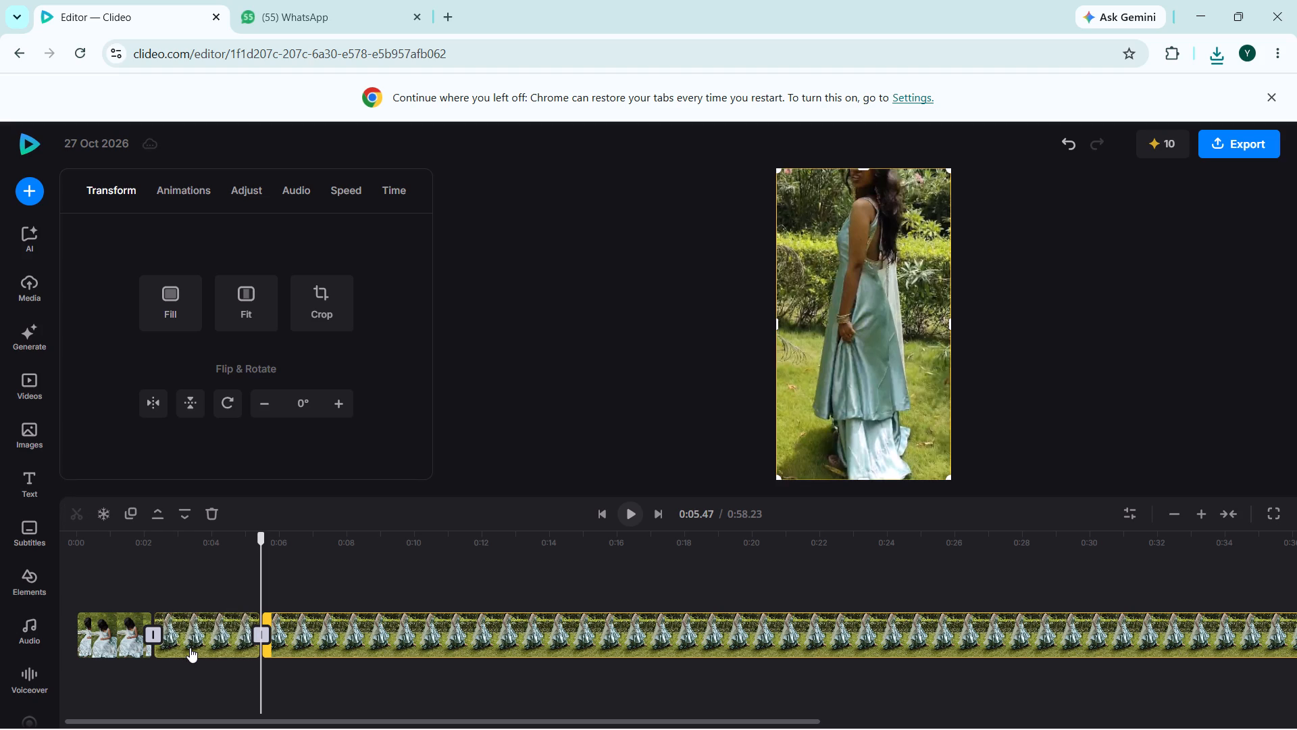
{"action": "left_click", "coordinate": [190, 648]}
{"action": "key", "text": "Delete"}
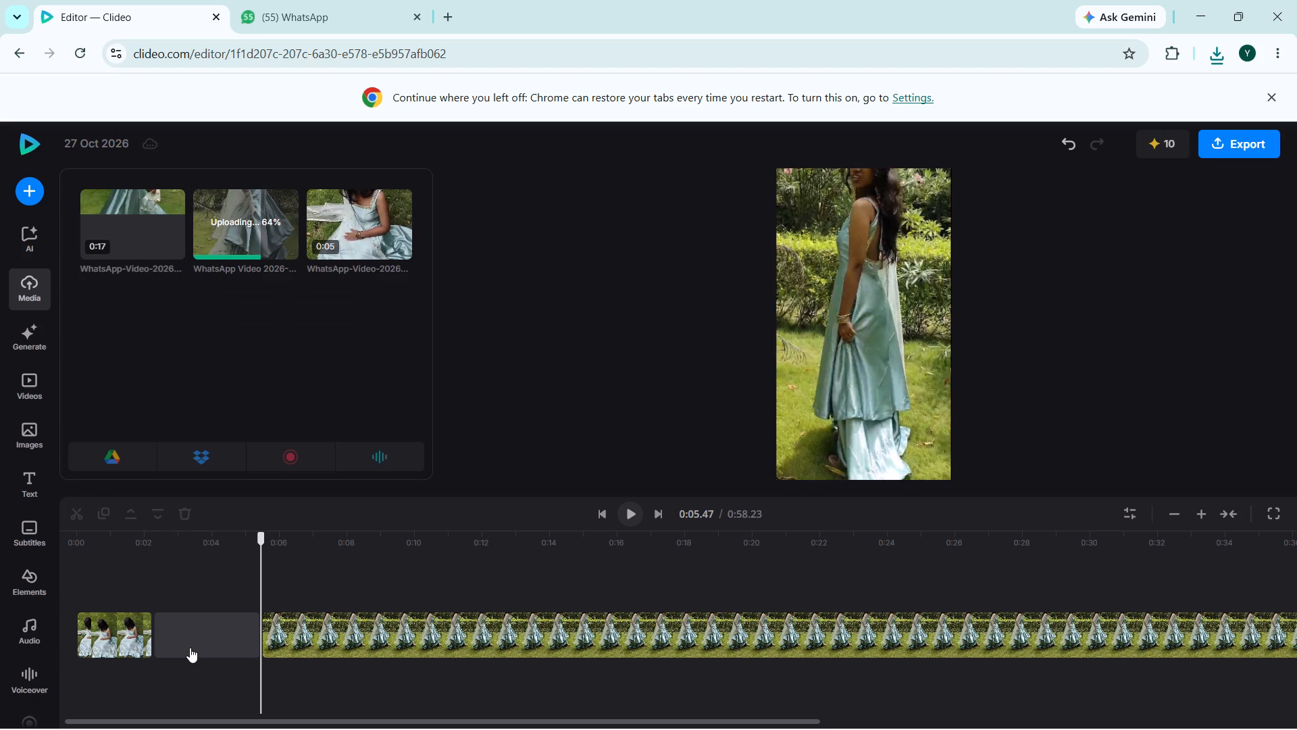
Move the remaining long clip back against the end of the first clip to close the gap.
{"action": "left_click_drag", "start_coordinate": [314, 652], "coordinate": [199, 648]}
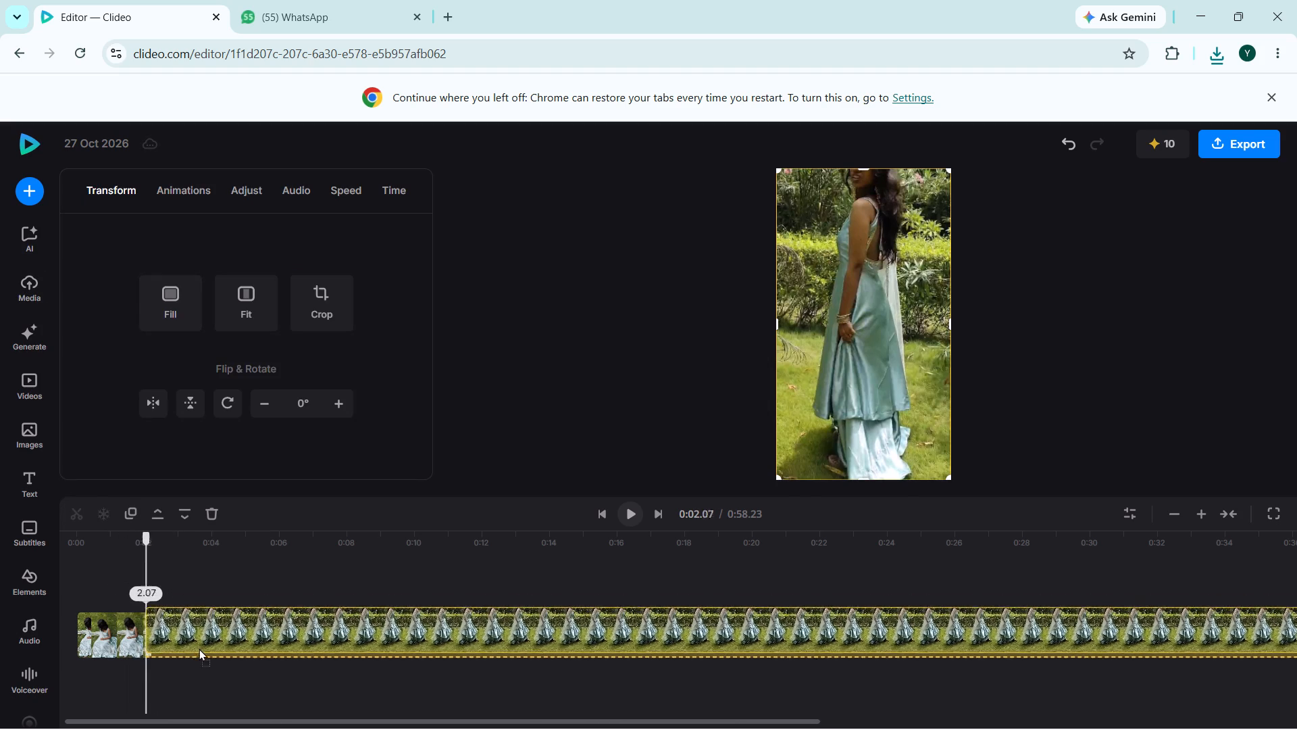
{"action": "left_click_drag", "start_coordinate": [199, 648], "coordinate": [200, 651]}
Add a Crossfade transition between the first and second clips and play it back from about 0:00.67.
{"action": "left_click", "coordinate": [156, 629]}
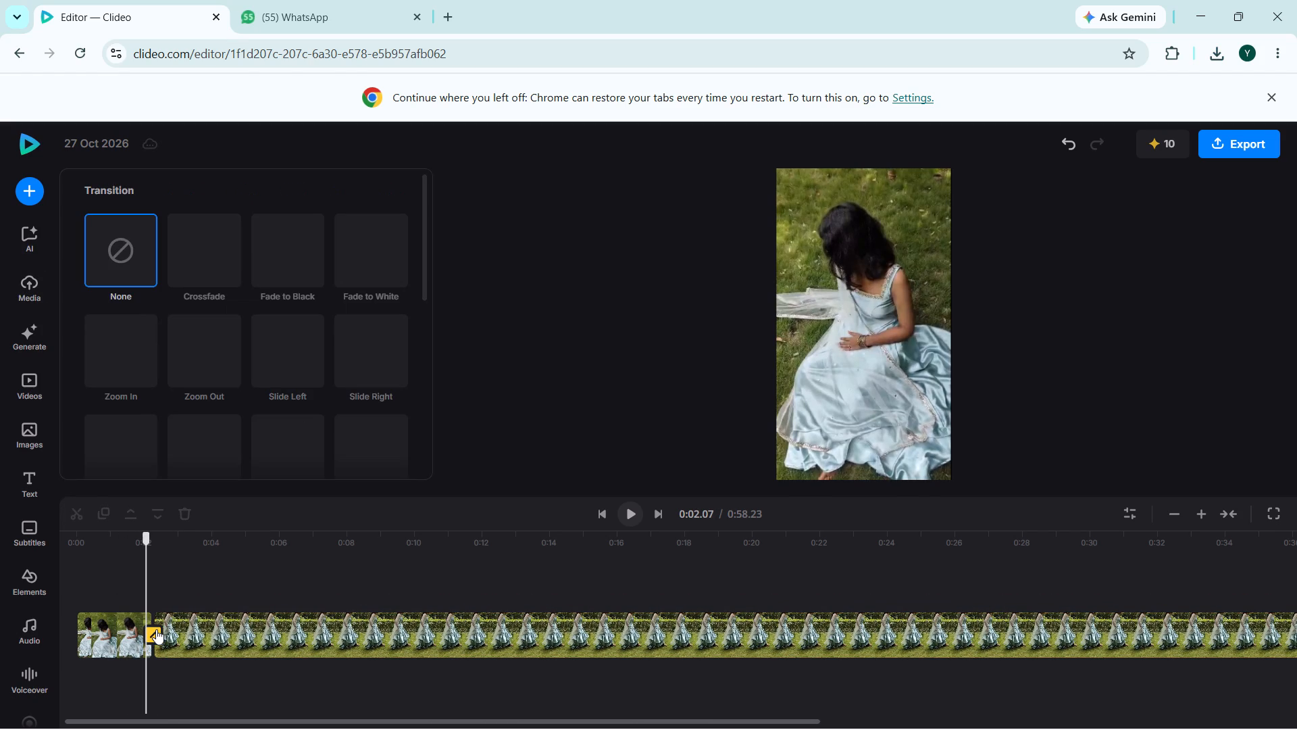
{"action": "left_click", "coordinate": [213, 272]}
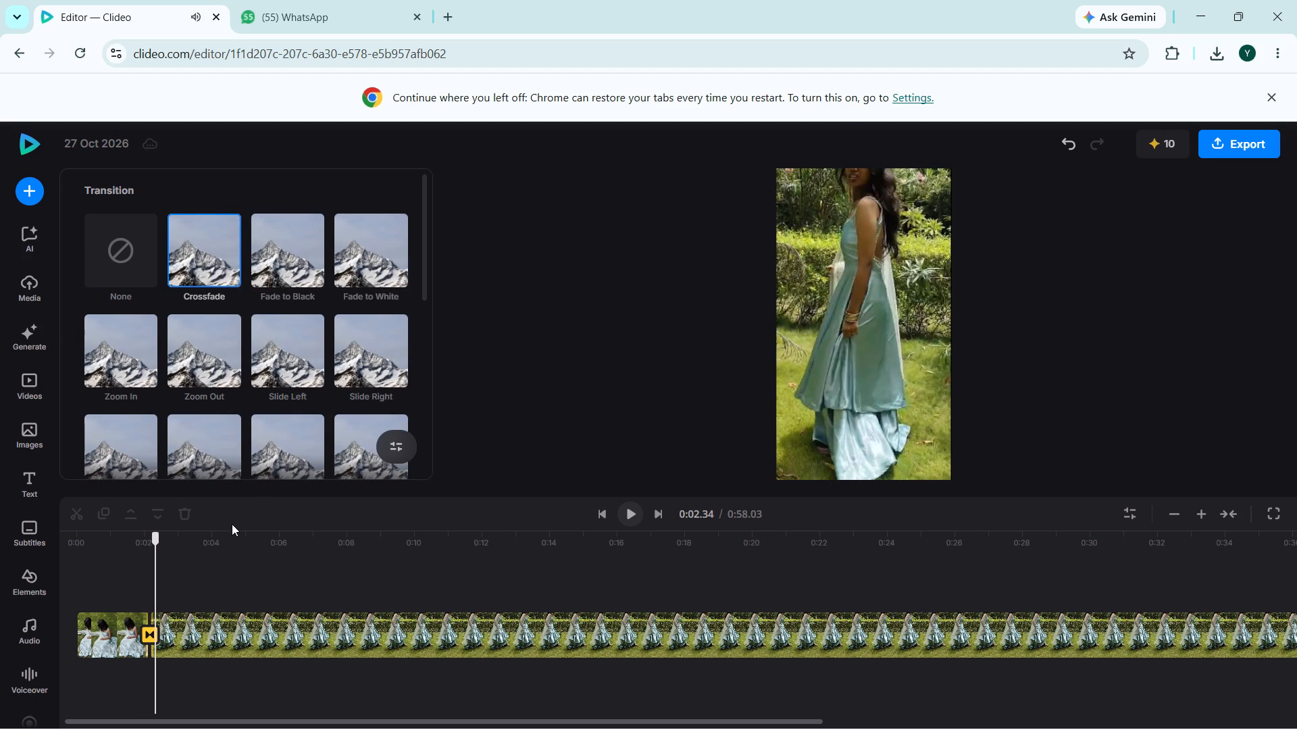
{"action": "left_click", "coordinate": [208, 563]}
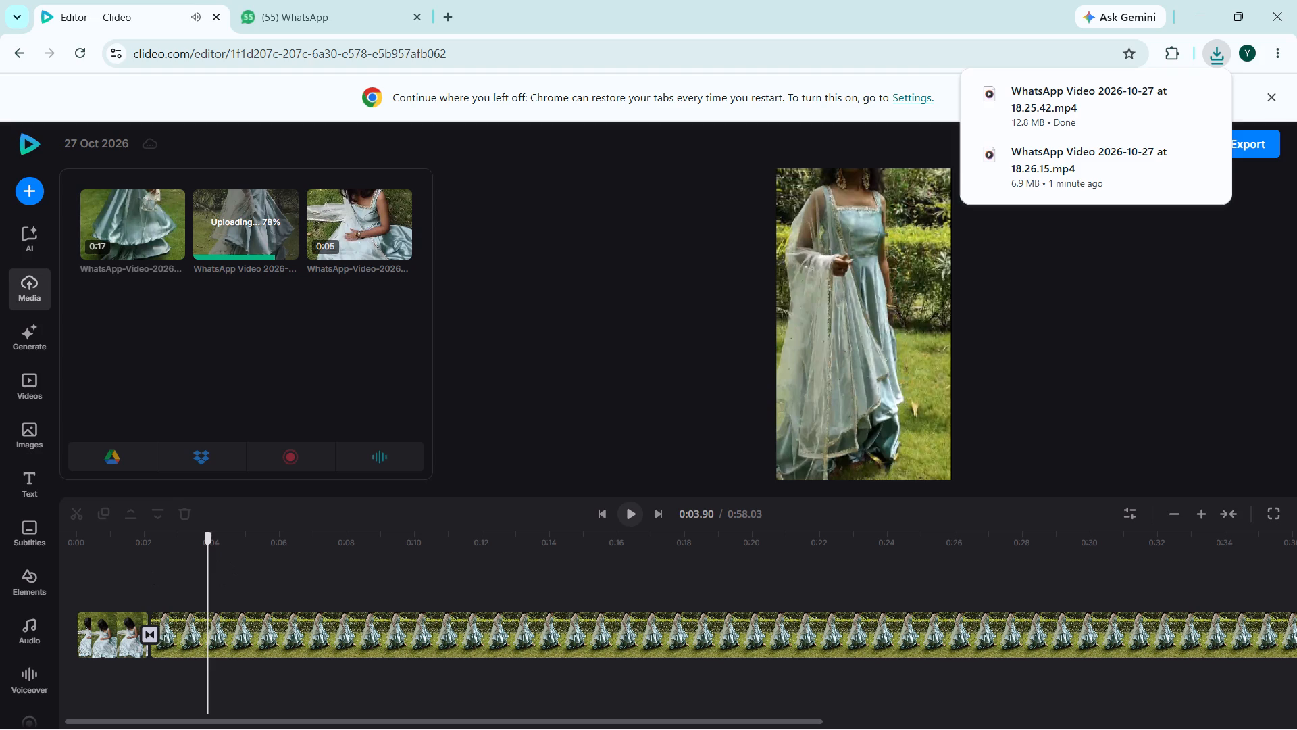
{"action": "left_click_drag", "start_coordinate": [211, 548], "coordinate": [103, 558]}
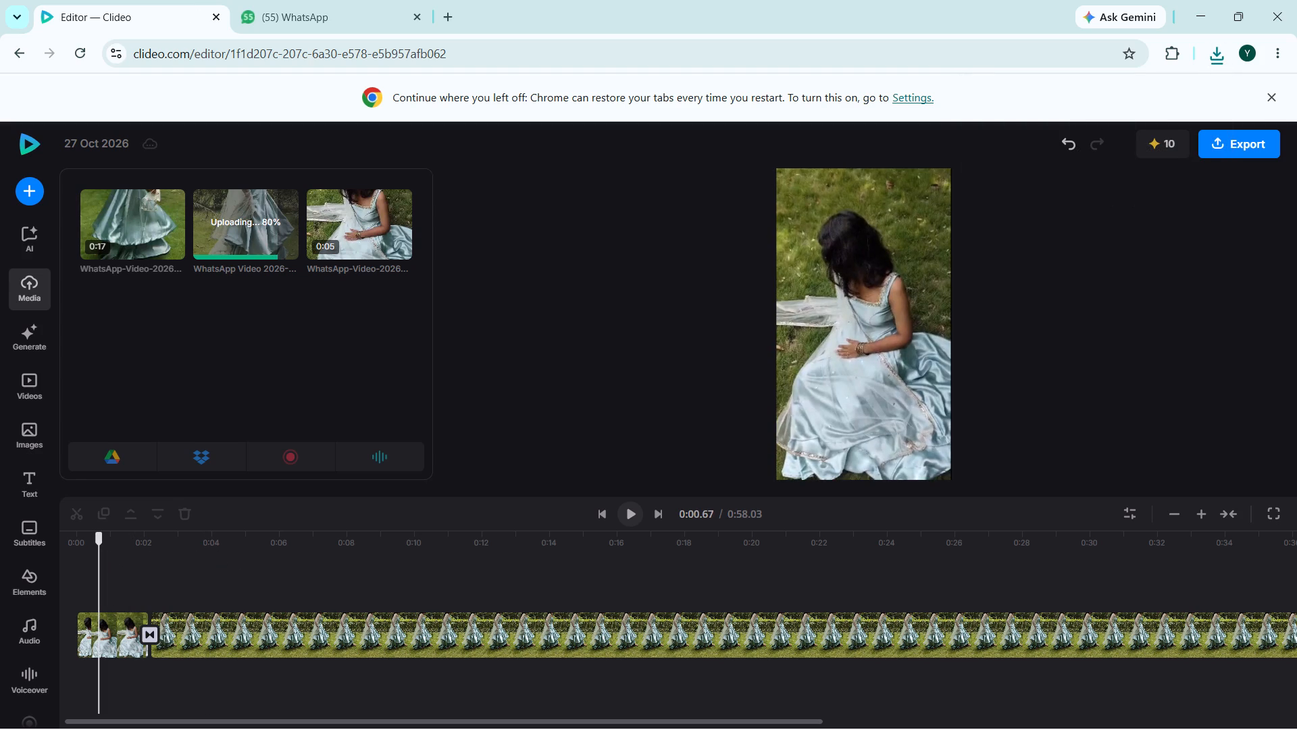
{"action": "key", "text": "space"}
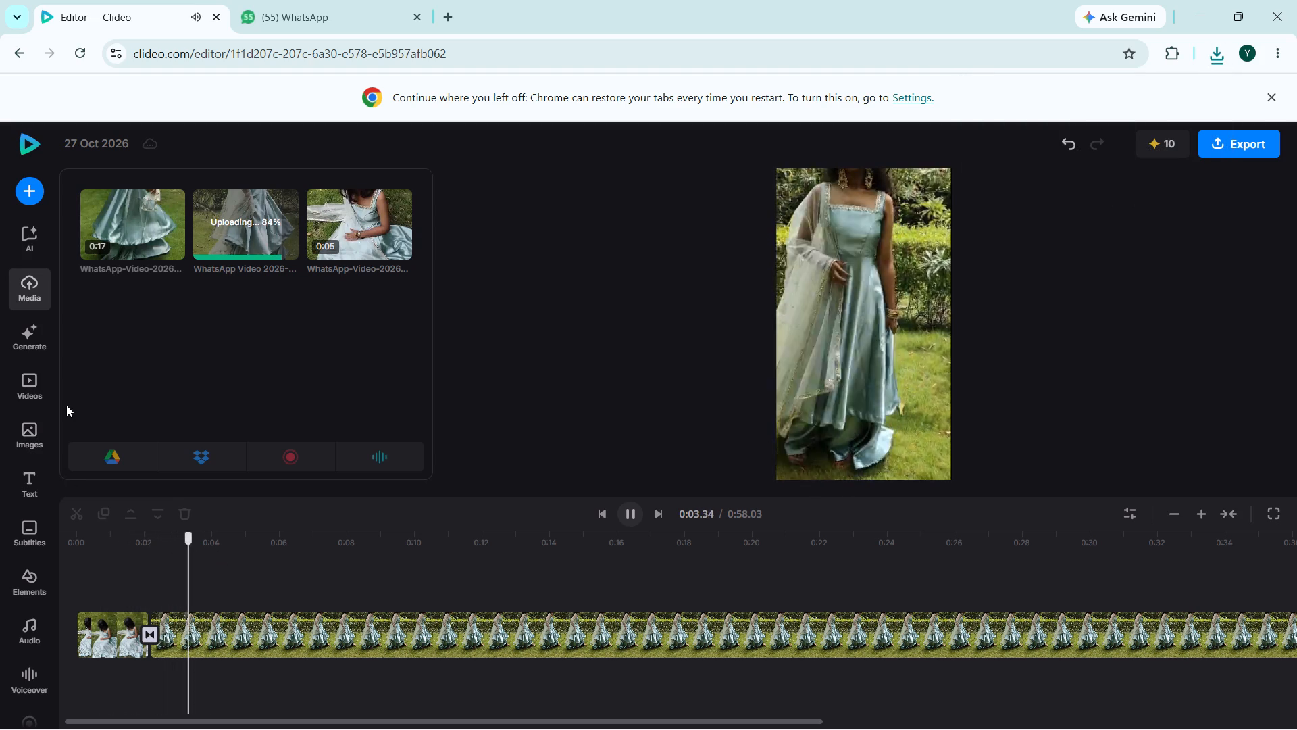
Delete the short opening clip and move the long standing-dress clip to the start of the timeline at 0:00.
{"action": "left_click", "coordinate": [176, 649]}
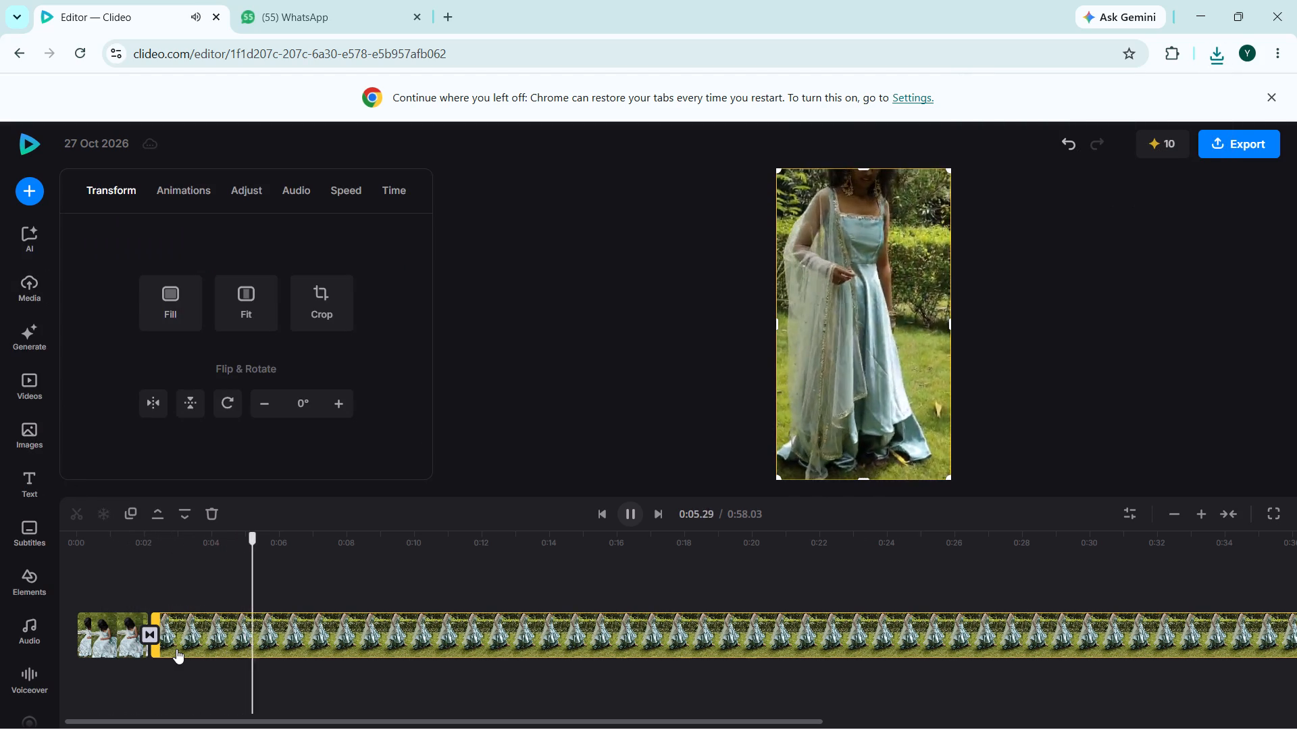
{"action": "left_click", "coordinate": [120, 636]}
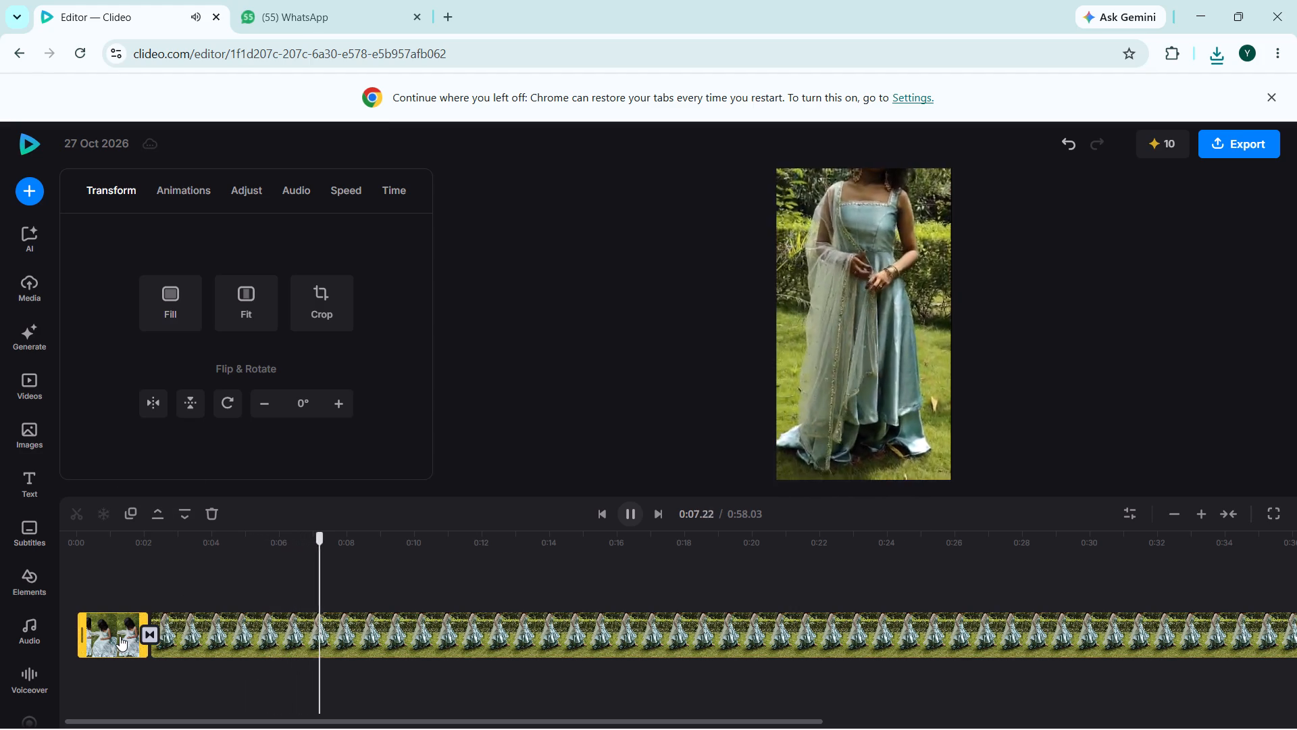
{"action": "key", "text": "Delete"}
{"action": "left_click_drag", "start_coordinate": [197, 641], "coordinate": [101, 635]}
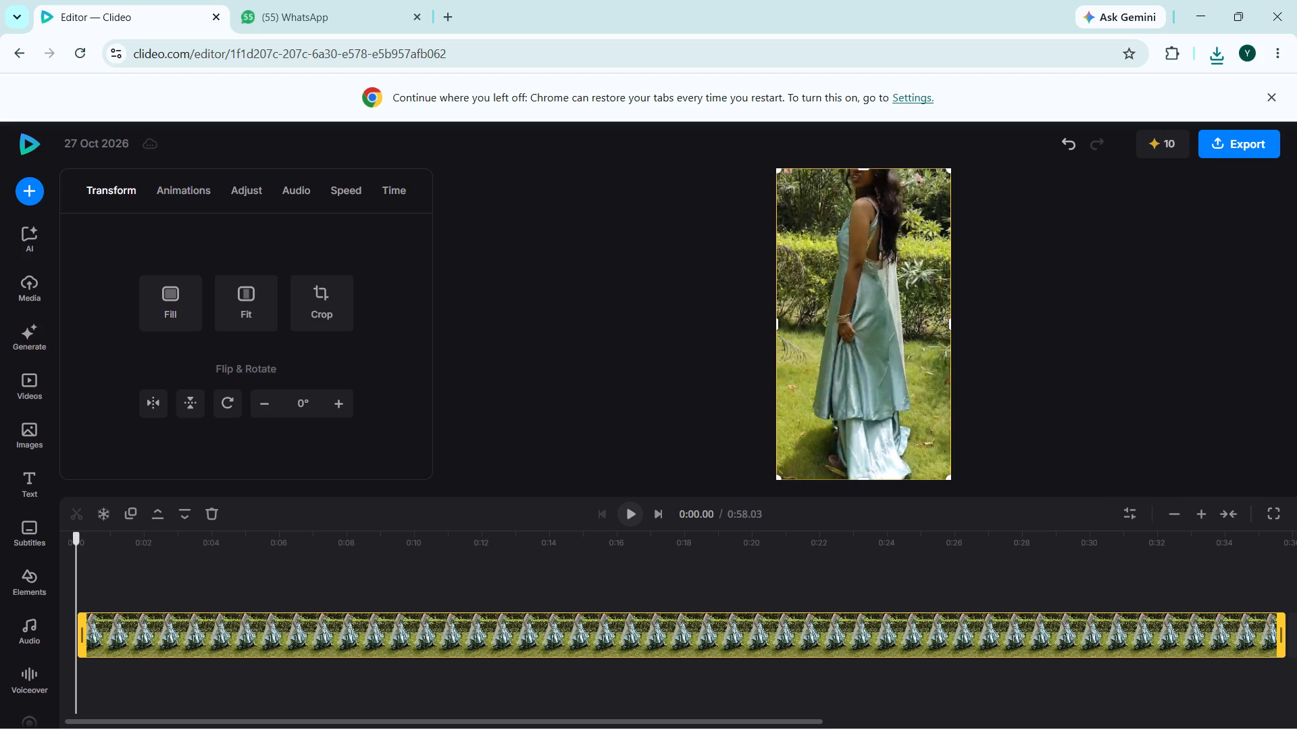
Split the long opening clip at about 0:02.97.
{"action": "left_click_drag", "start_coordinate": [75, 539], "coordinate": [157, 558]}
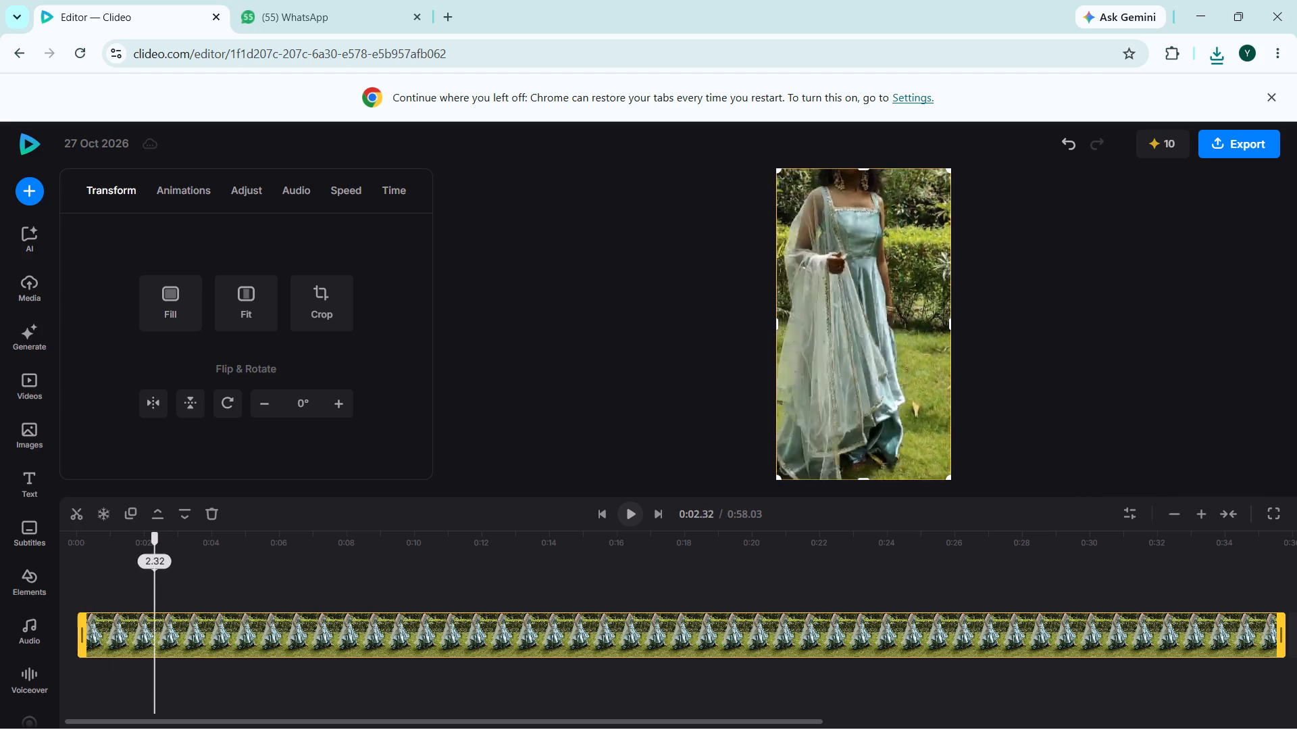
{"action": "left_click_drag", "start_coordinate": [157, 558], "coordinate": [175, 563]}
{"action": "left_click", "coordinate": [76, 513]}
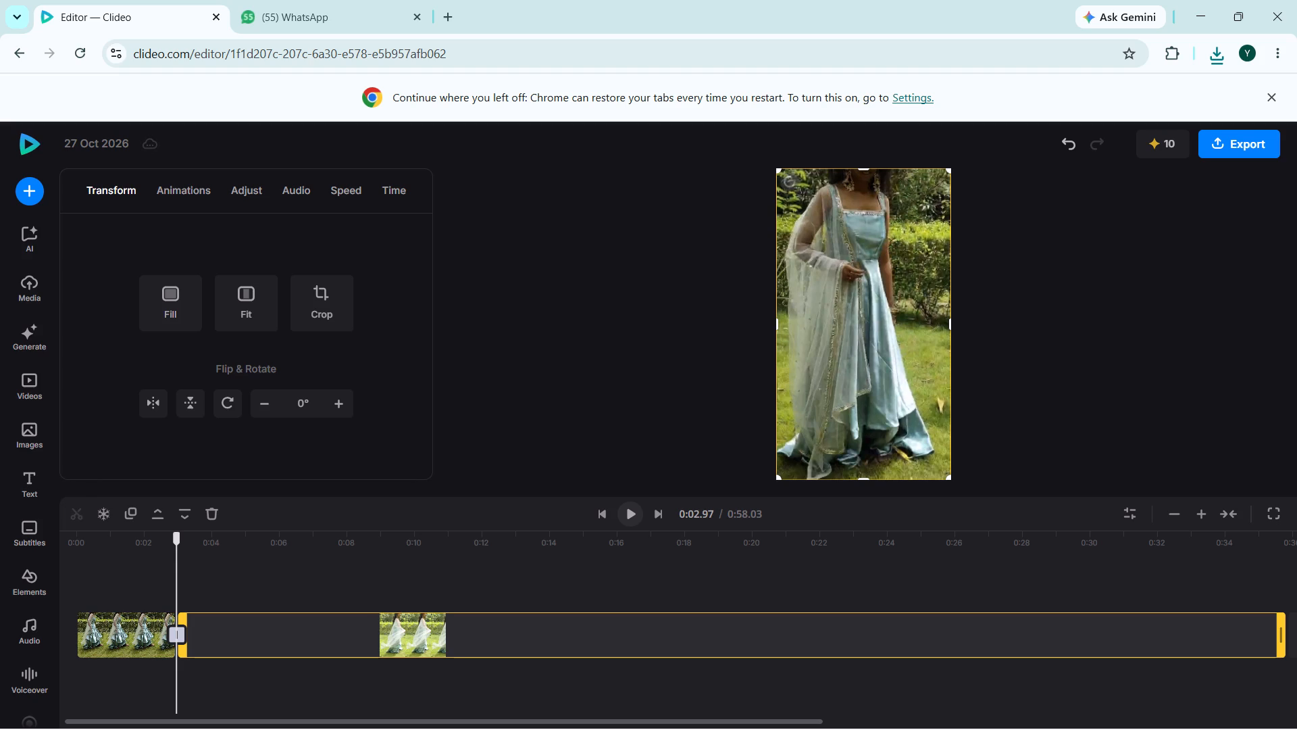
Scrub through the footage after the new cut between about 3.20 and 5.40 seconds, leaving the playhead at 0:03.25.
{"action": "left_click_drag", "start_coordinate": [175, 543], "coordinate": [183, 543]}
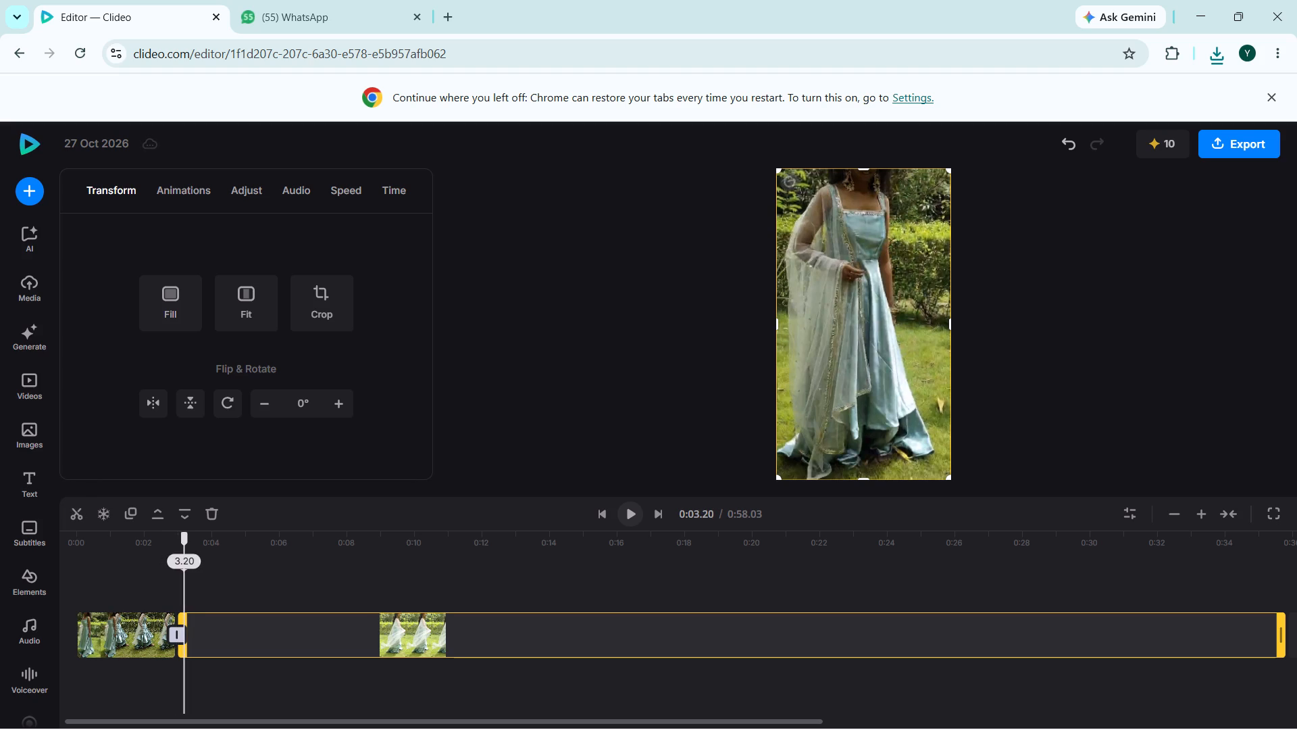
{"action": "left_click_drag", "start_coordinate": [183, 543], "coordinate": [189, 543]}
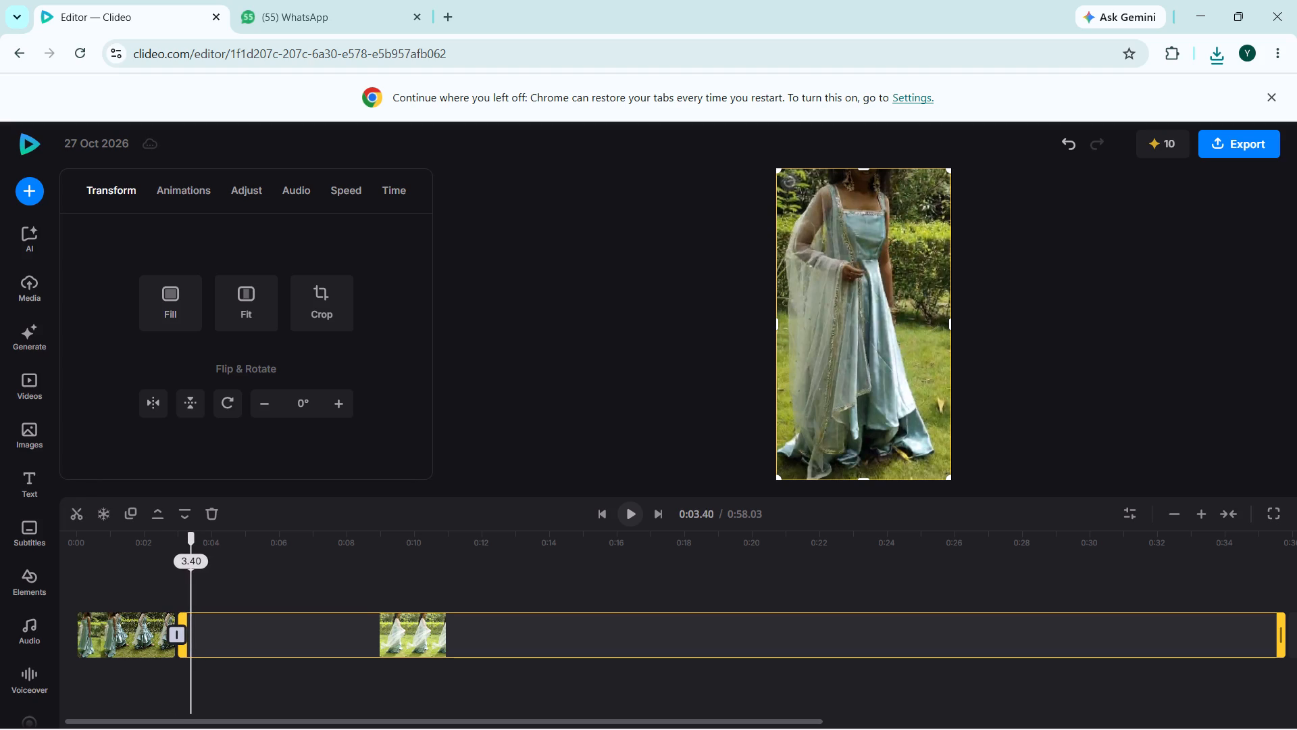
{"action": "left_click_drag", "start_coordinate": [189, 543], "coordinate": [188, 544]}
{"action": "left_click", "coordinate": [259, 578]}
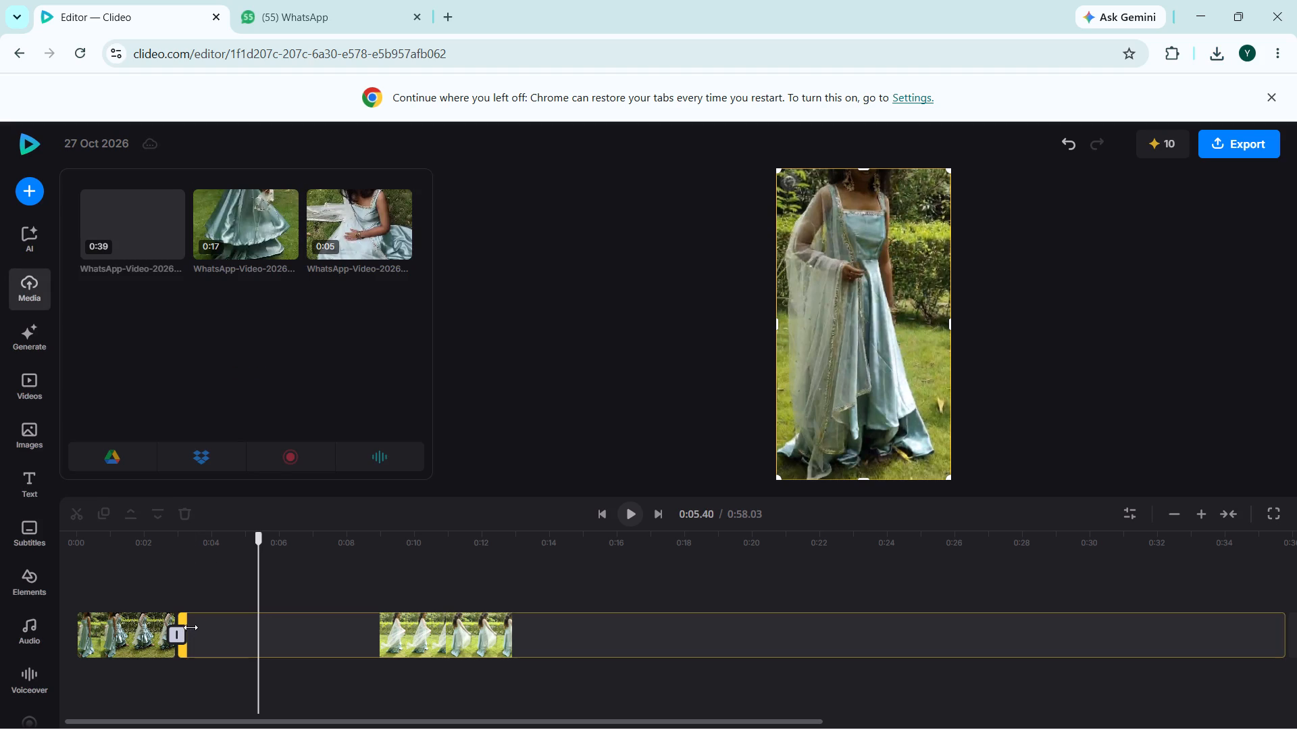
{"action": "left_click_drag", "start_coordinate": [259, 541], "coordinate": [210, 541]}
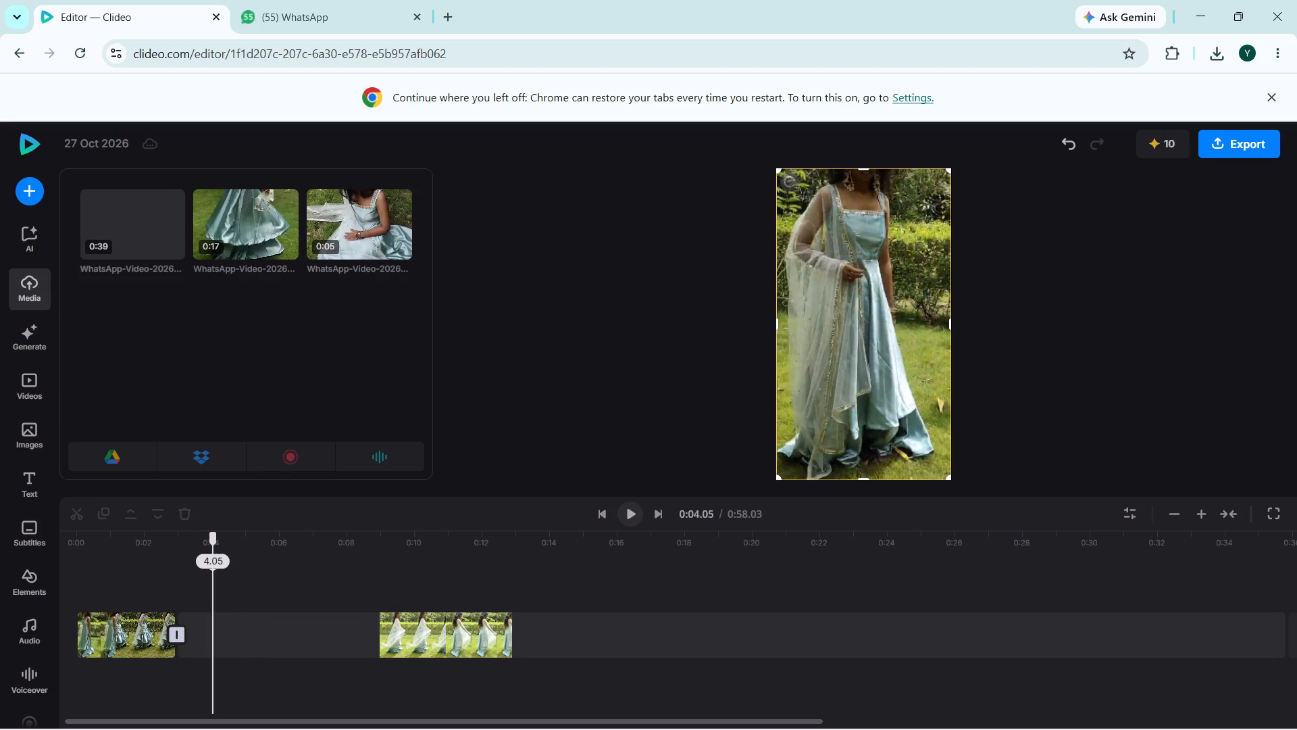
{"action": "left_click_drag", "start_coordinate": [210, 541], "coordinate": [187, 538]}
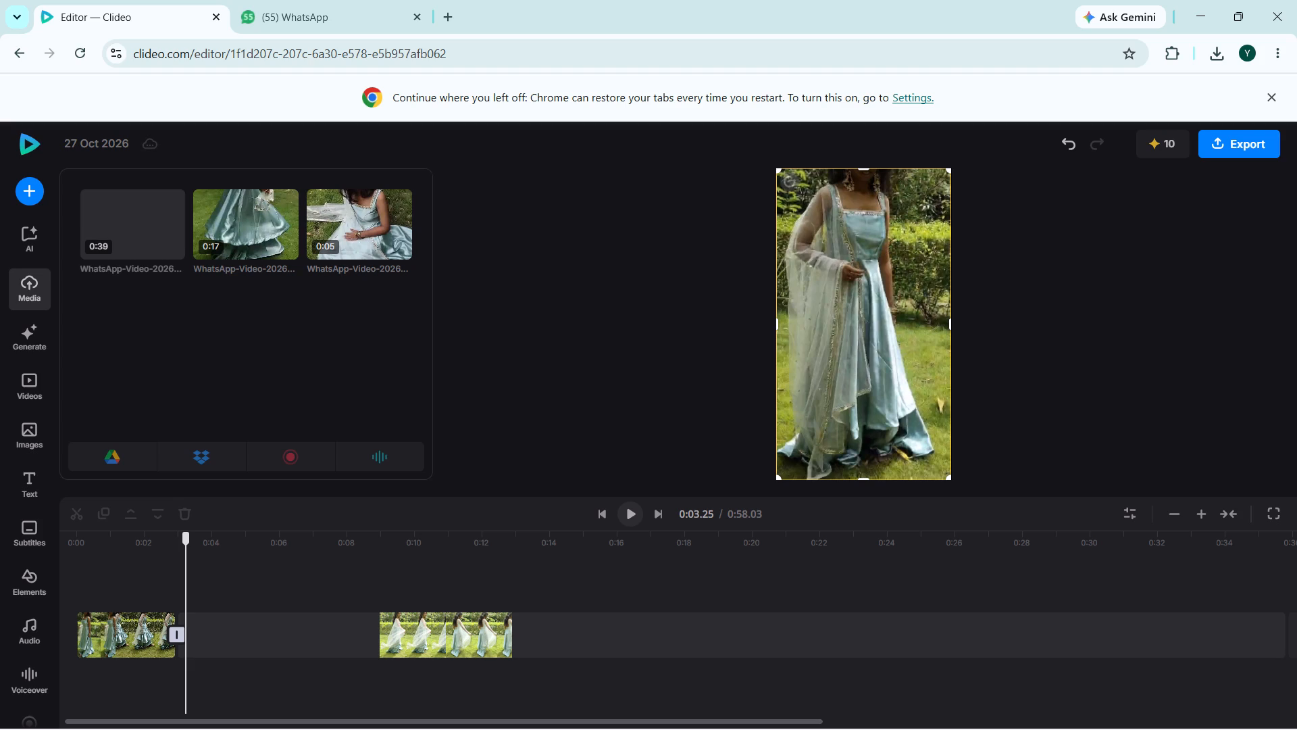
{"action": "left_click", "coordinate": [213, 343]}
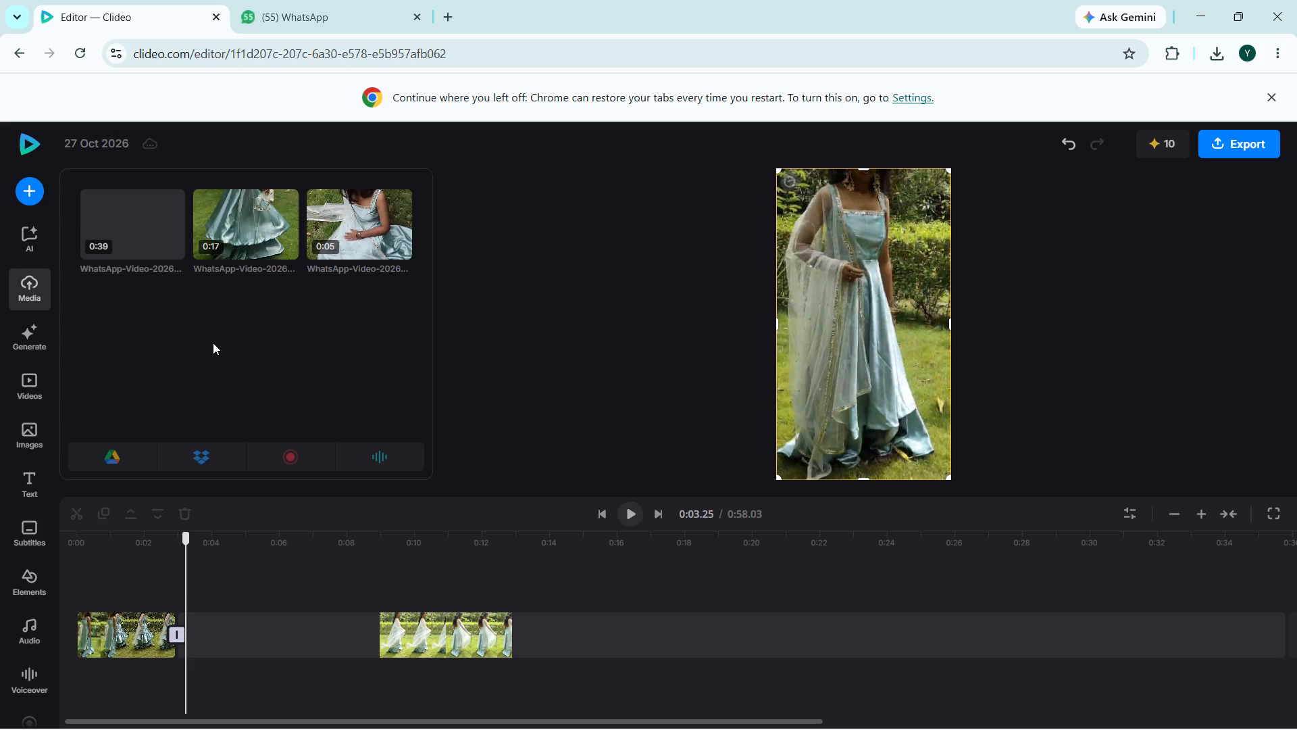
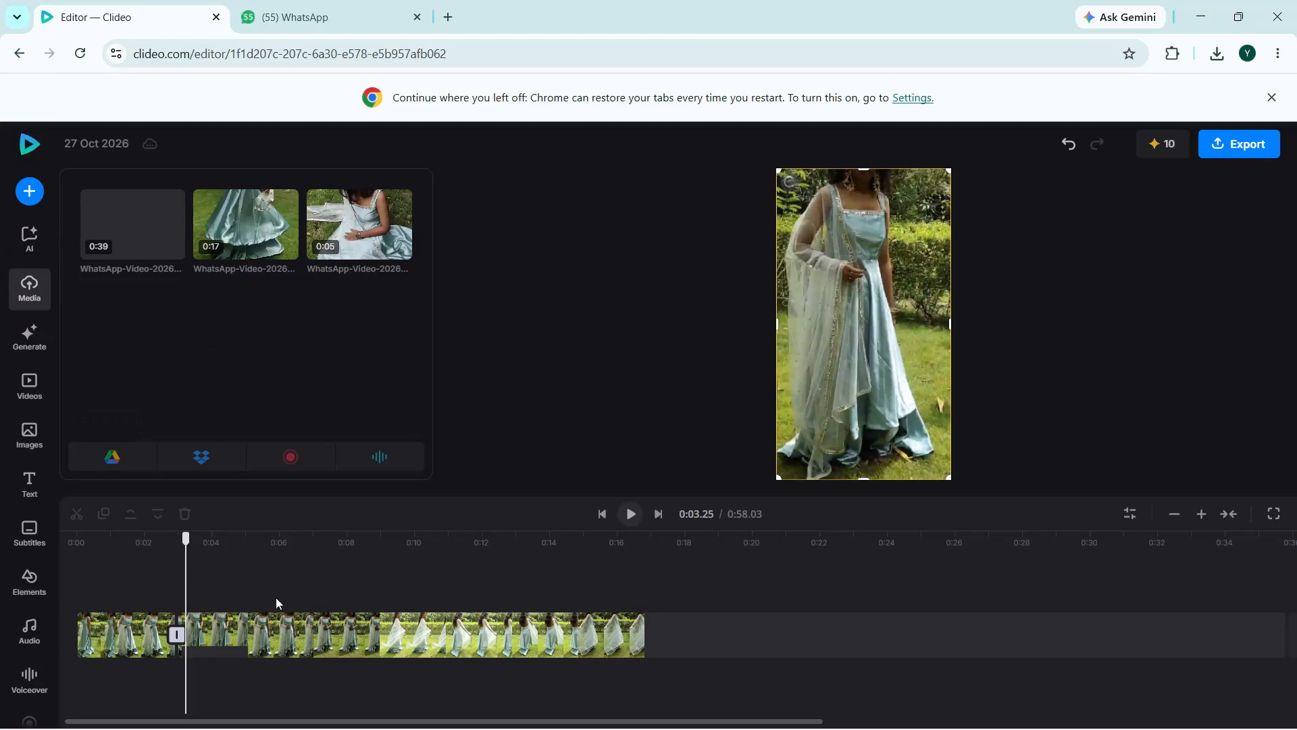
Scrub through the long second clip between about 0:03.45 and 0:09.75, leaving the playhead at 0:03.45.
{"action": "left_click_drag", "start_coordinate": [189, 539], "coordinate": [209, 541]}
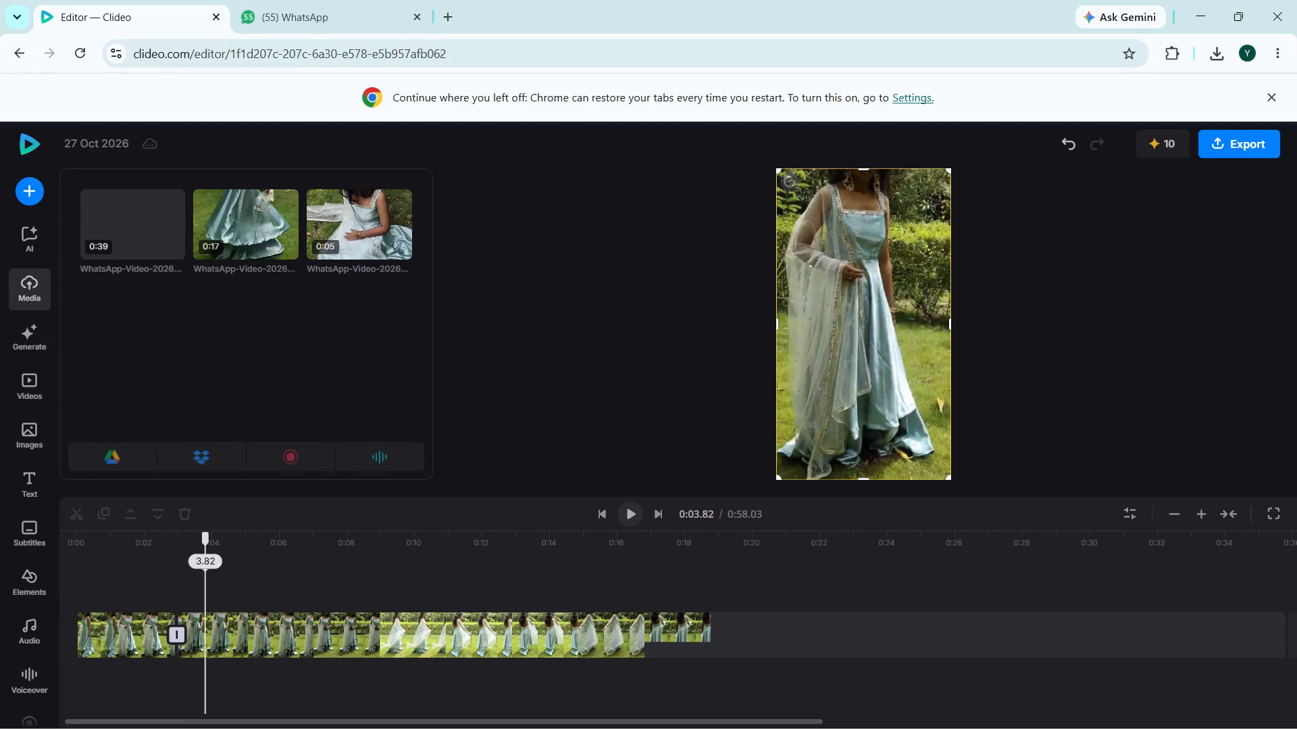
{"action": "left_click_drag", "start_coordinate": [209, 541], "coordinate": [368, 603]}
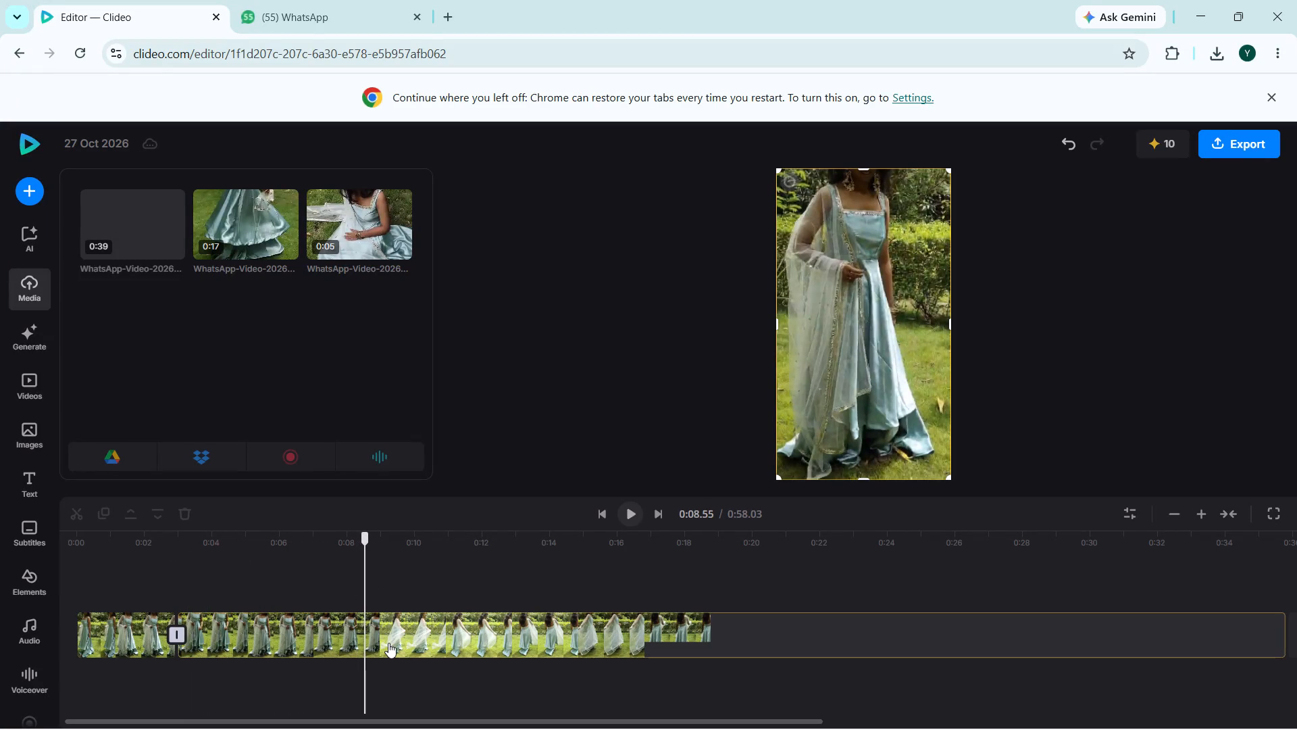
{"action": "left_click", "coordinate": [388, 643]}
{"action": "left_click_drag", "start_coordinate": [365, 550], "coordinate": [391, 601]}
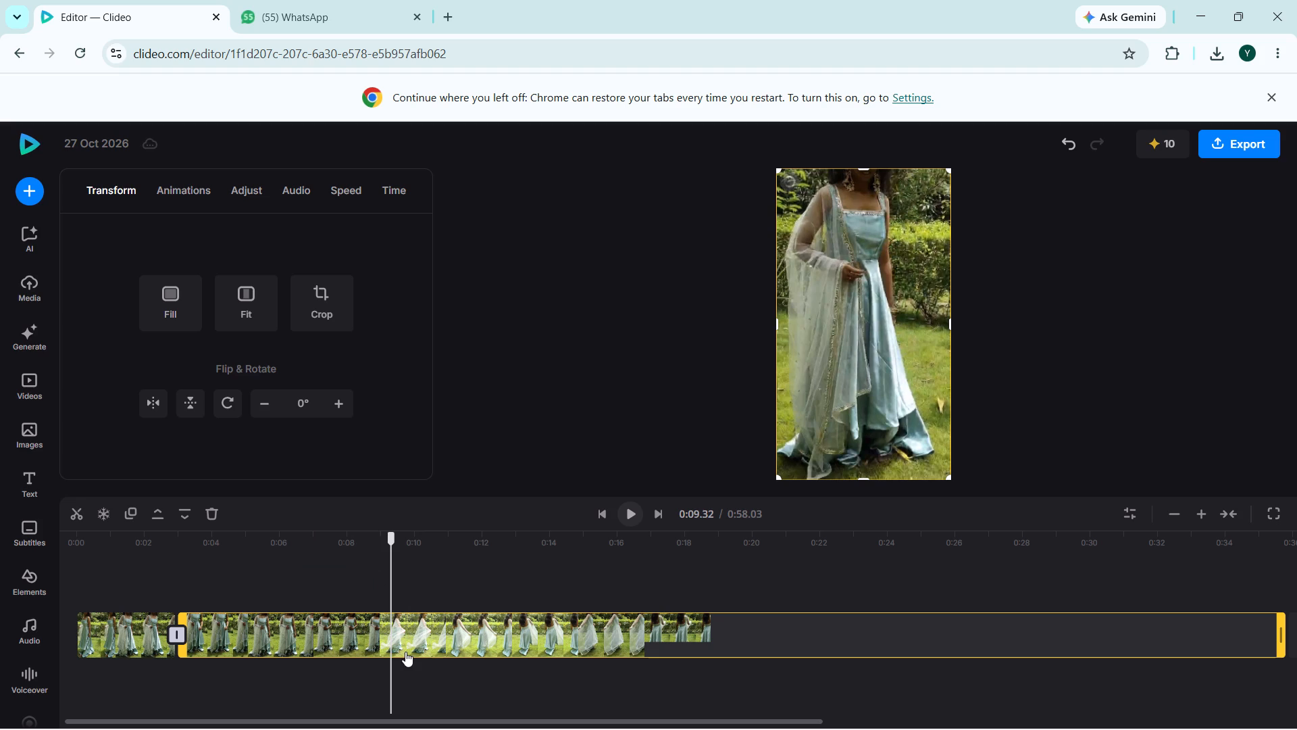
{"action": "double_click", "coordinate": [405, 652]}
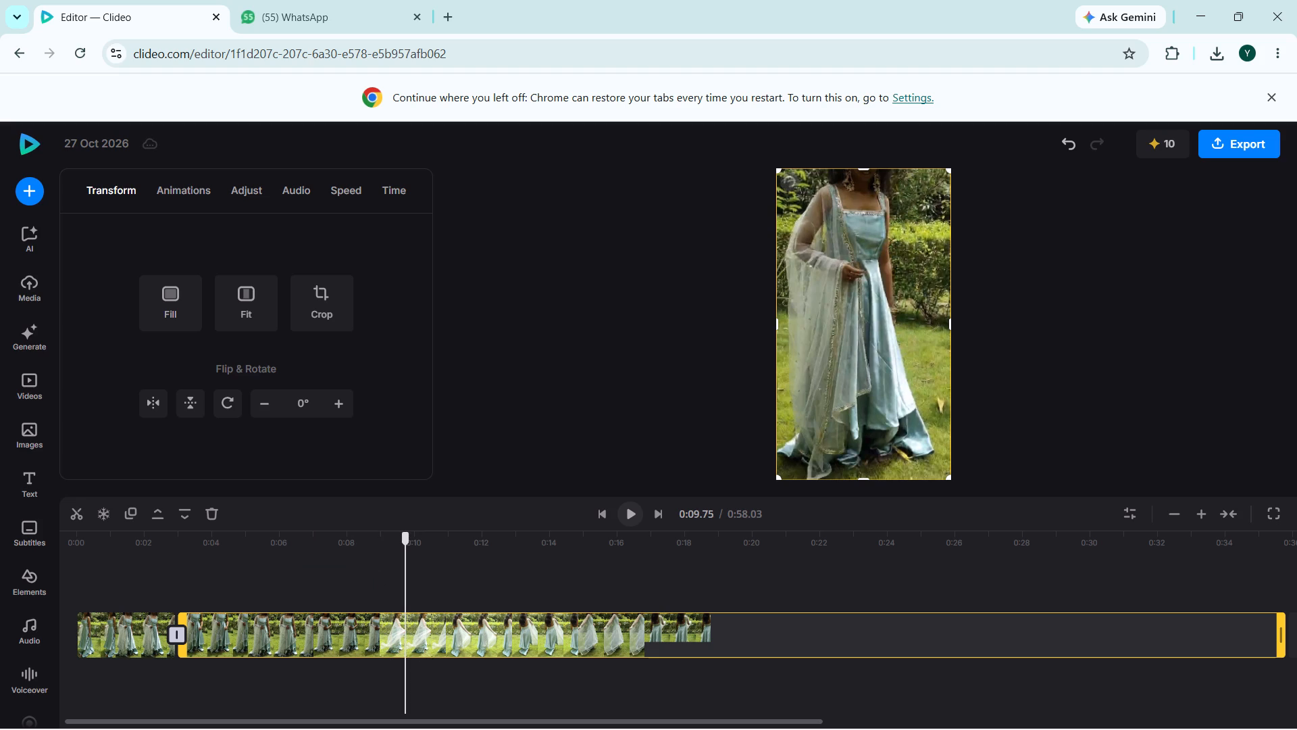
{"action": "left_click_drag", "start_coordinate": [409, 543], "coordinate": [197, 549]}
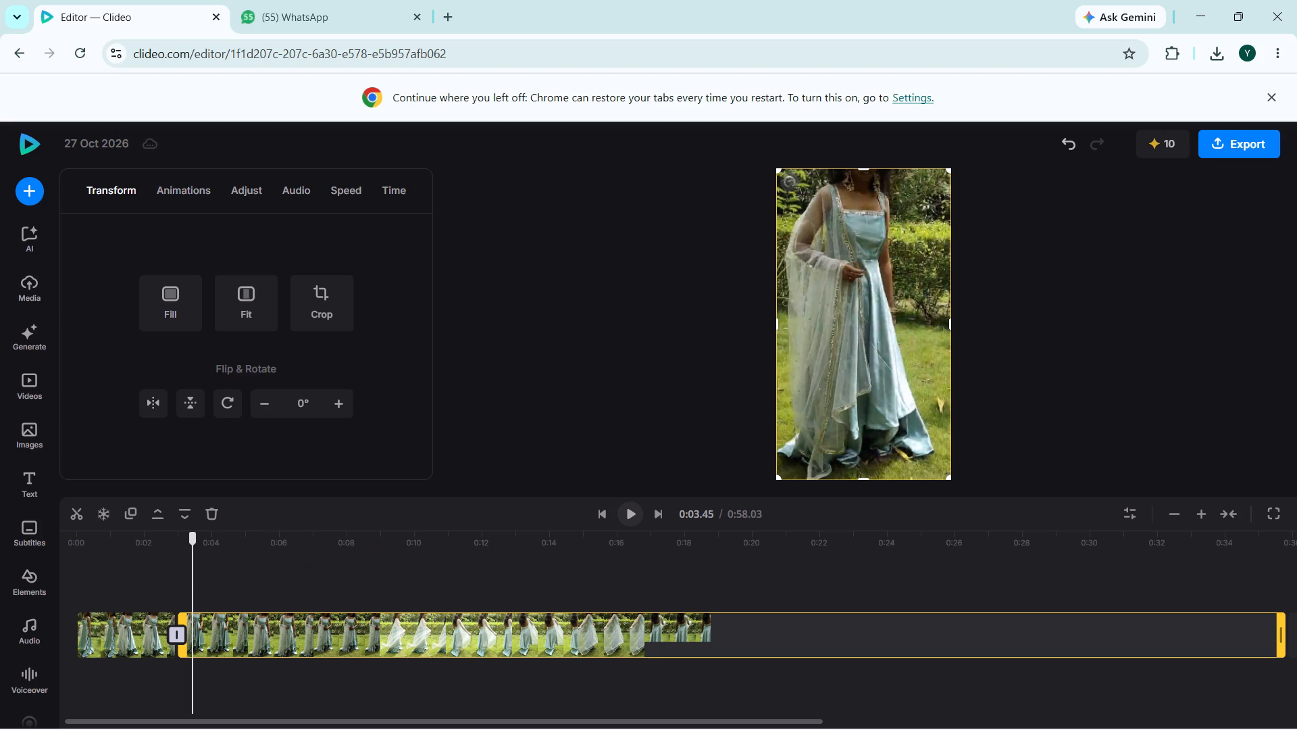
Play the timeline back from 0:03.45 to review the footage after the cut.
{"action": "key", "text": "space"}
{"action": "key", "text": "space"}
{"action": "key", "text": "space"}
{"action": "left_click", "coordinate": [632, 515]}
{"action": "left_click", "coordinate": [632, 515]}
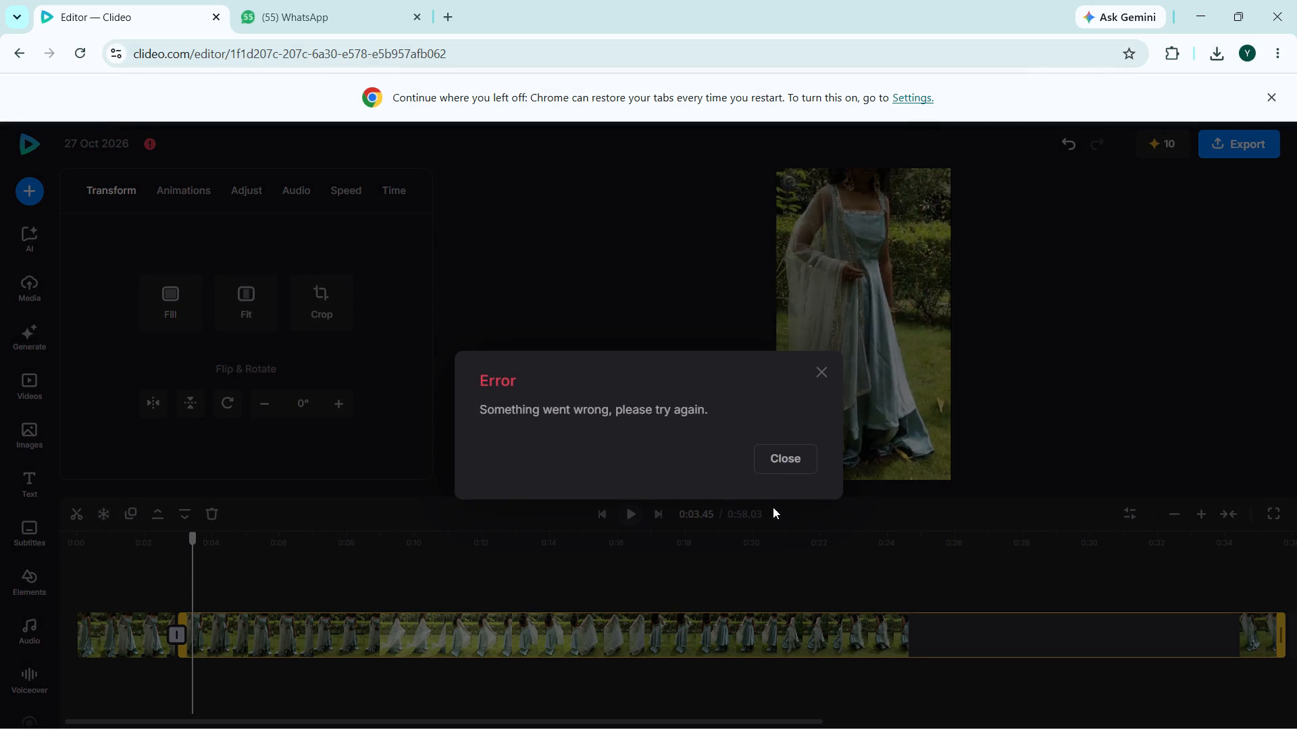
Dismiss the error, try to play the timeline from 0:03.45, and scrub the playhead back to 0:00.42.
{"action": "left_click", "coordinate": [787, 467]}
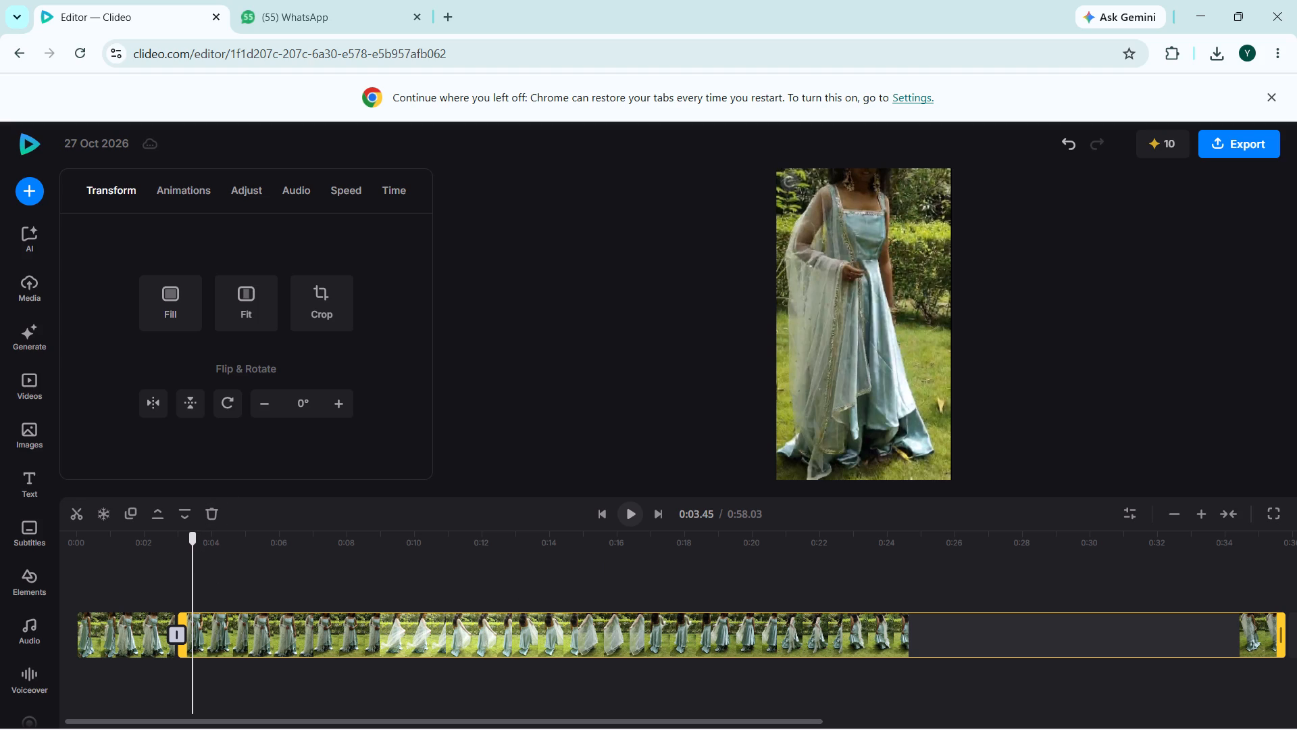
{"action": "left_click", "coordinate": [636, 518]}
{"action": "left_click_drag", "start_coordinate": [197, 543], "coordinate": [140, 531]}
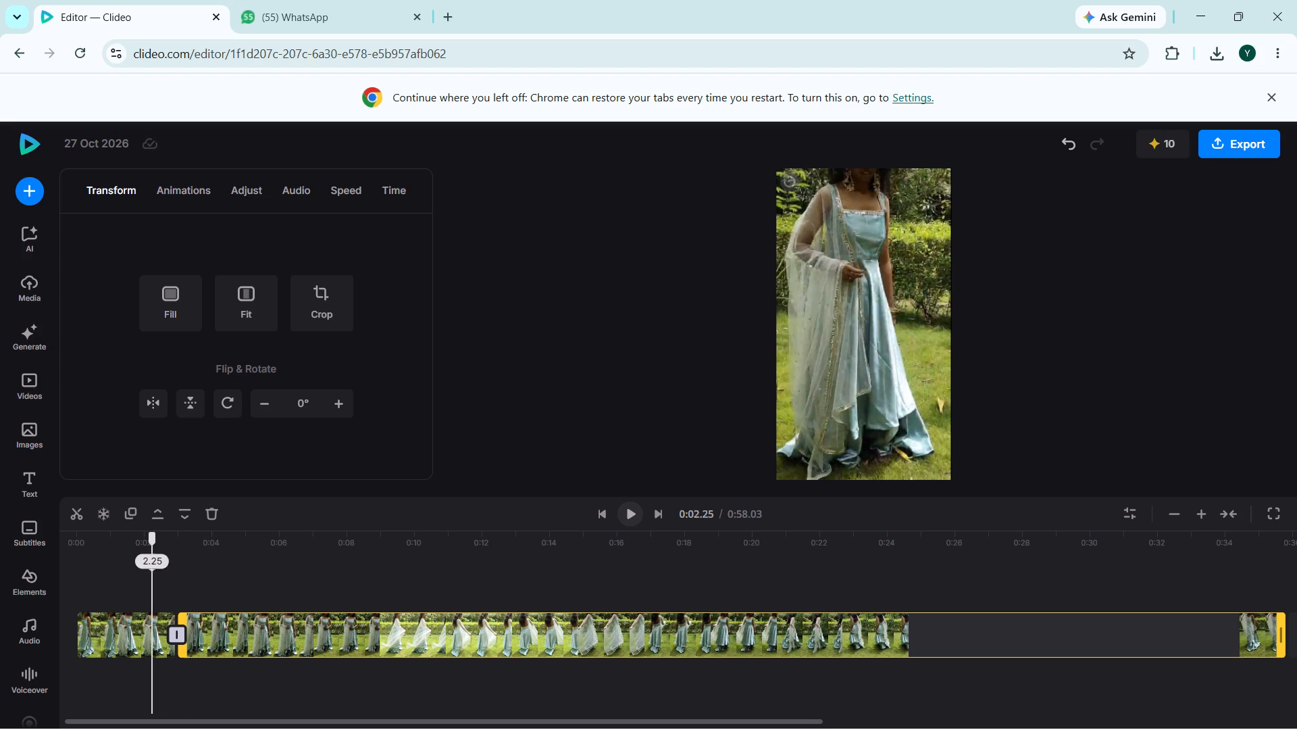
{"action": "left_click_drag", "start_coordinate": [140, 531], "coordinate": [94, 536]}
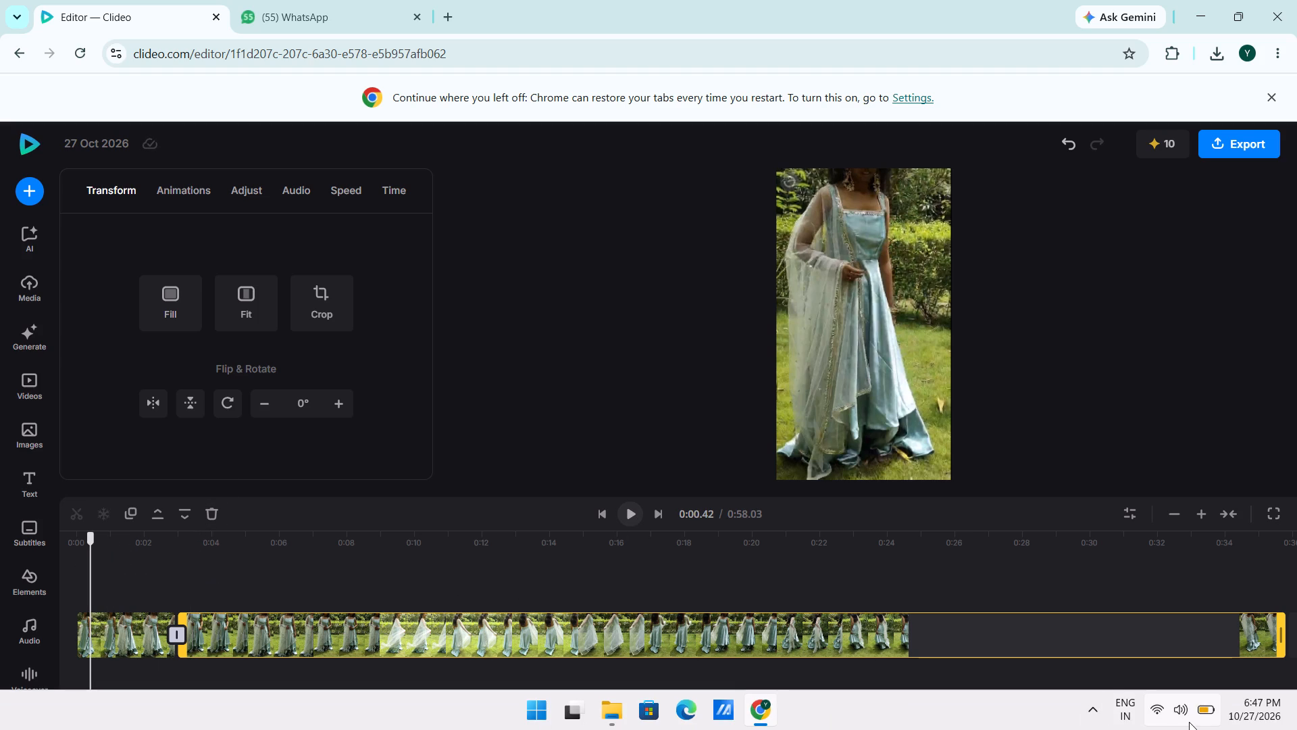
Disconnect the computer from the IIIT_GIRLS Wi-Fi network in the system's quick settings and switch Wi-Fi off and on again.
{"action": "left_click", "coordinate": [1189, 717]}
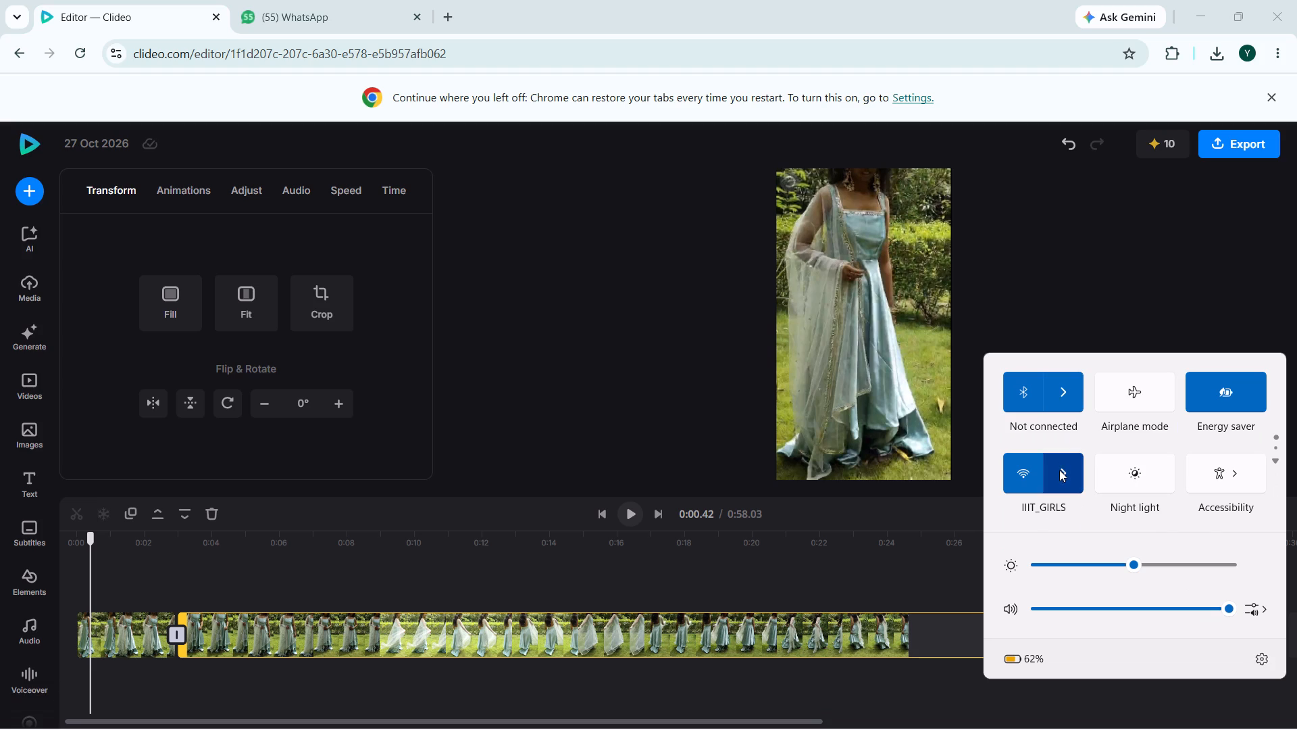
{"action": "left_click", "coordinate": [1059, 472]}
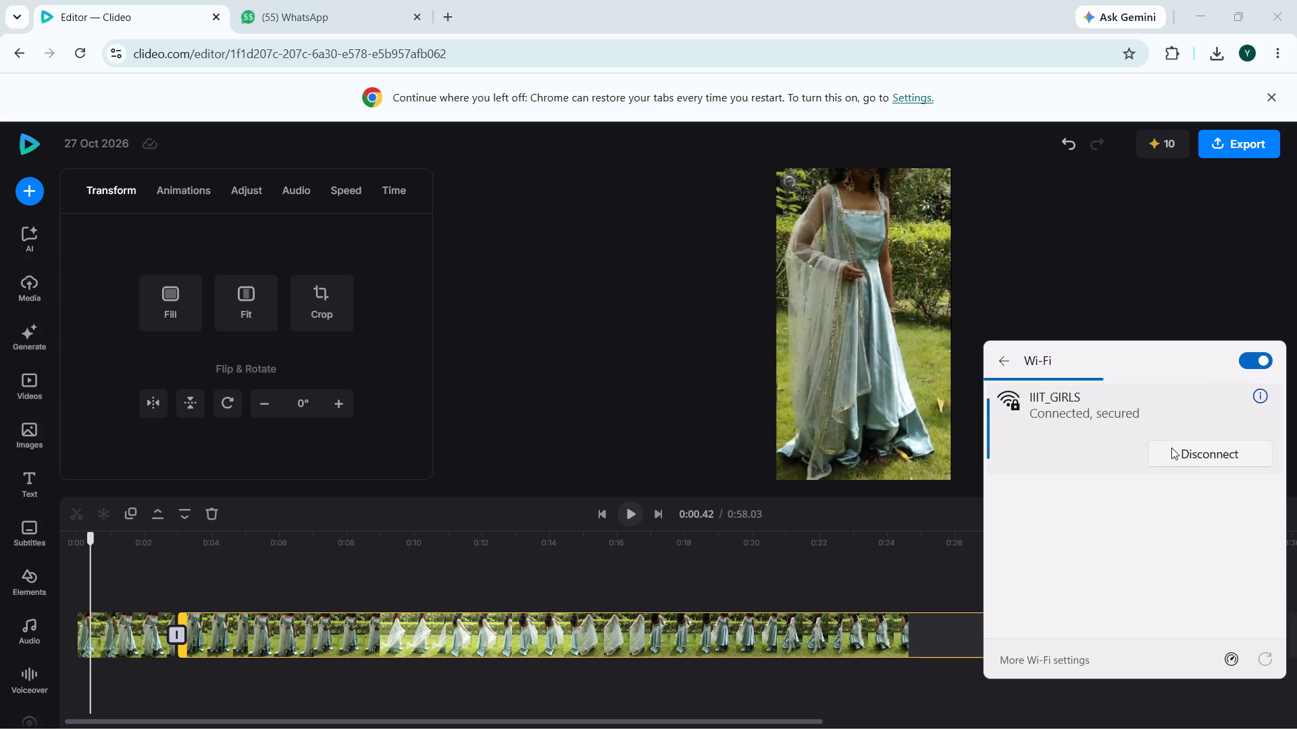
{"action": "left_click", "coordinate": [1174, 459]}
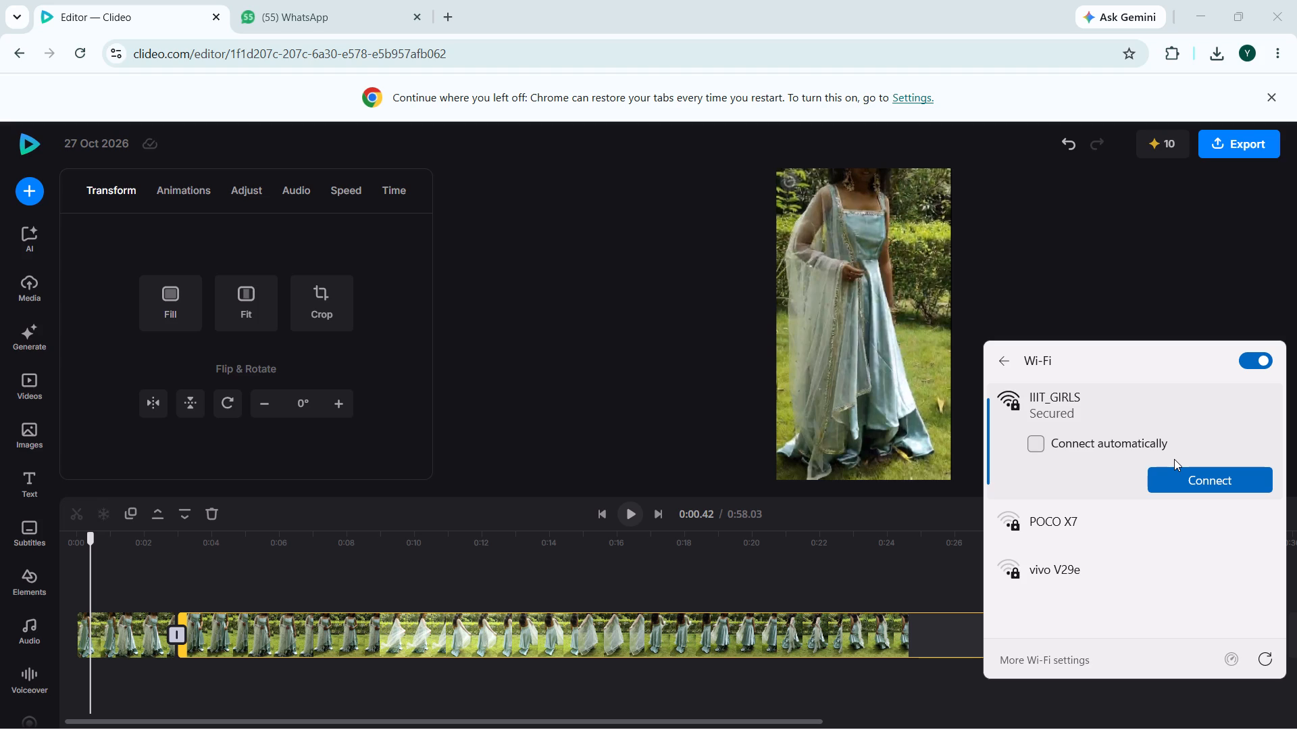
{"action": "left_click", "coordinate": [1258, 360]}
{"action": "left_click", "coordinate": [1258, 360]}
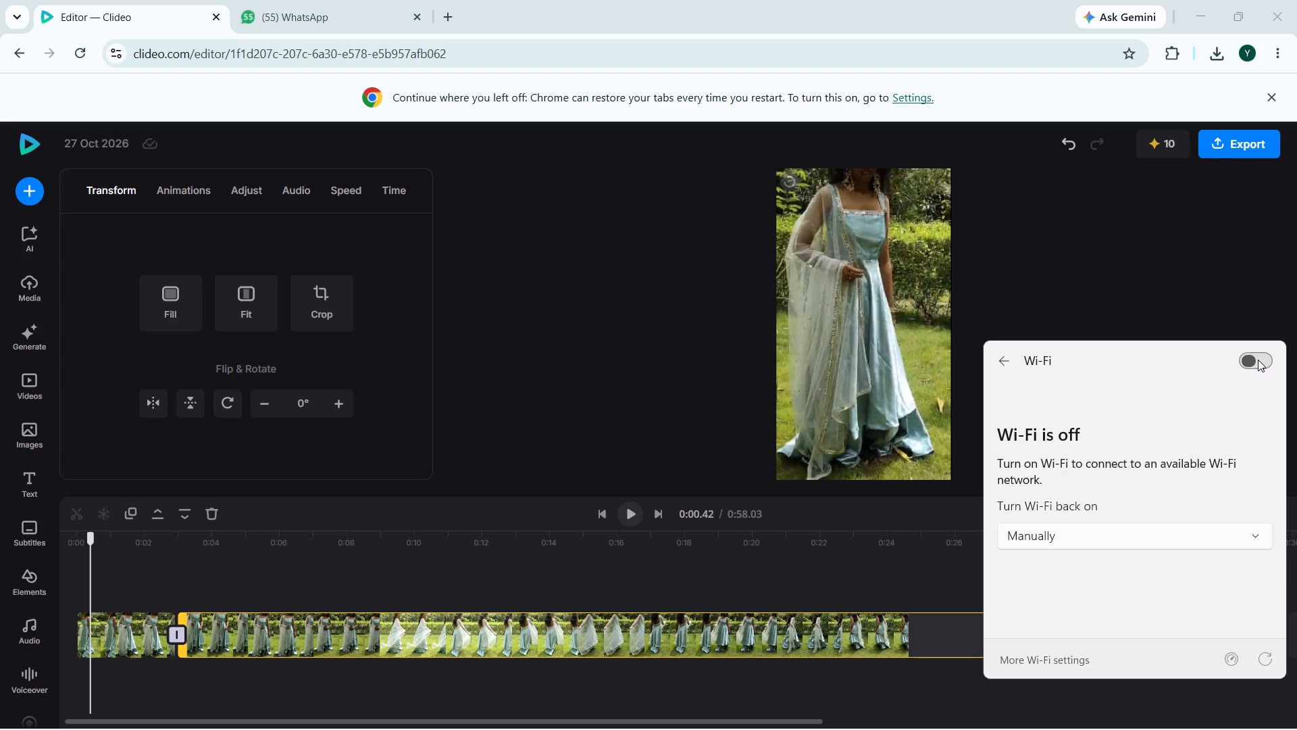
{"action": "left_click", "coordinate": [1258, 360]}
{"action": "left_click", "coordinate": [1258, 360]}
{"action": "left_click", "coordinate": [1256, 368]}
Connect to the secured Wi-Fi network named with only an underscore line, at the top of the available networks.
{"action": "left_click", "coordinate": [1082, 422]}
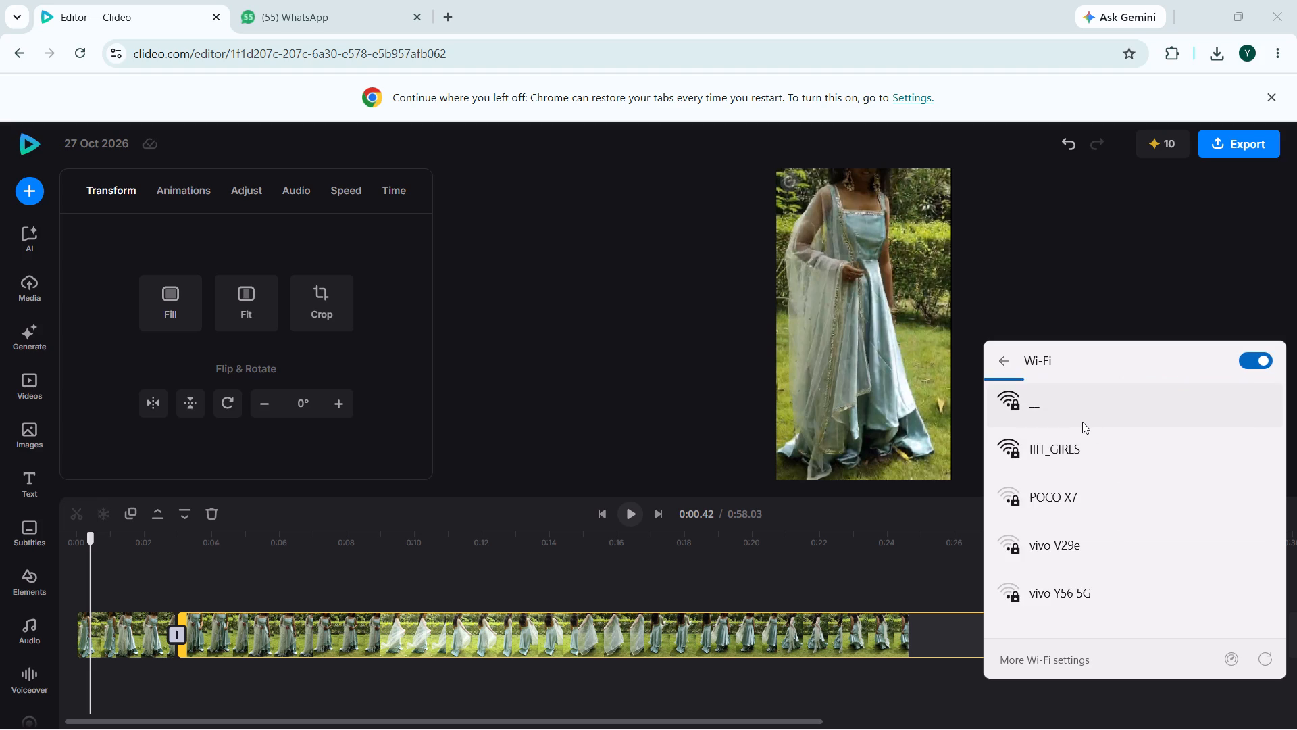
{"action": "left_click", "coordinate": [1173, 449]}
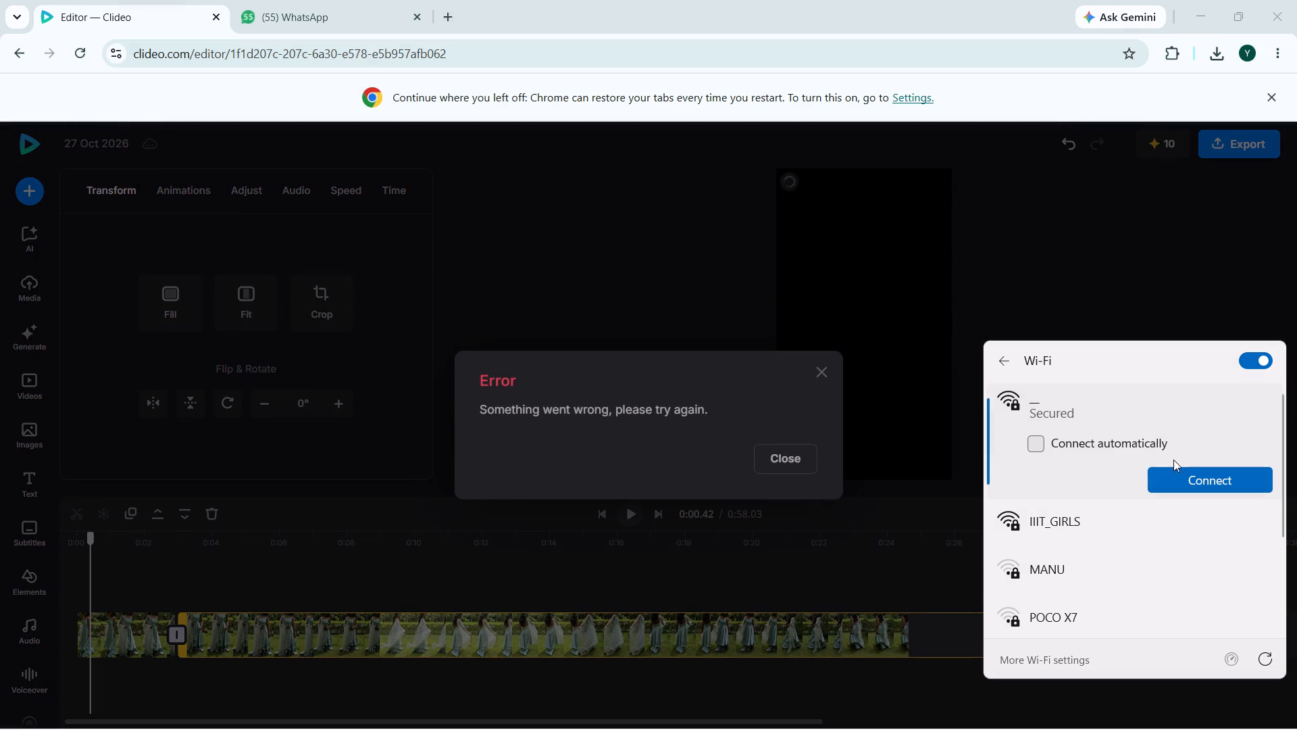
{"action": "left_click", "coordinate": [1176, 476]}
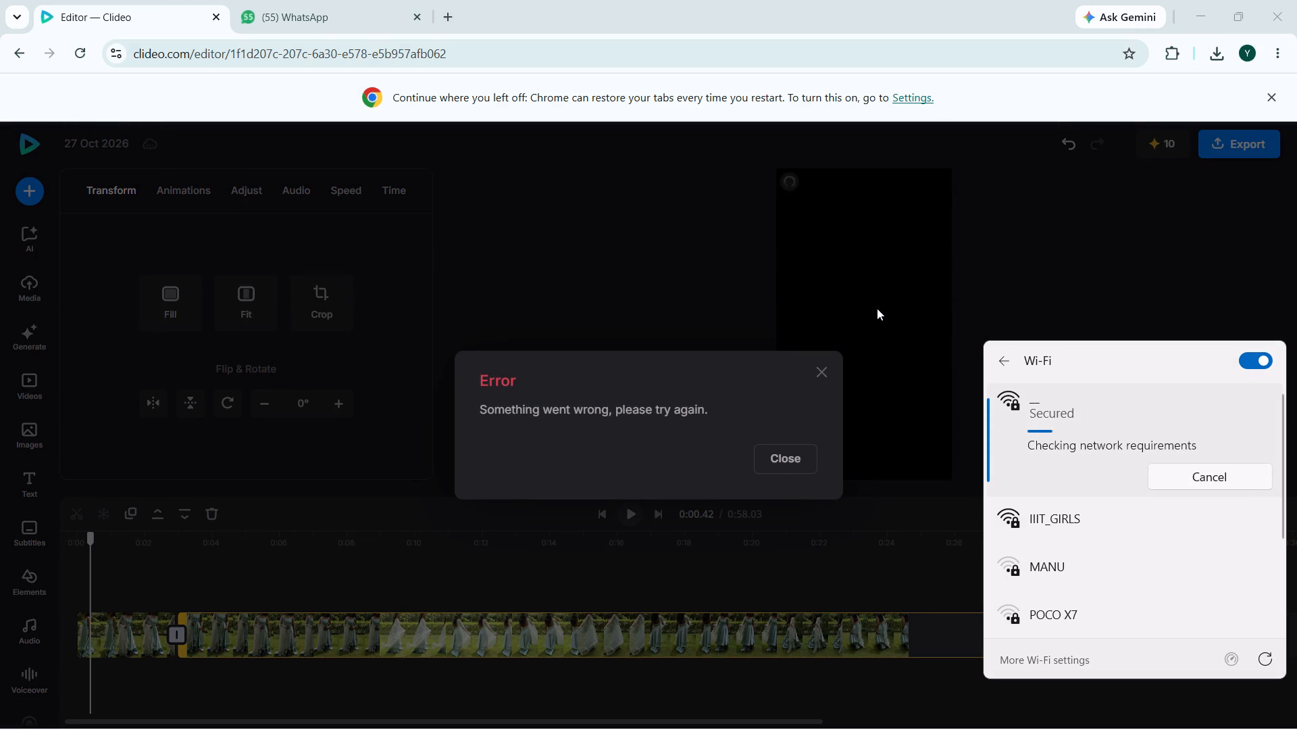
Dismiss the editor's error, return the playhead to 0:00.00, and try to play the timeline from the start with the uploaded media shown.
{"action": "left_click", "coordinate": [773, 453]}
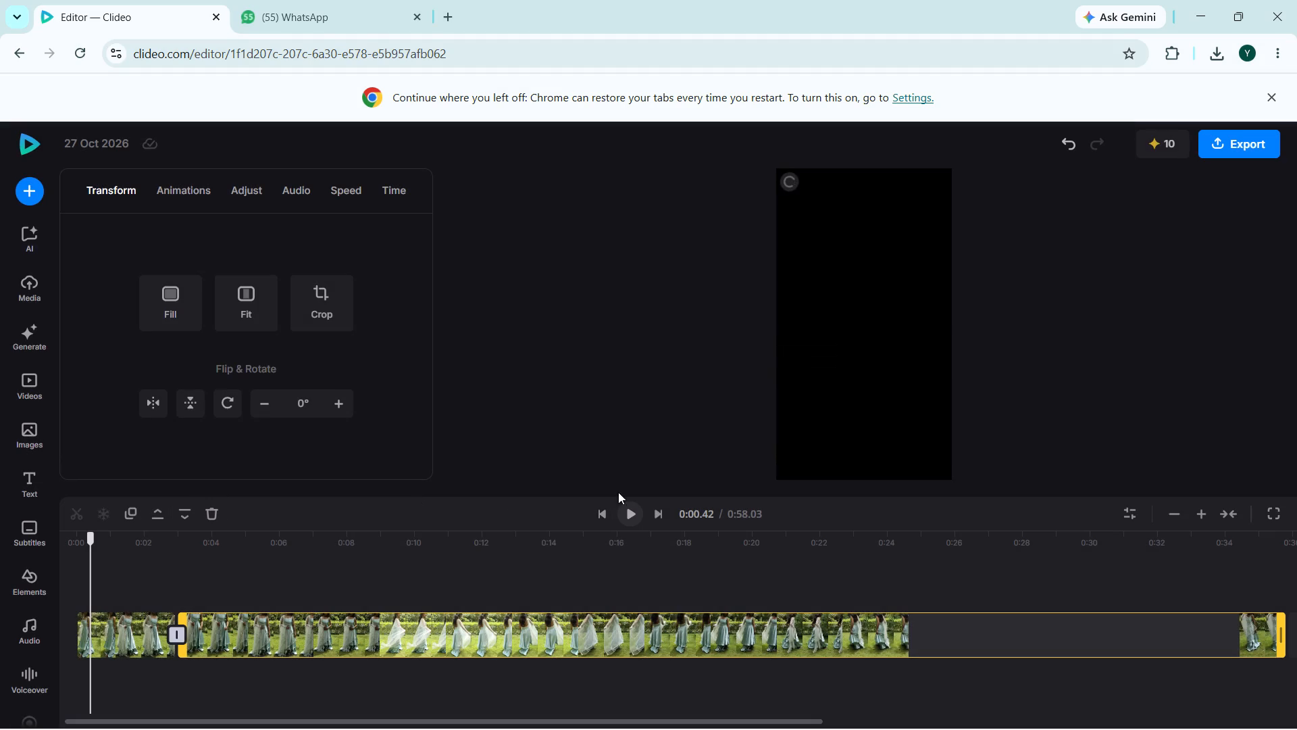
{"action": "left_click_drag", "start_coordinate": [91, 541], "coordinate": [72, 541]}
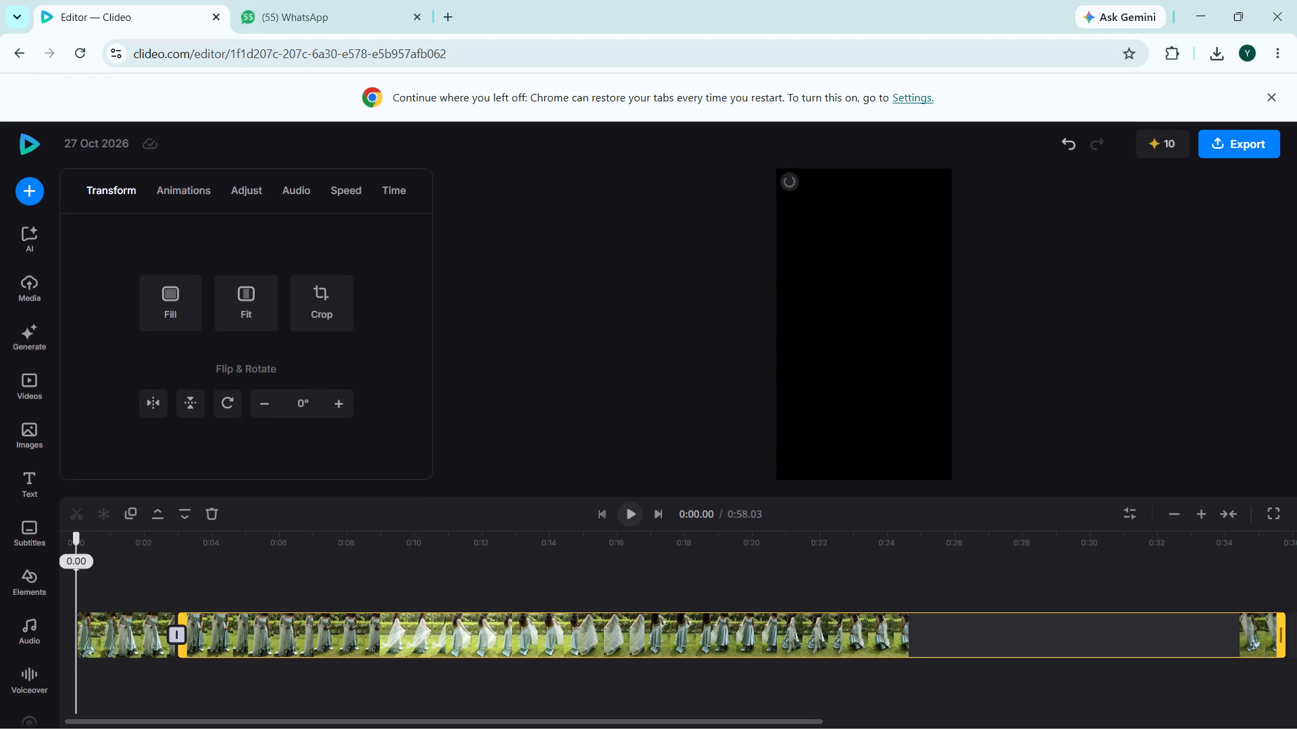
{"action": "left_click_drag", "start_coordinate": [72, 541], "coordinate": [68, 539]}
{"action": "left_click", "coordinate": [21, 278]}
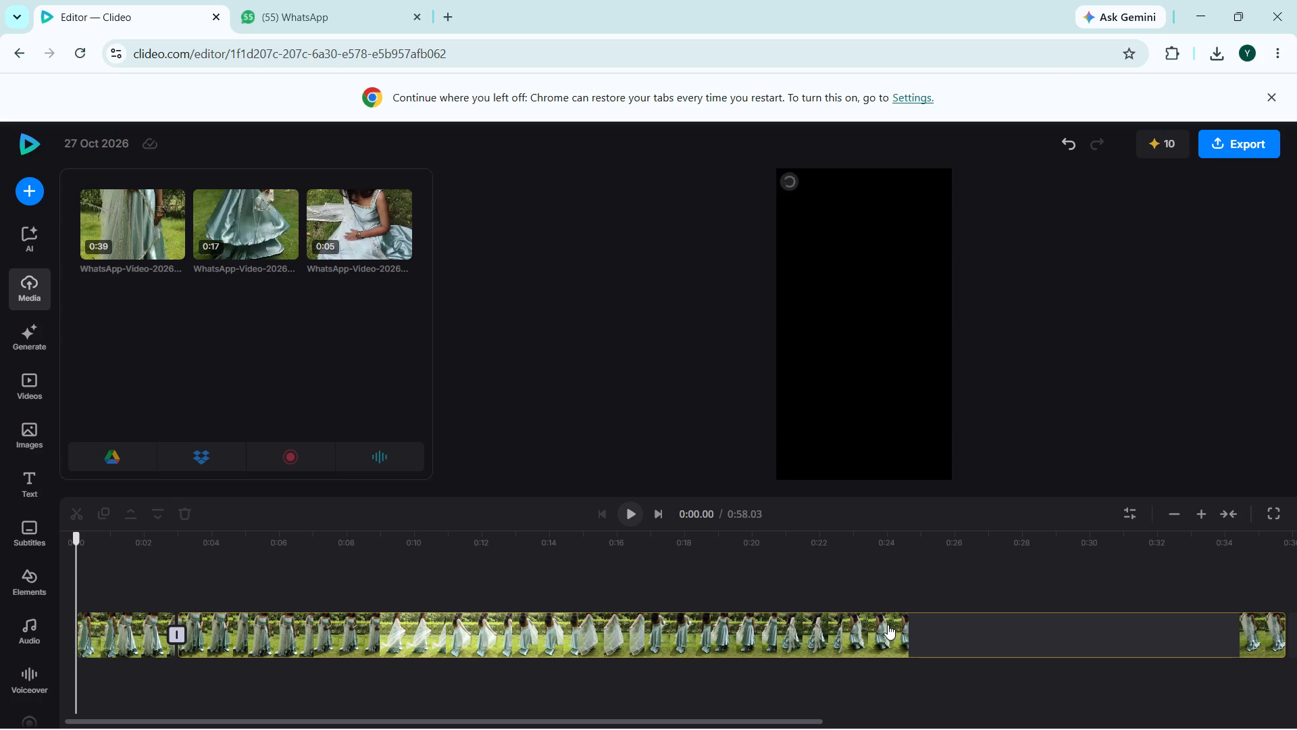
{"action": "left_click", "coordinate": [631, 518]}
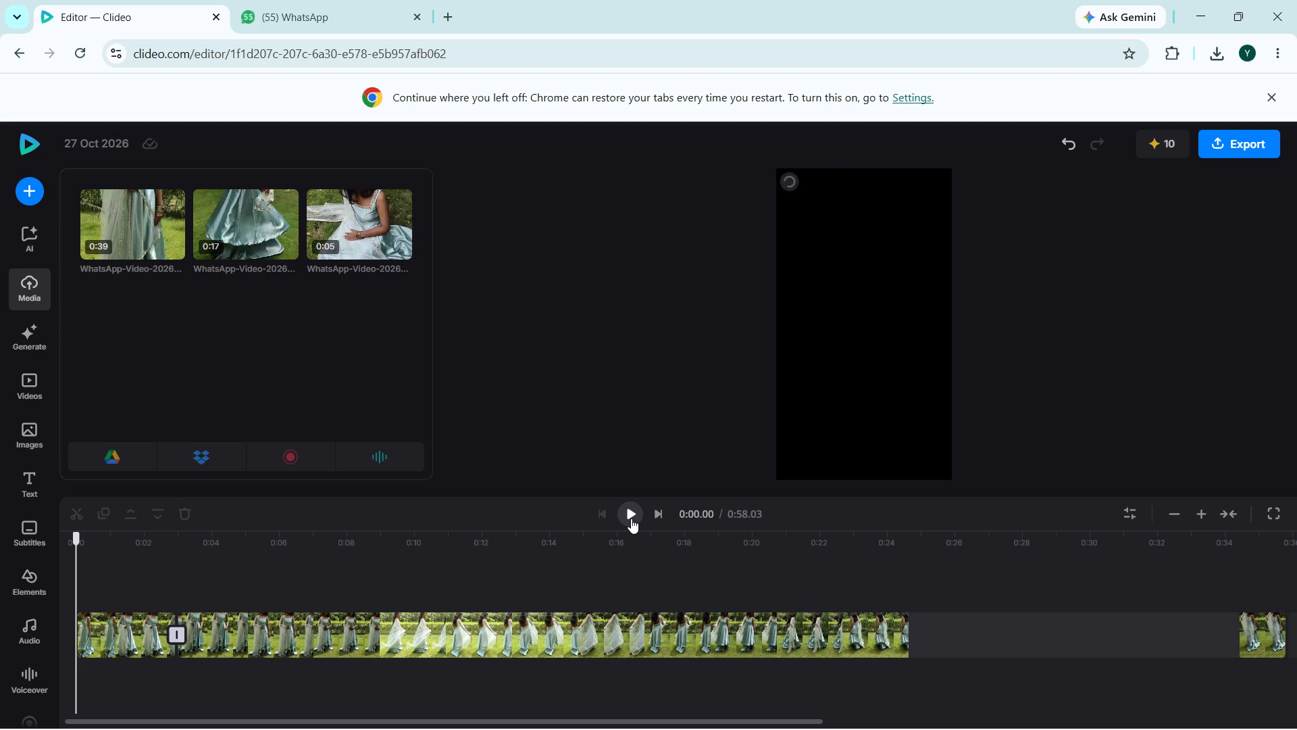
Scrub through the timeline between 0:00 and about 0:14.30 to check the preview, returning to the cut near 0:02.72.
{"action": "left_click_drag", "start_coordinate": [78, 547], "coordinate": [169, 545]}
{"action": "left_click_drag", "start_coordinate": [169, 545], "coordinate": [563, 641]}
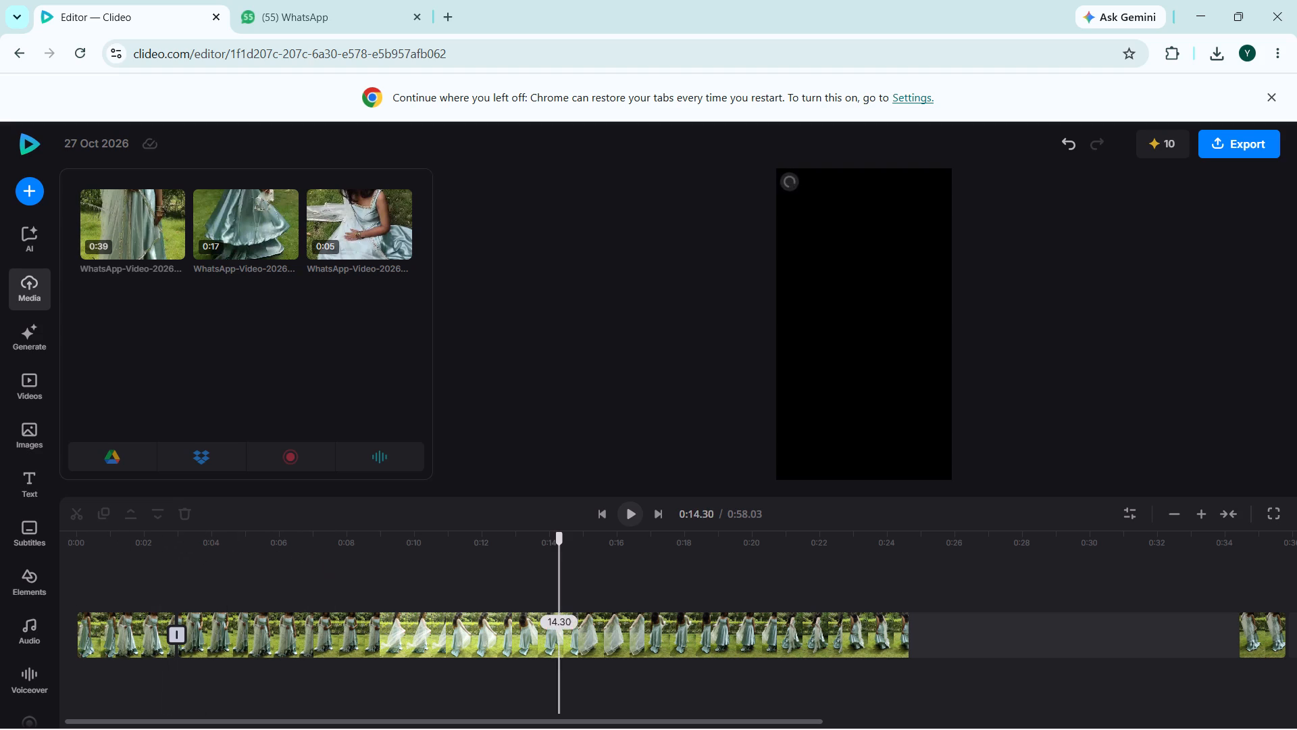
{"action": "left_click_drag", "start_coordinate": [563, 641], "coordinate": [97, 577]}
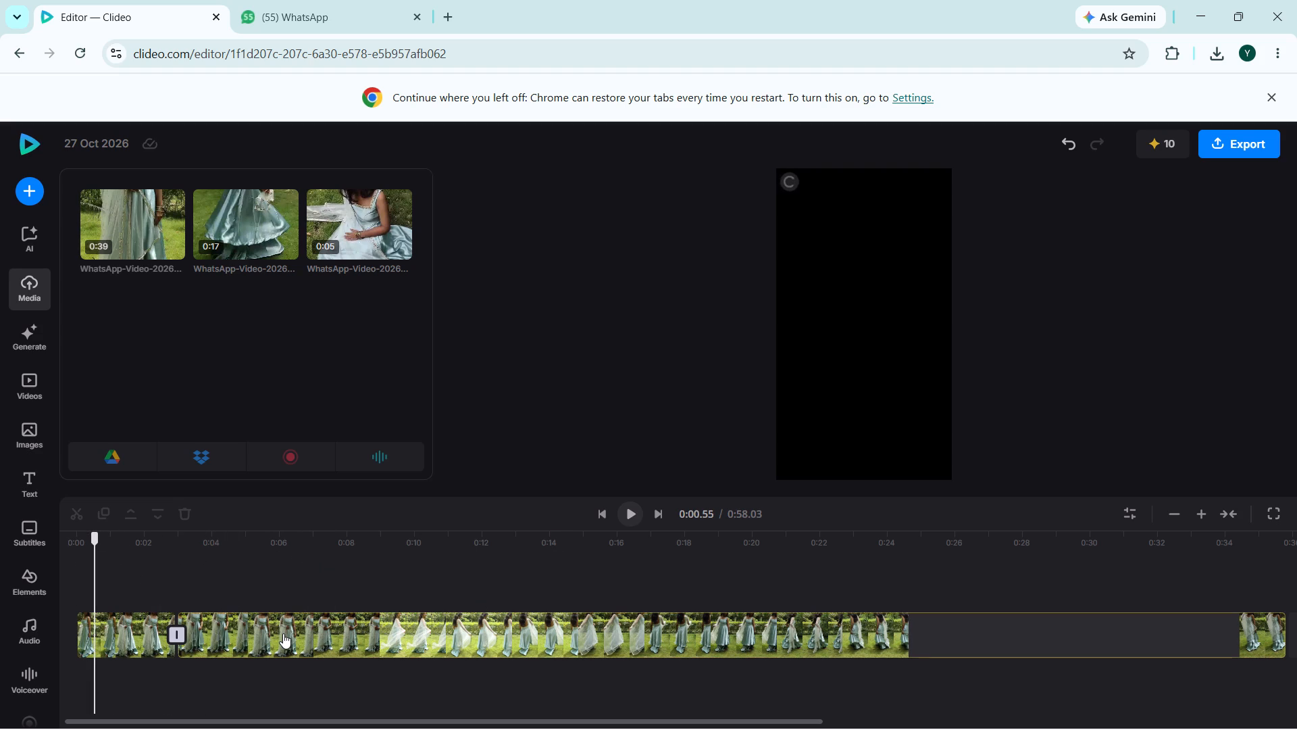
{"action": "left_click", "coordinate": [178, 630]}
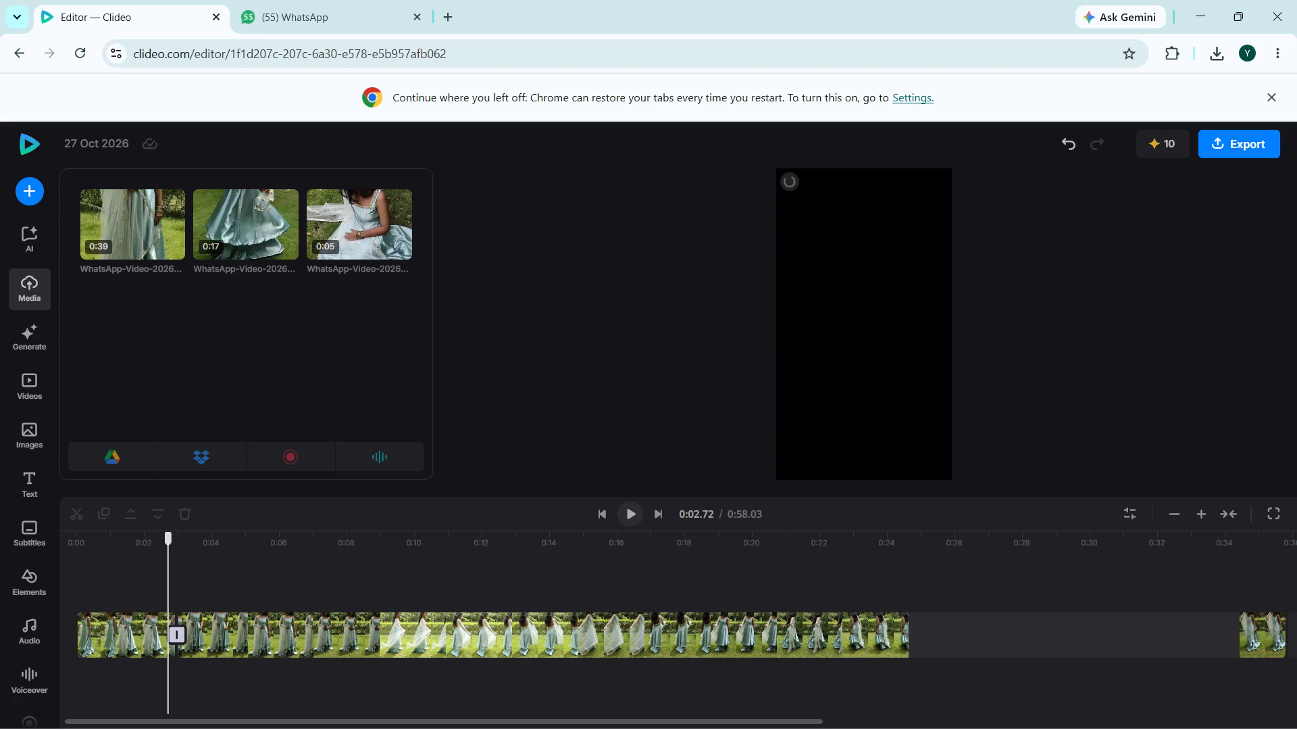
Scrub forward to 0:17.02 and examine the rest of the timeline, including the empty gap before the last clip, and the uploaded media.
{"action": "left_click_drag", "start_coordinate": [167, 541], "coordinate": [413, 600]}
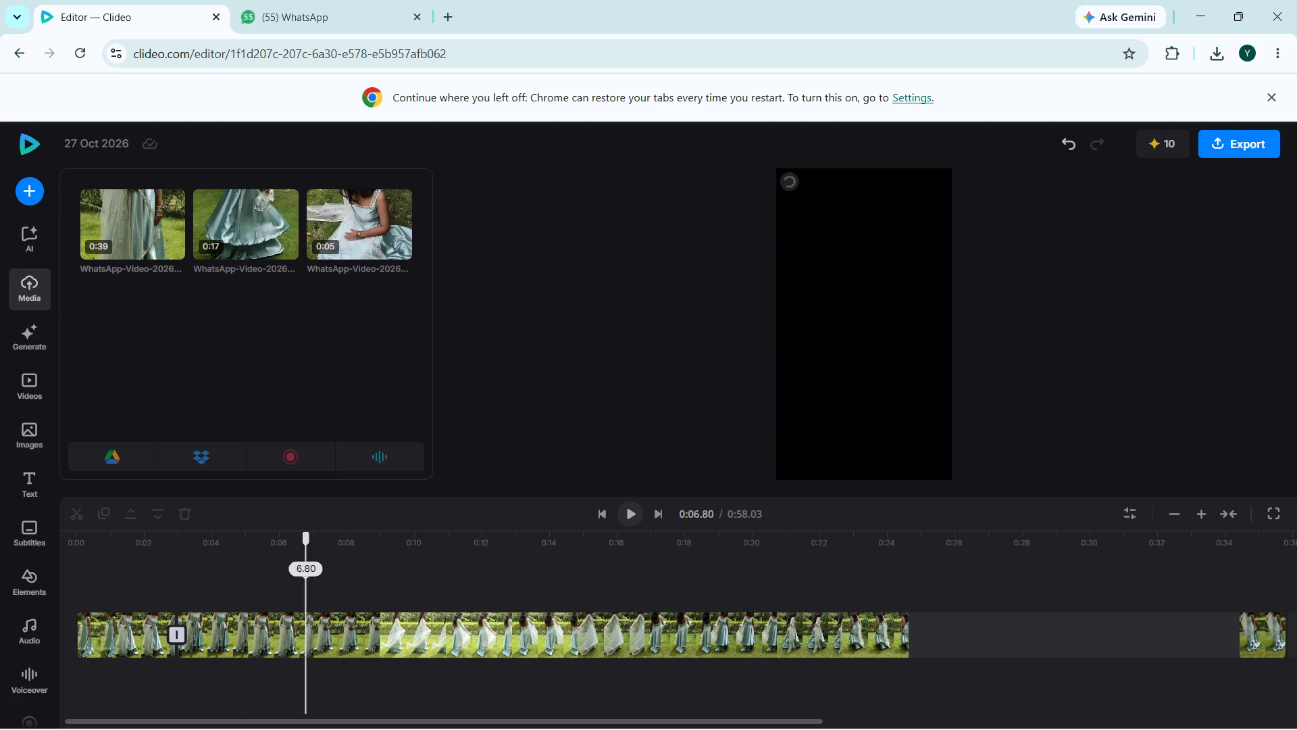
{"action": "left_click_drag", "start_coordinate": [413, 600], "coordinate": [650, 639]}
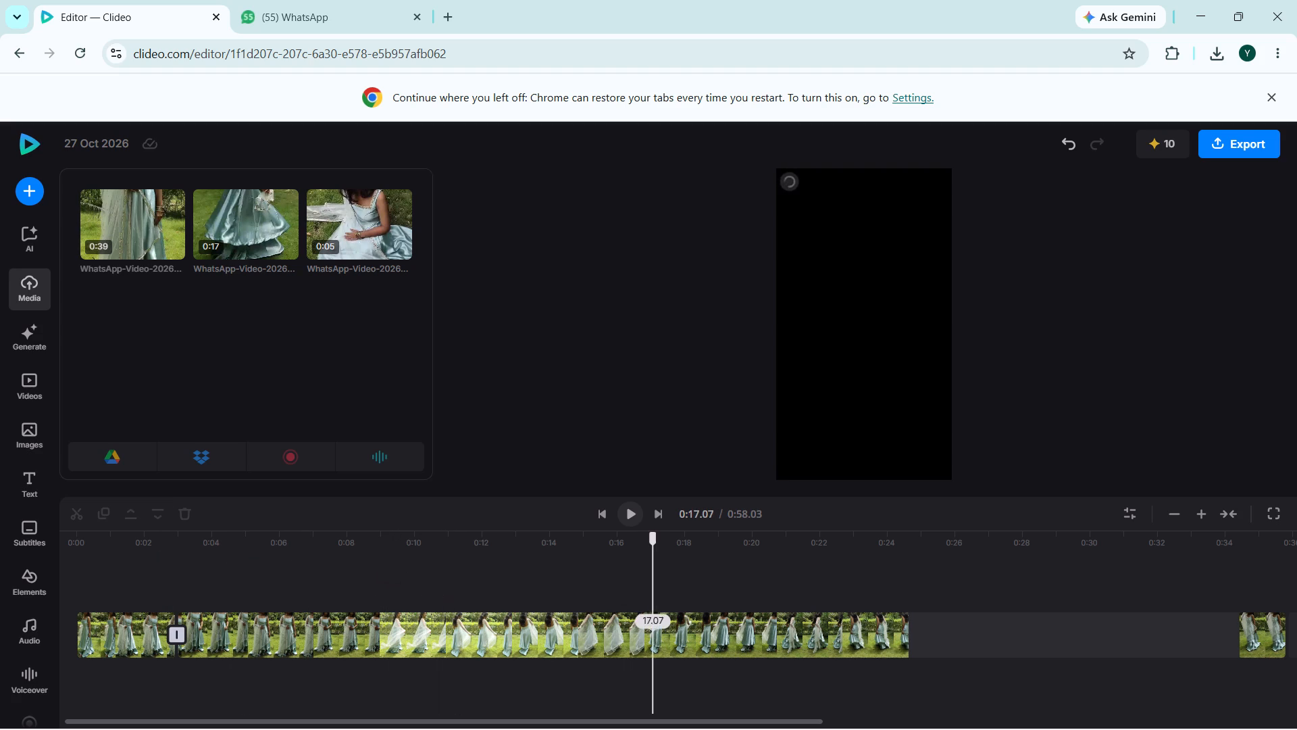
{"action": "scroll", "coordinate": [719, 664], "scroll_direction": "left", "scroll_amount": 6}
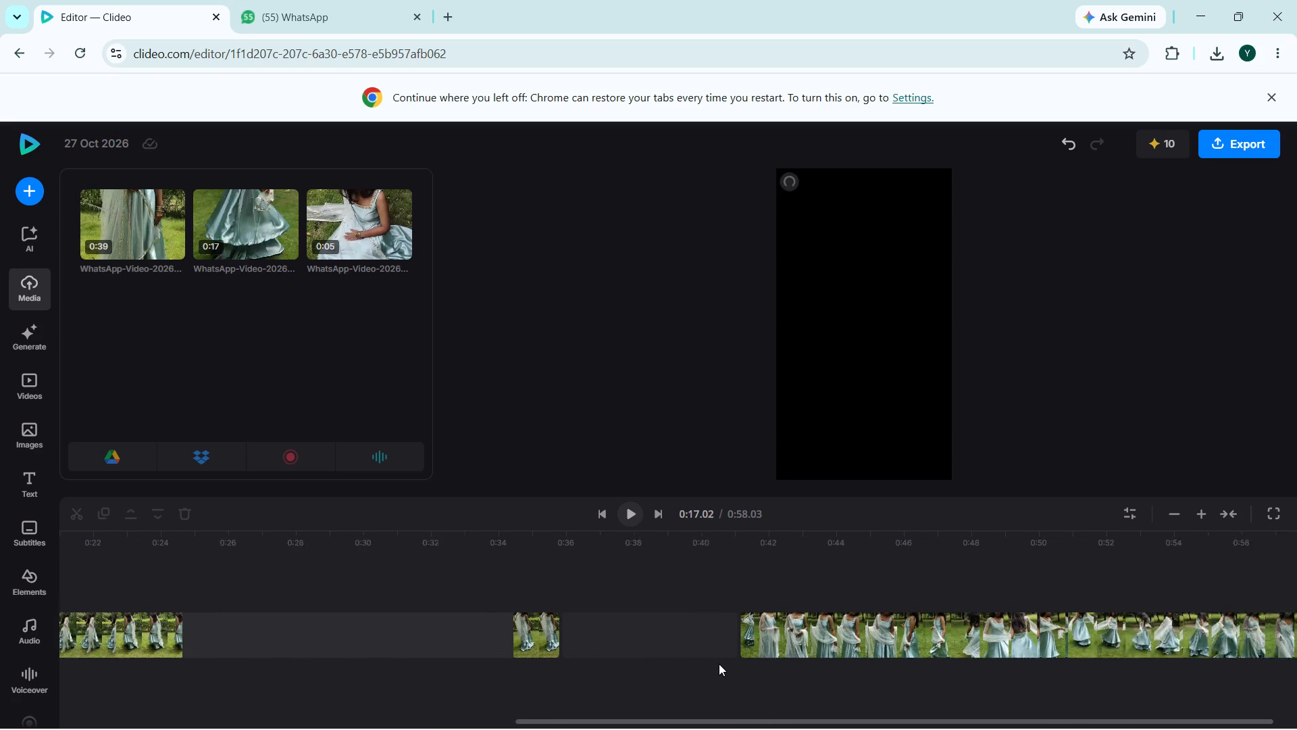
{"action": "scroll", "coordinate": [719, 664], "scroll_direction": "left", "scroll_amount": 7}
{"action": "scroll", "coordinate": [823, 612], "scroll_direction": "left", "scroll_amount": 7}
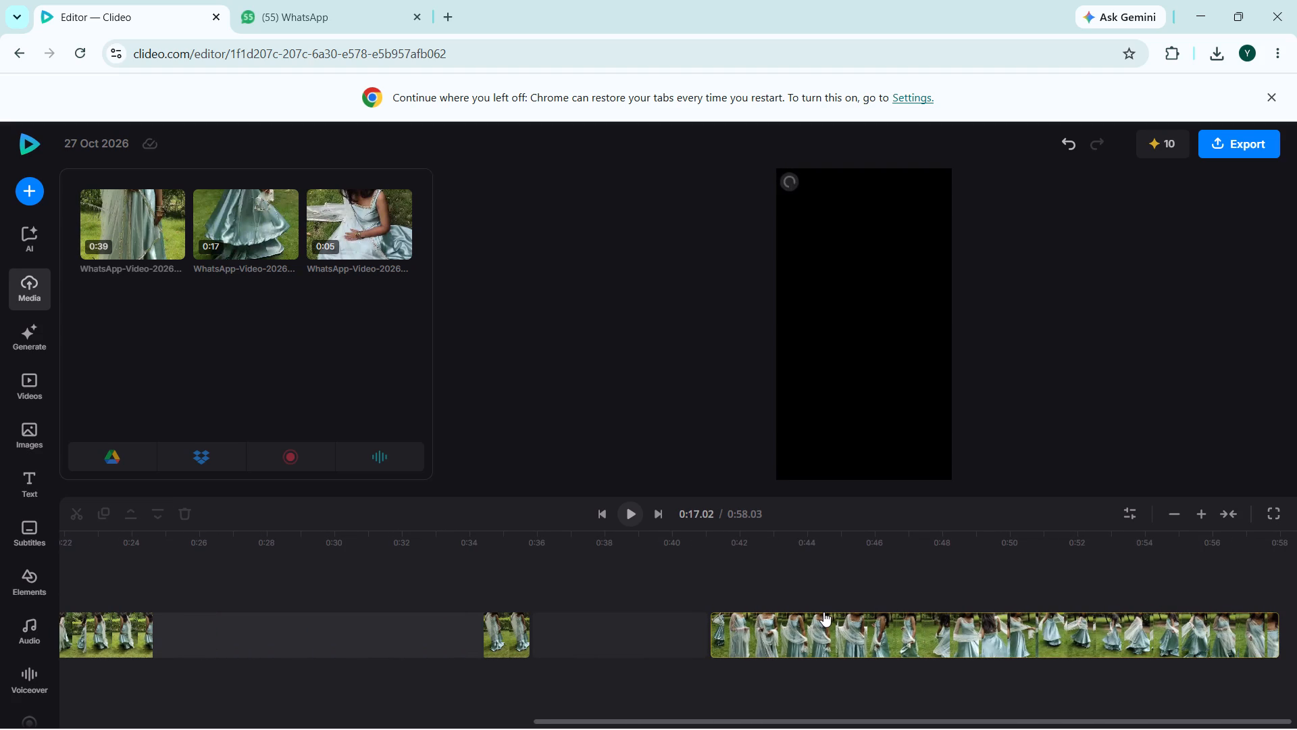
{"action": "scroll", "coordinate": [823, 612], "scroll_direction": "left", "scroll_amount": 2}
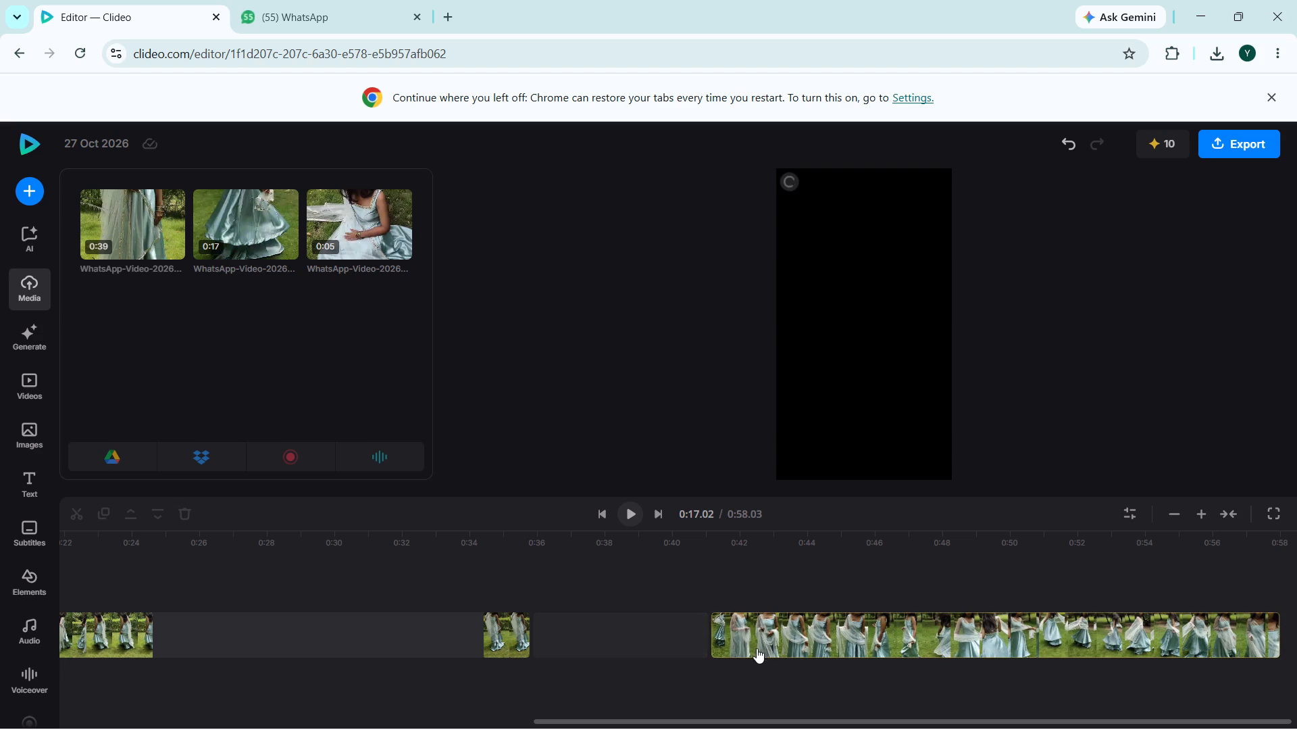
{"action": "left_click", "coordinate": [571, 623]}
{"action": "scroll", "coordinate": [345, 241], "scroll_direction": "down", "scroll_amount": 1}
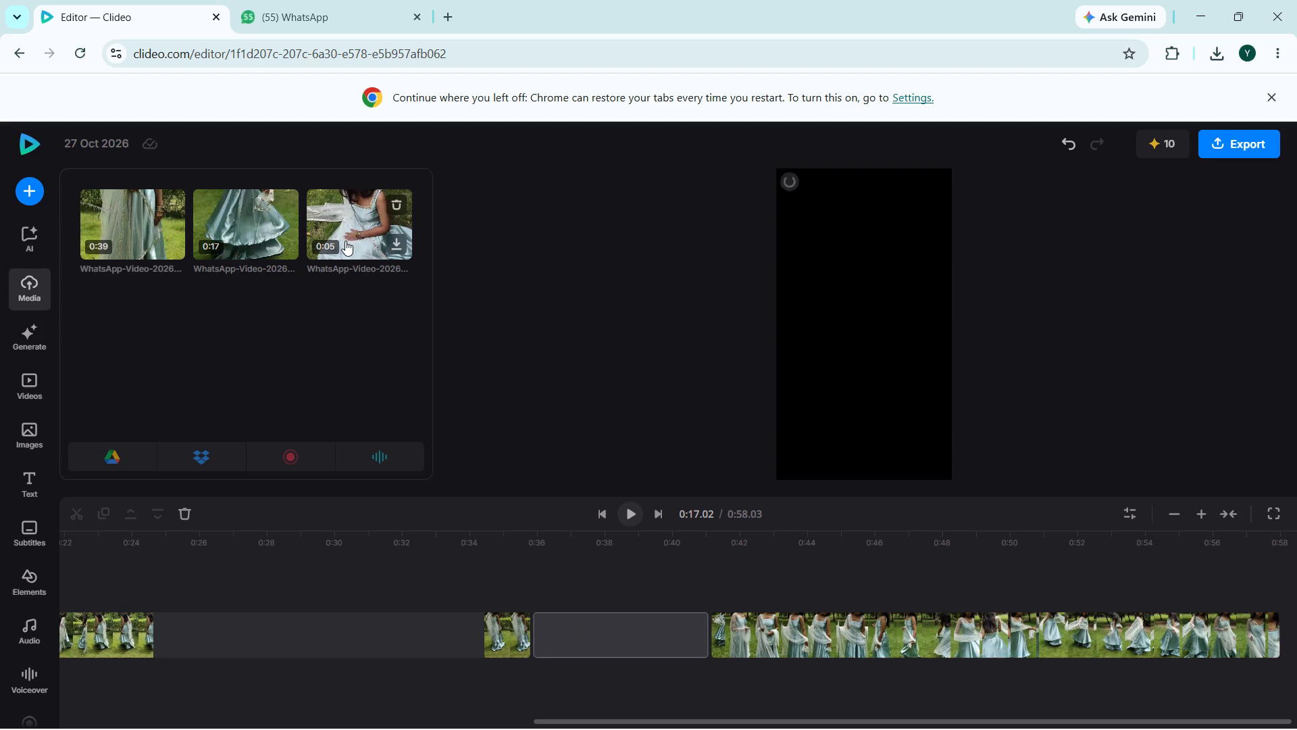
{"action": "scroll", "coordinate": [345, 241], "scroll_direction": "down", "scroll_amount": 1}
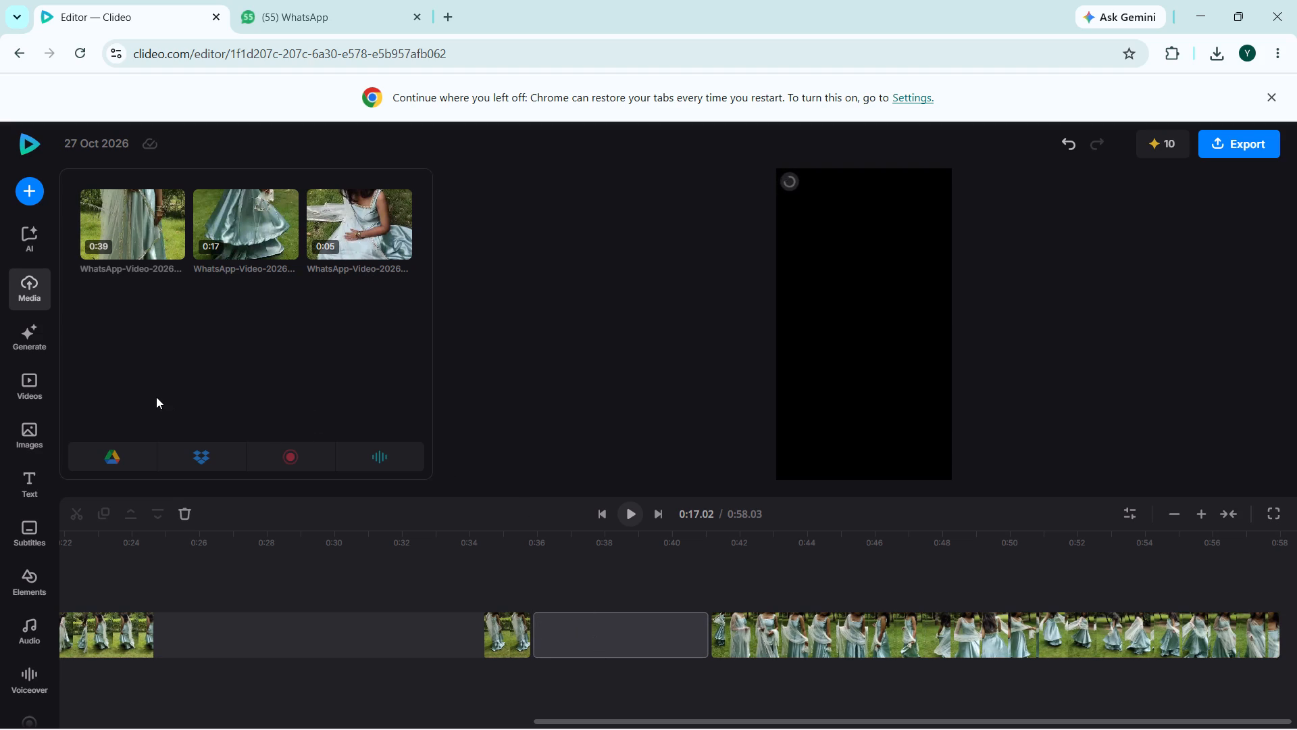
Upload the WhatsApp videos 2026-10-27 at 18.25.42 and 2026-10-27 at 18.26.15 from the Downloads folder to the project.
{"action": "left_click", "coordinate": [22, 188]}
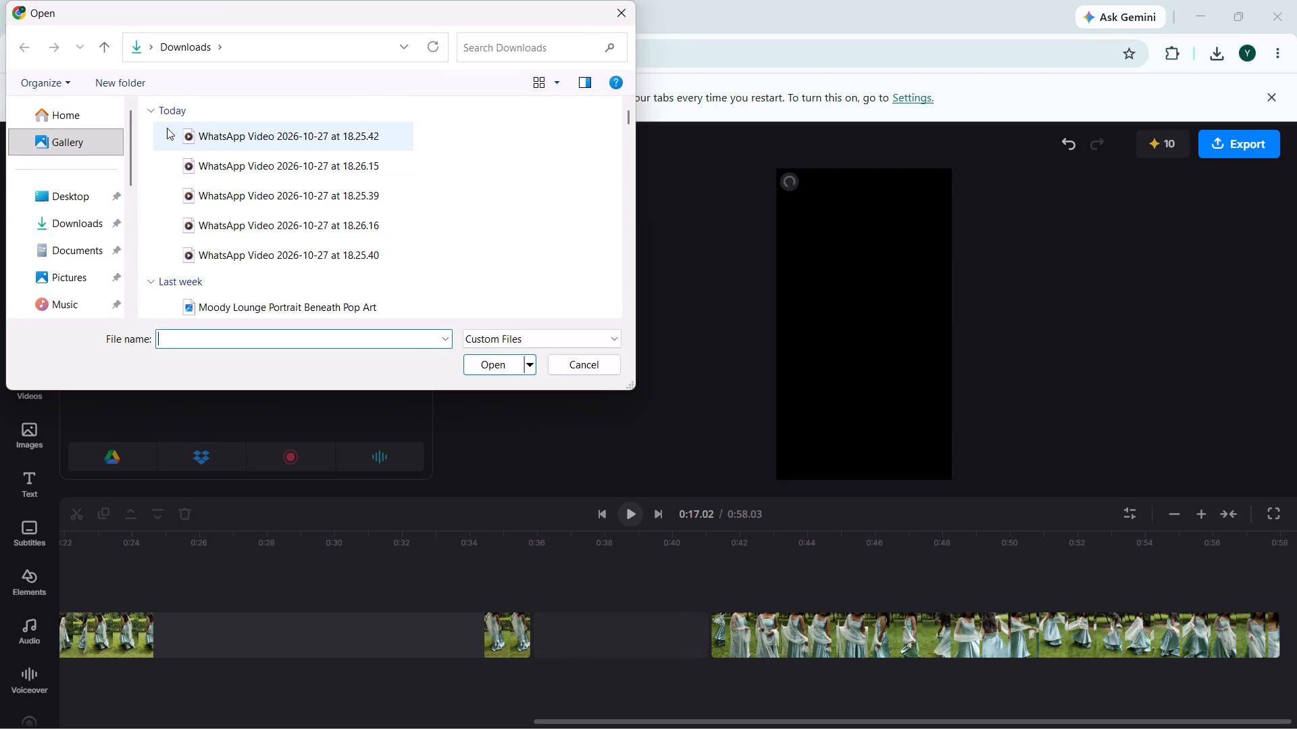
{"action": "left_click_drag", "start_coordinate": [146, 123], "coordinate": [202, 168]}
{"action": "key", "text": "Return"}
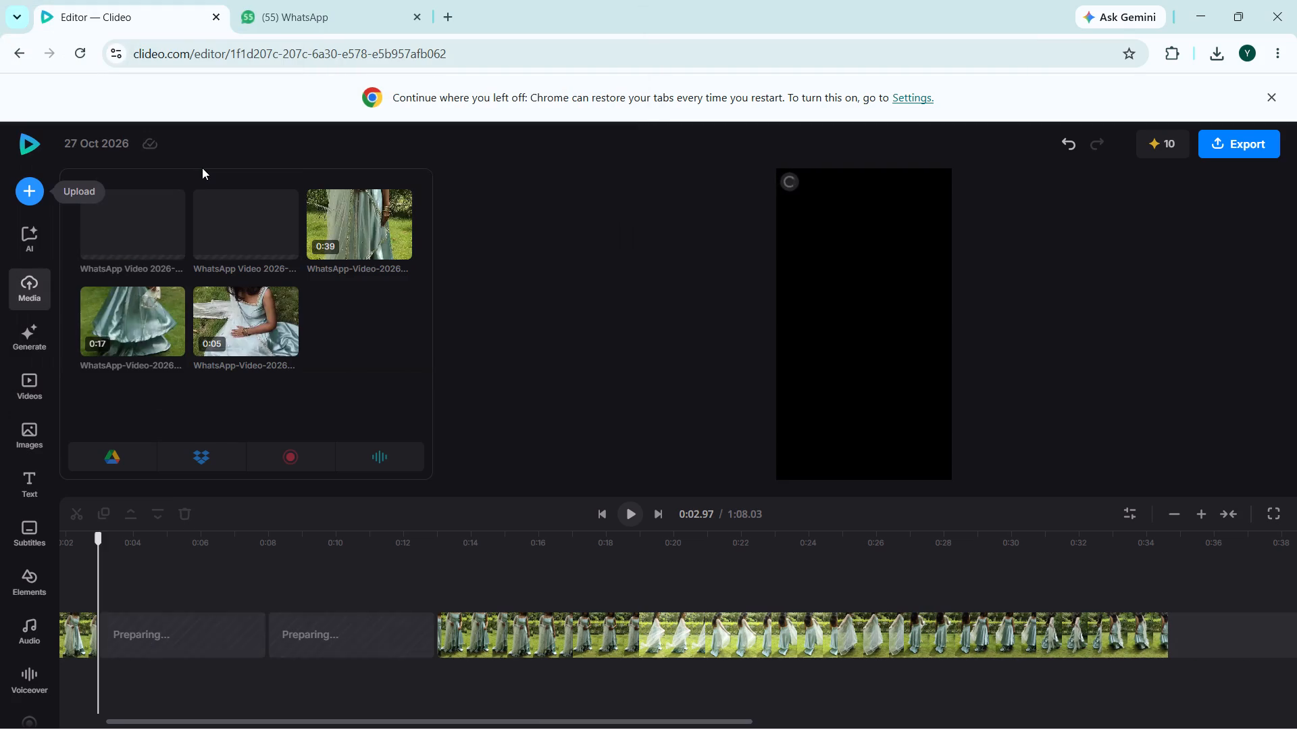
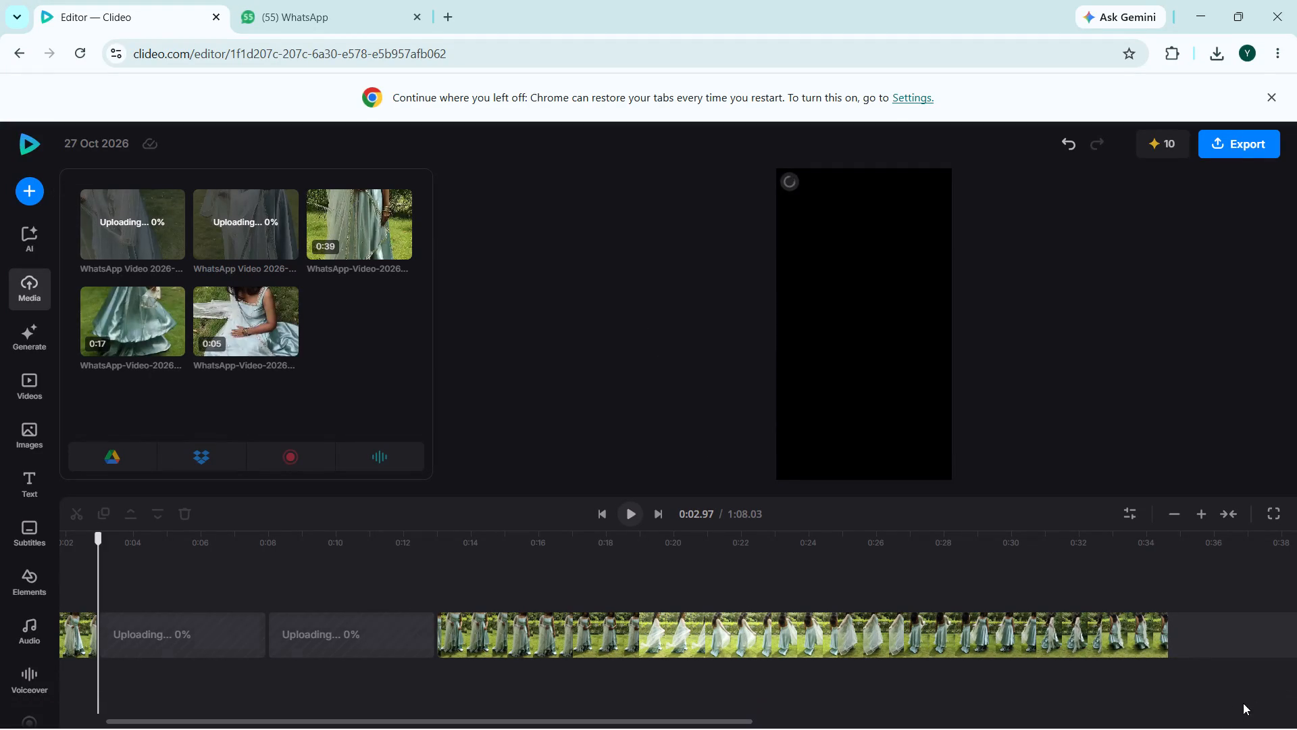
Switch the computer's Wi-Fi connection to the IIIT_GIRLS network and return to the editor.
{"action": "left_click", "coordinate": [1187, 713]}
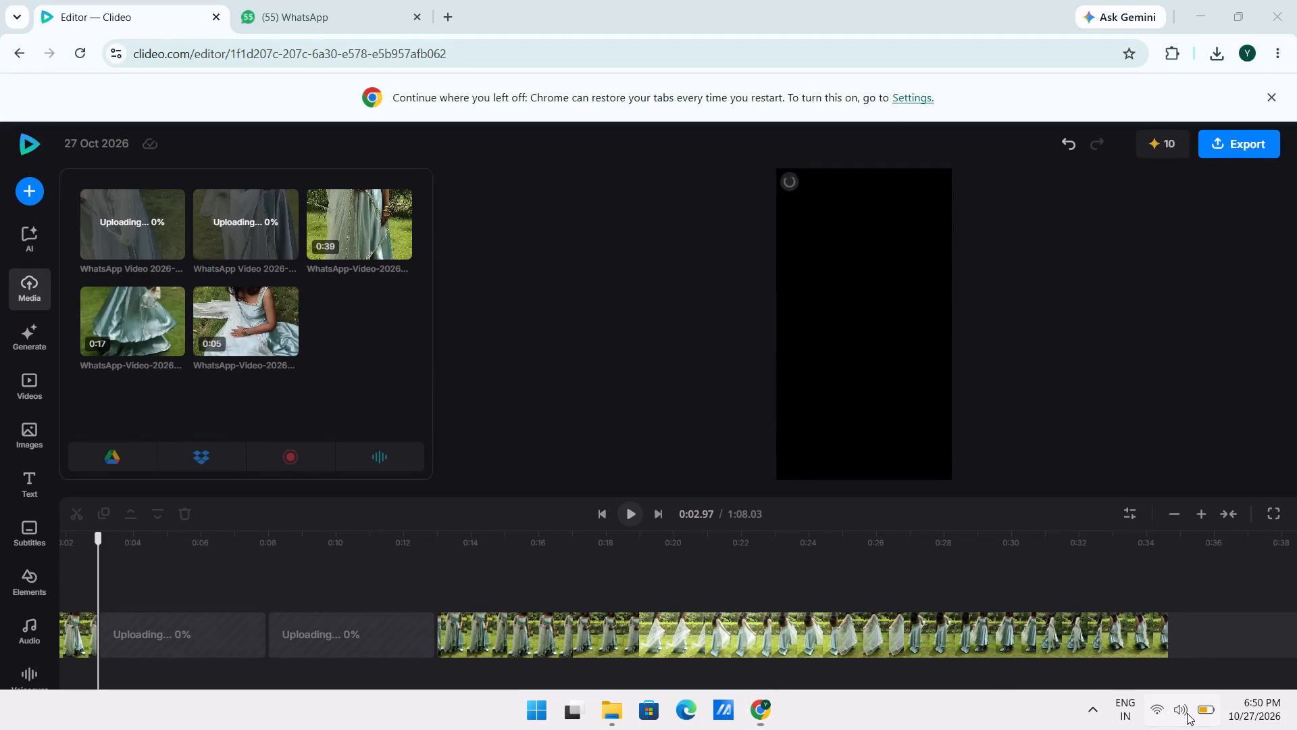
{"action": "left_click", "coordinate": [1065, 491]}
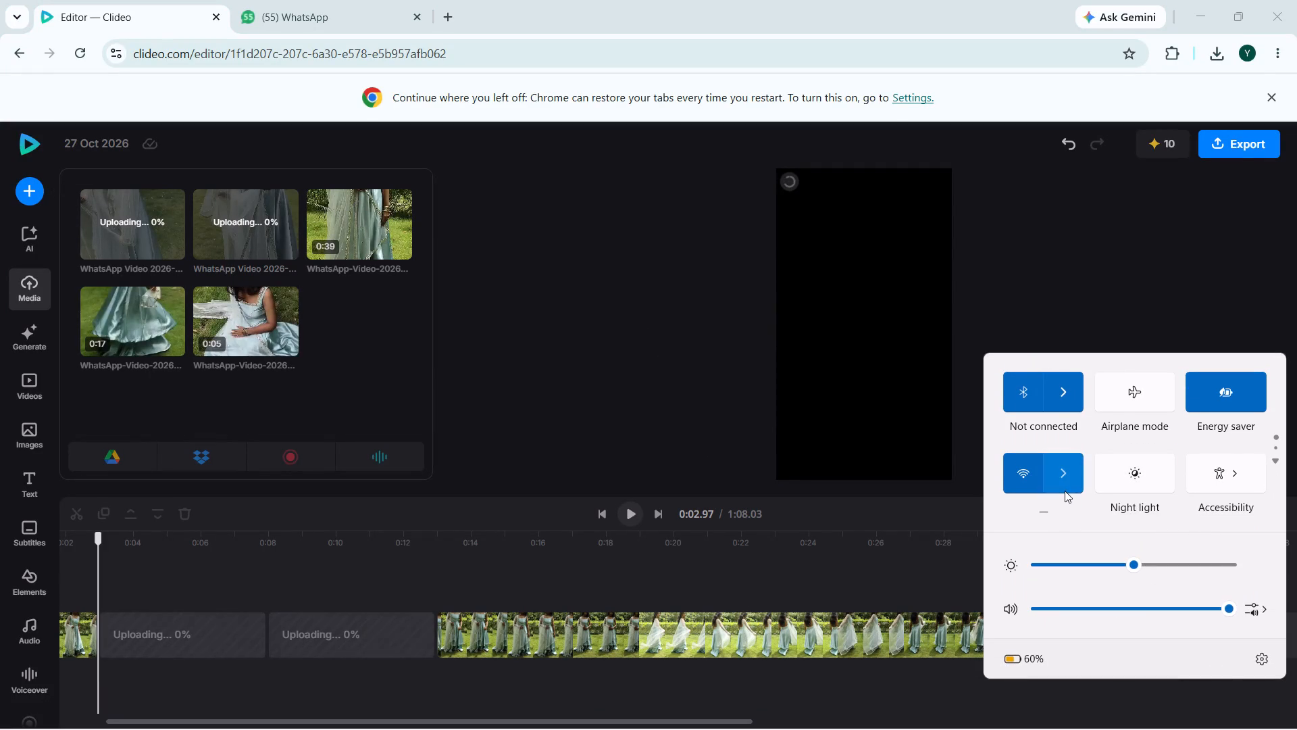
{"action": "left_click", "coordinate": [1075, 488]}
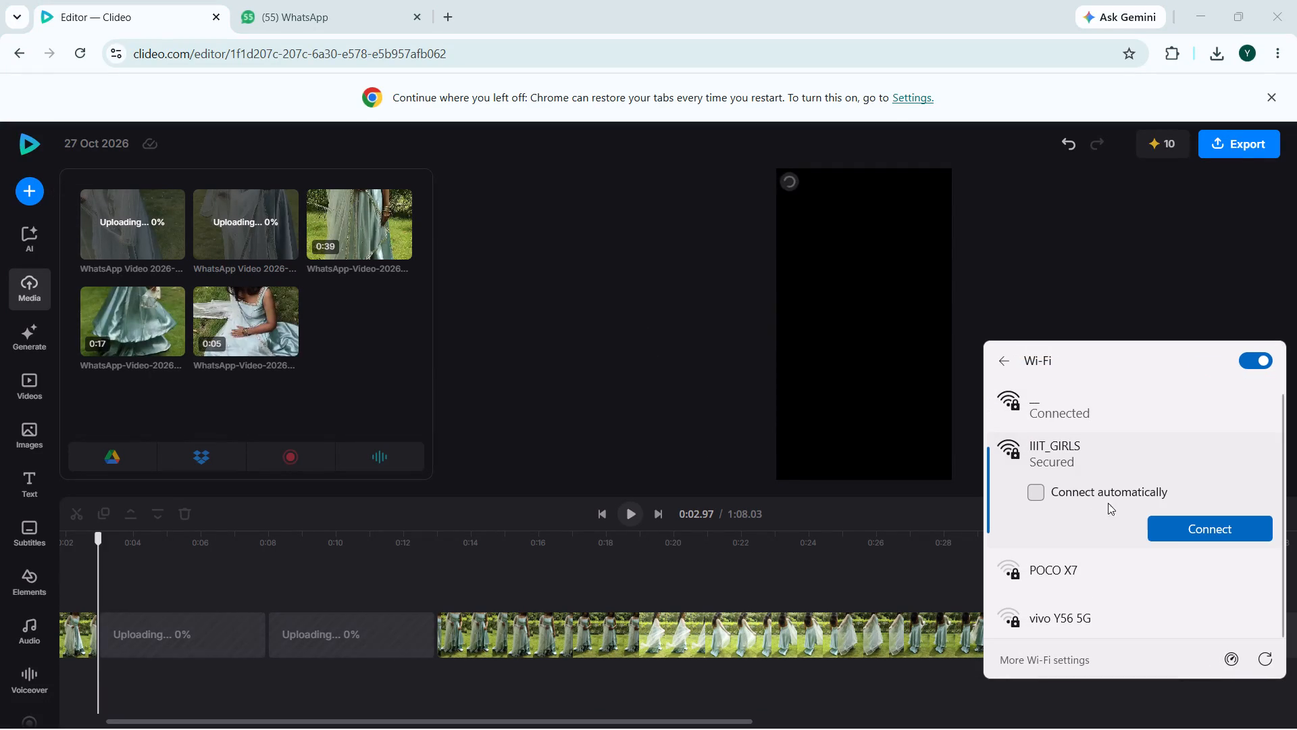
{"action": "left_click", "coordinate": [1172, 540]}
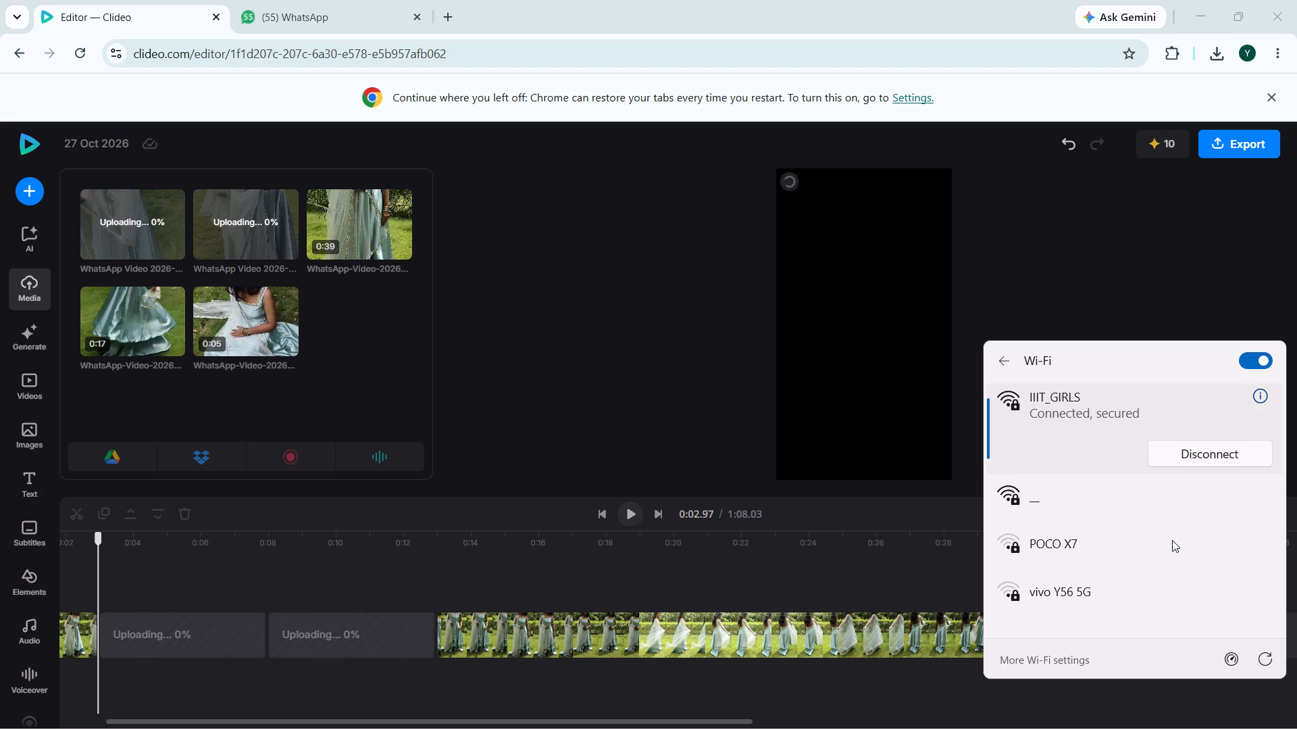
{"action": "left_click", "coordinate": [568, 321]}
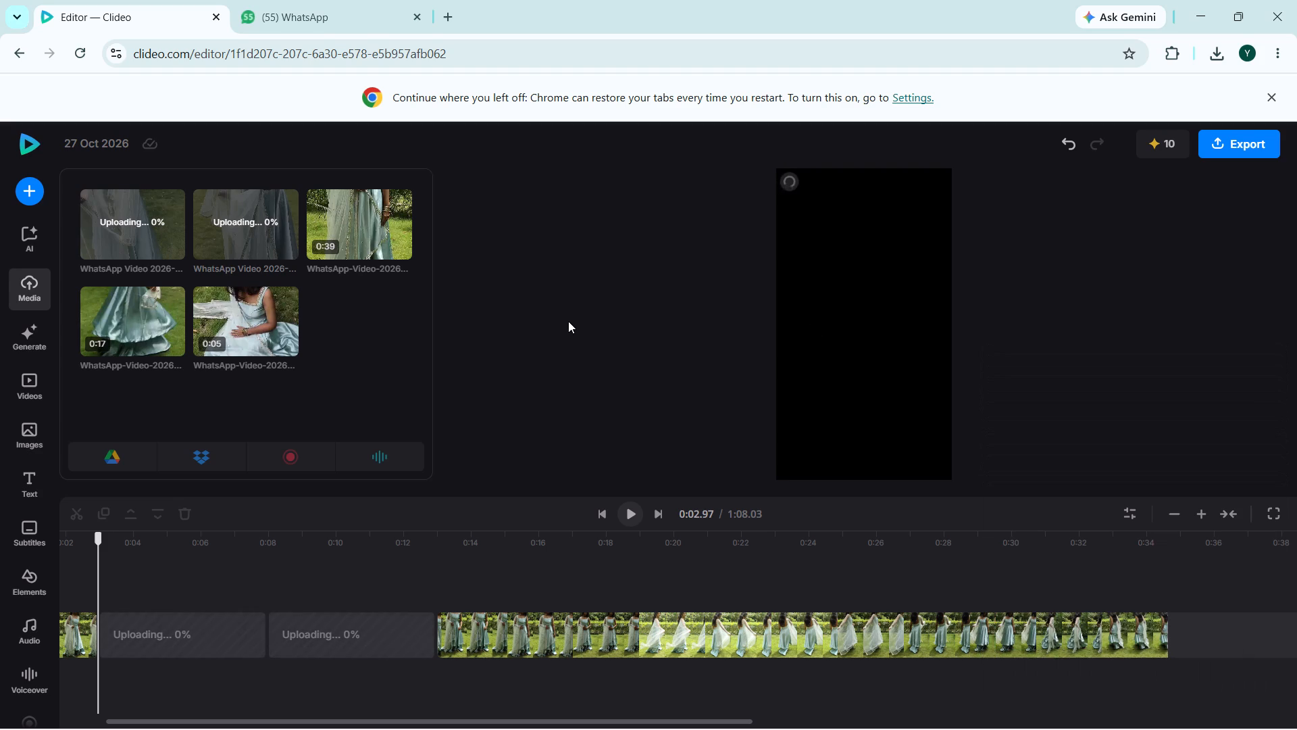
Scrub across the uploading clips to about 0:10.15 to check the preview, returning the playhead to 0:00.
{"action": "left_click", "coordinate": [520, 638]}
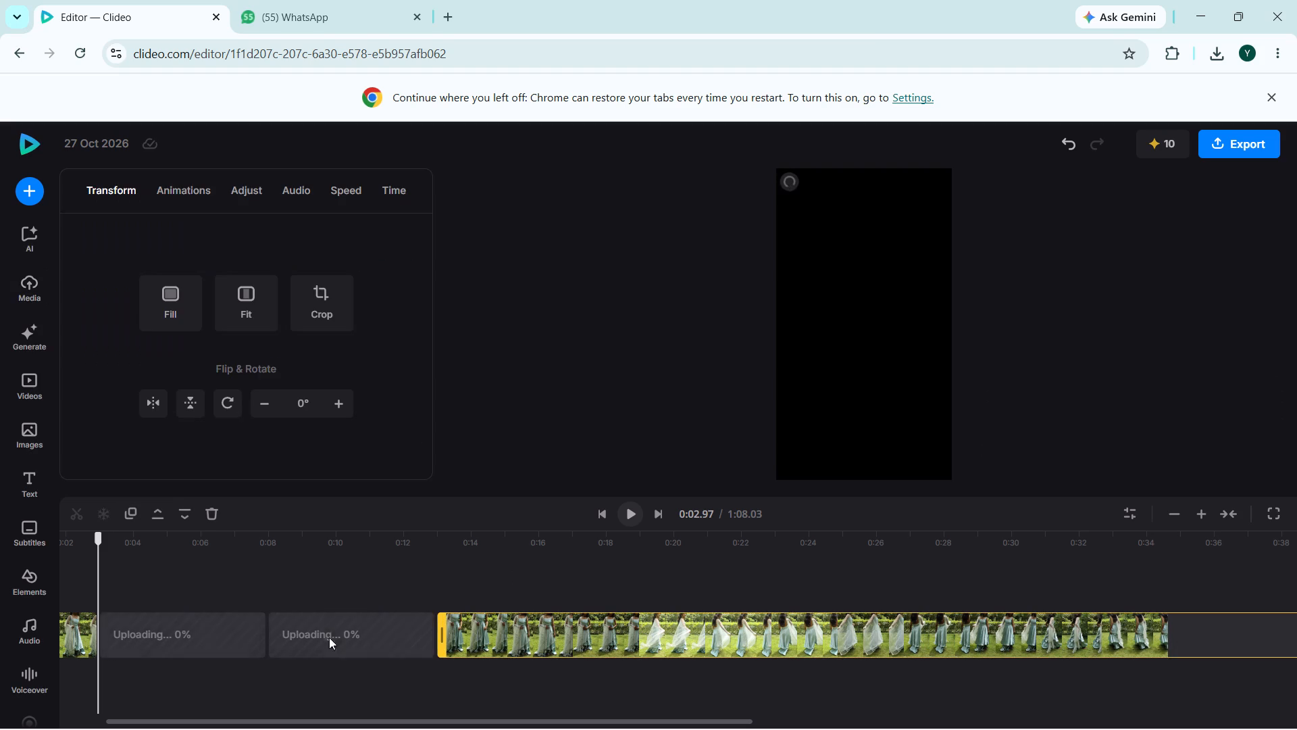
{"action": "scroll", "coordinate": [234, 610], "scroll_direction": "right", "scroll_amount": 10}
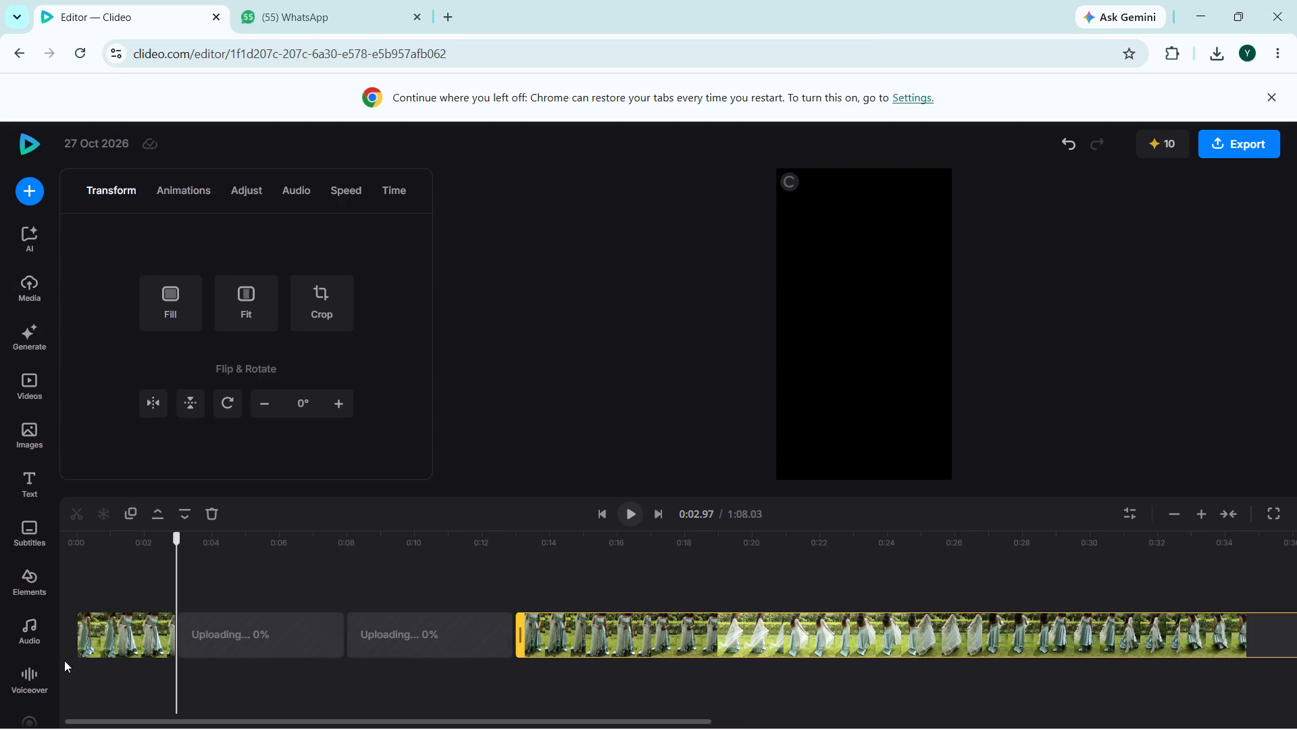
{"action": "left_click", "coordinate": [121, 620]}
{"action": "scroll", "coordinate": [121, 620], "scroll_direction": "up", "scroll_amount": 1}
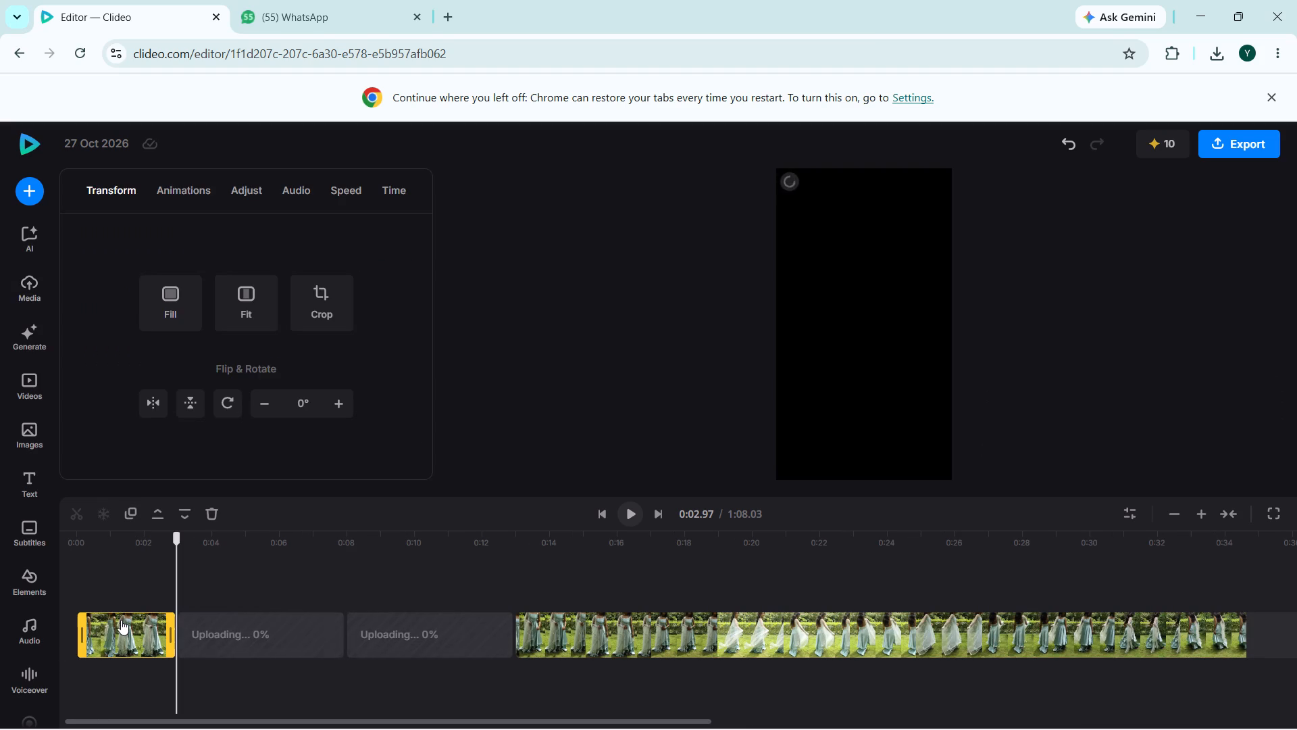
{"action": "scroll", "coordinate": [121, 620], "scroll_direction": "up", "scroll_amount": 1}
{"action": "left_click_drag", "start_coordinate": [180, 540], "coordinate": [454, 610]}
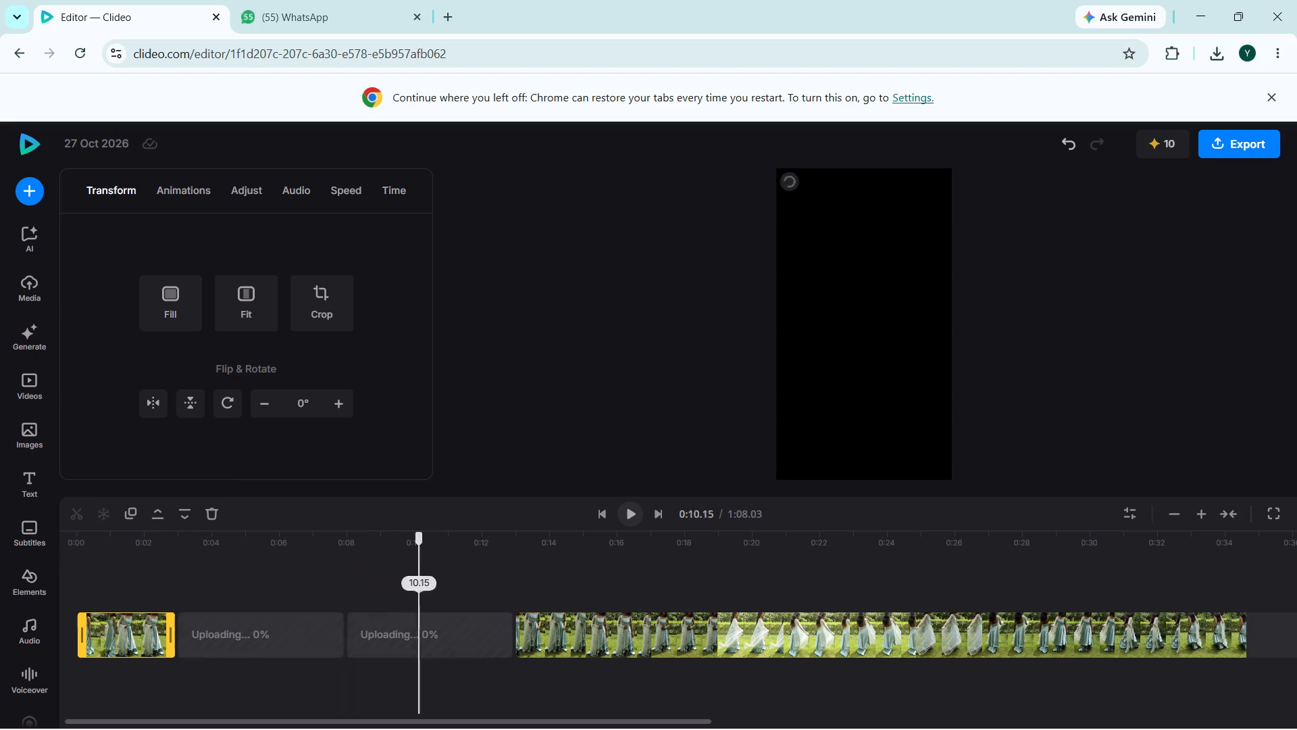
{"action": "left_click_drag", "start_coordinate": [454, 610], "coordinate": [0, 533]}
{"action": "scroll", "coordinate": [104, 411], "scroll_direction": "down", "scroll_amount": 3}
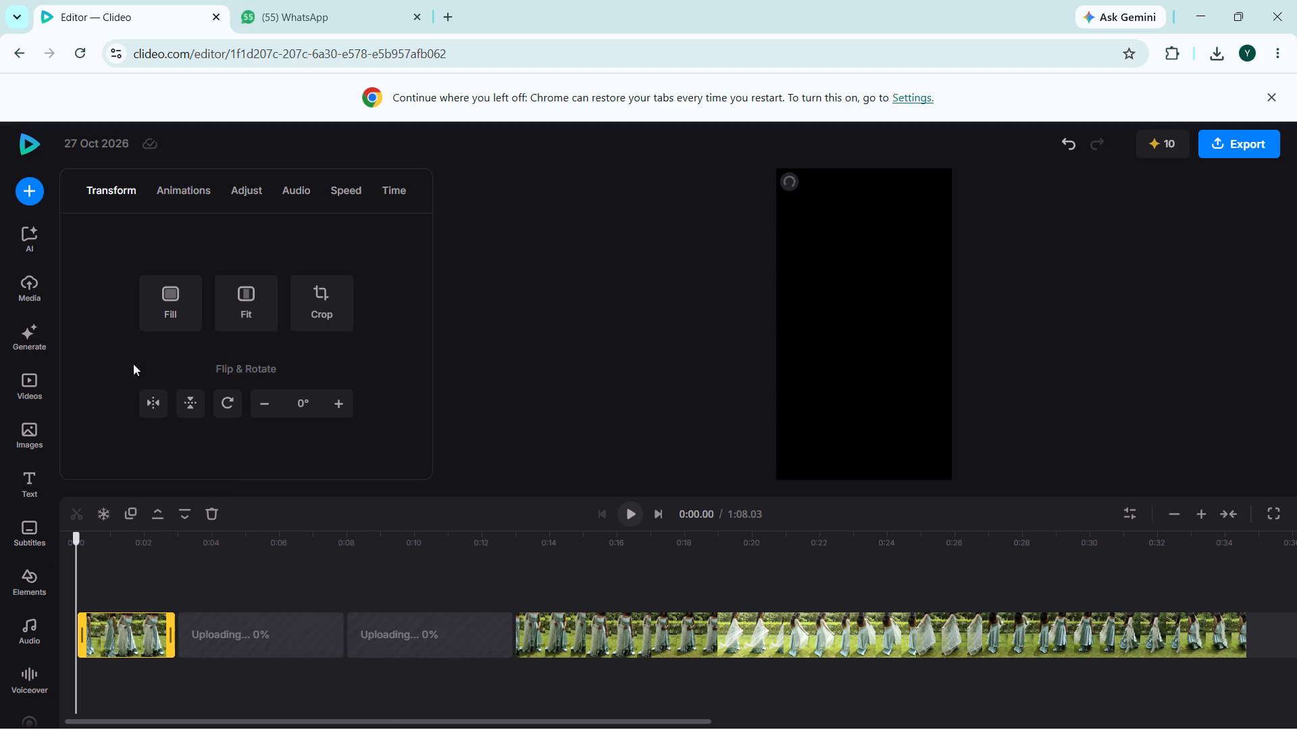
Close the WhatsApp page and the Downloads folder window, returning to the Clideo editor.
{"action": "left_click", "coordinate": [421, 18]}
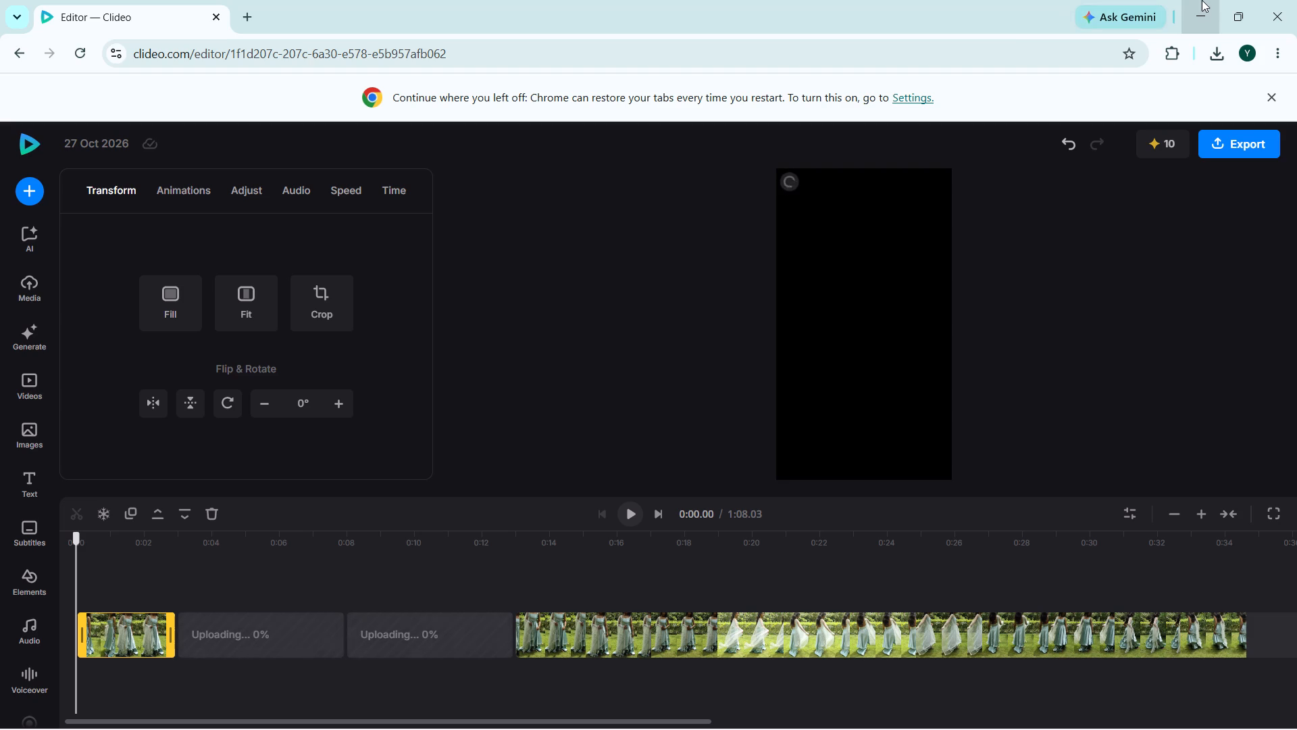
{"action": "left_click", "coordinate": [1200, 2]}
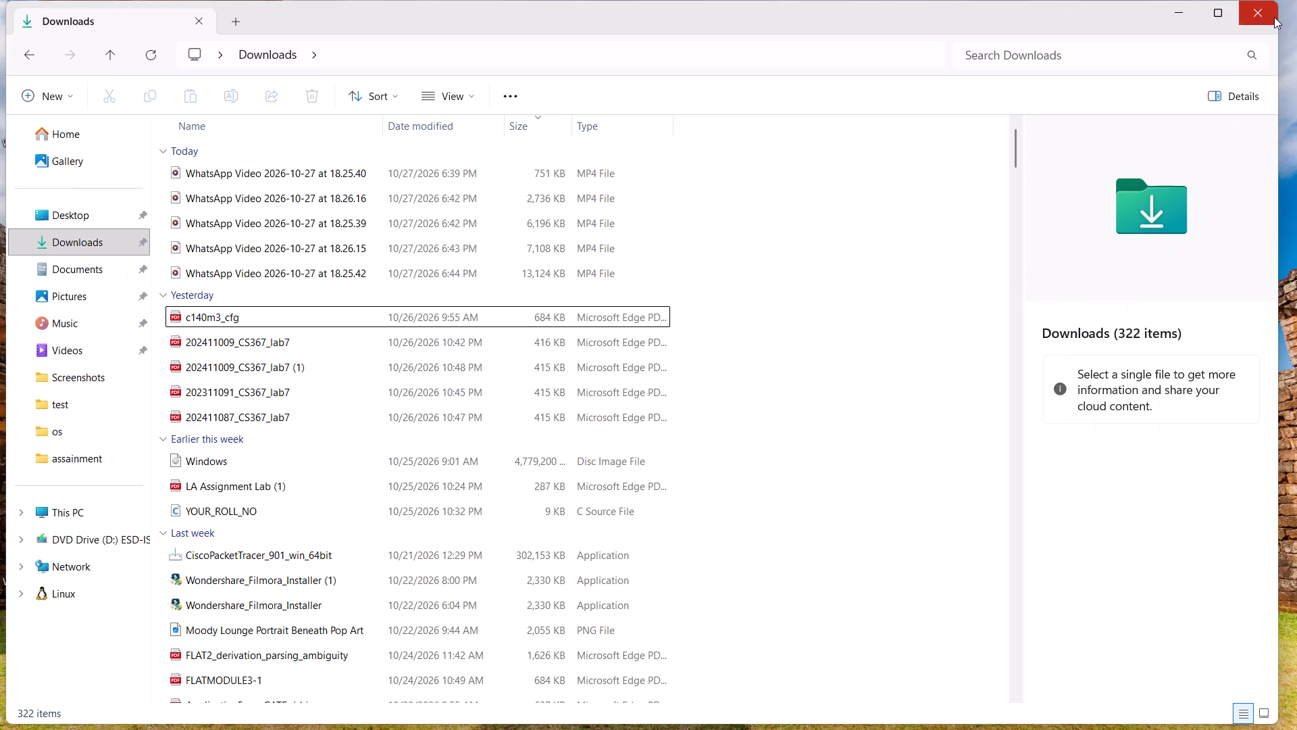
{"action": "left_click", "coordinate": [1271, 17]}
{"action": "key", "text": "alt+Tab"}
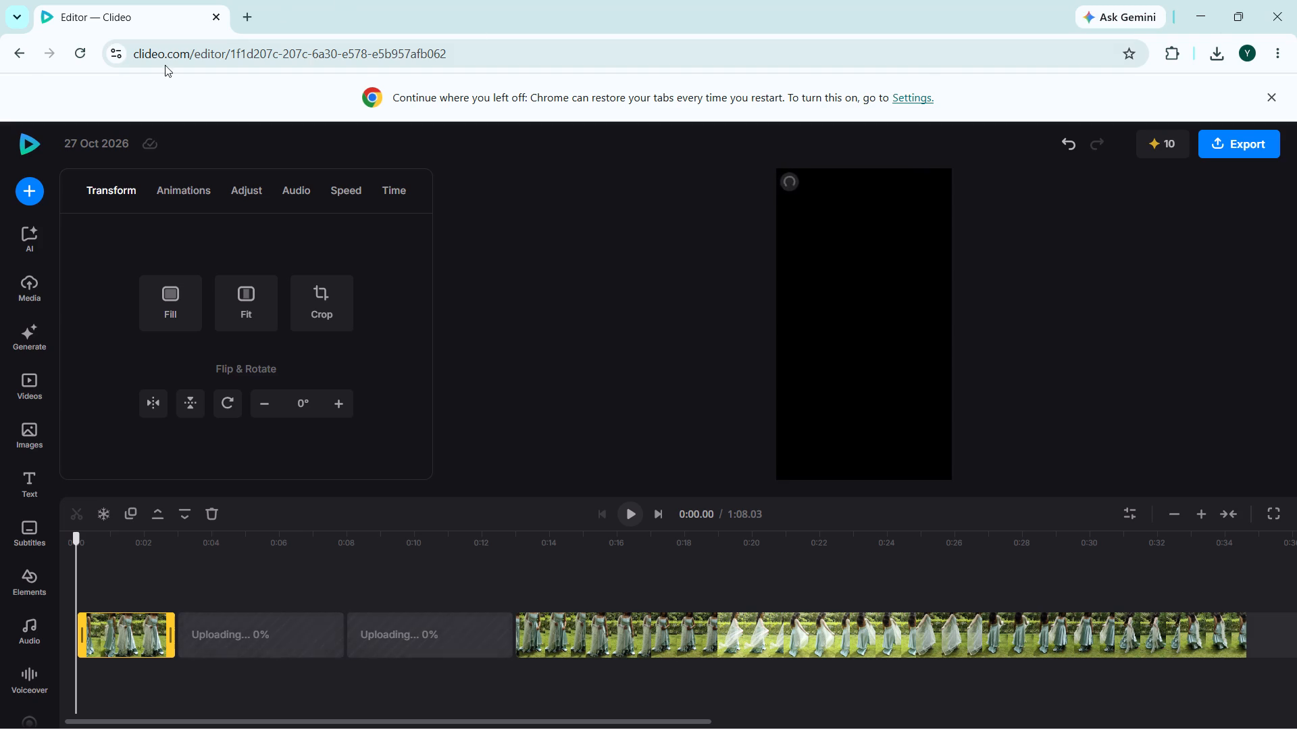
Open the project's media library to check the uploading clips.
{"action": "left_click", "coordinate": [31, 302]}
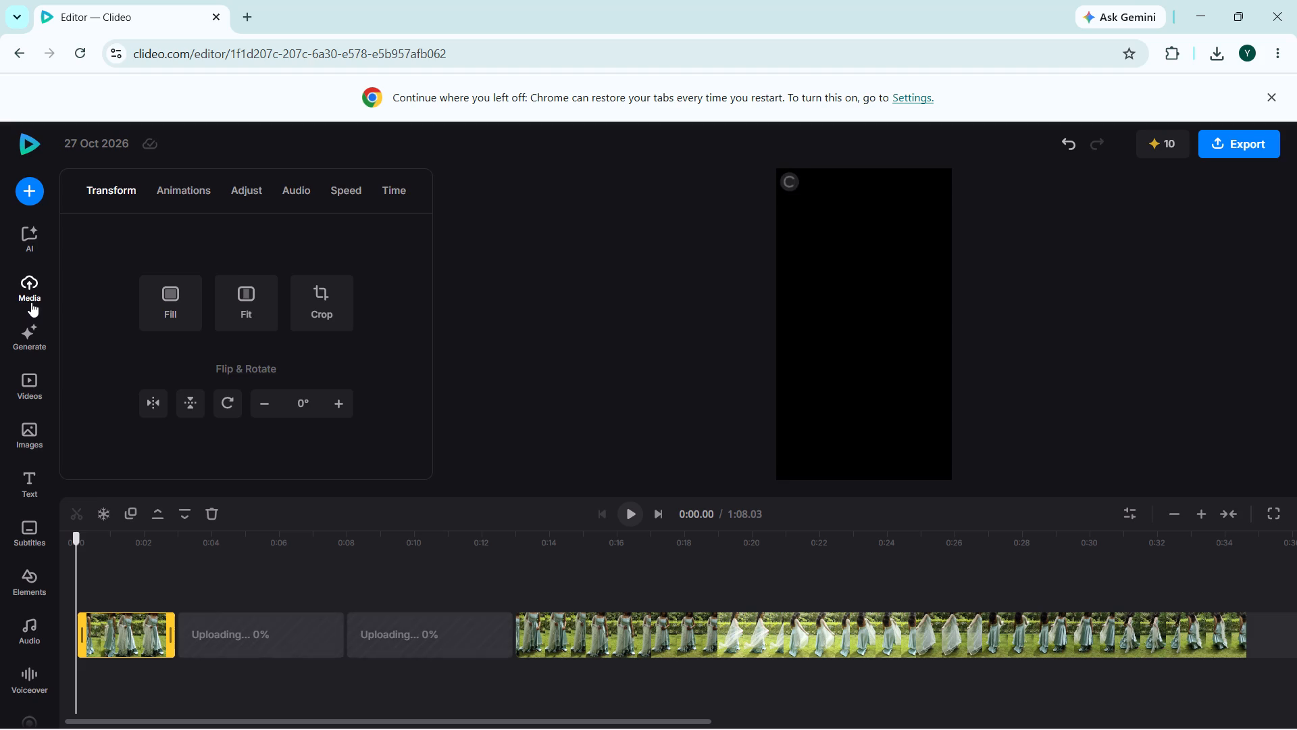
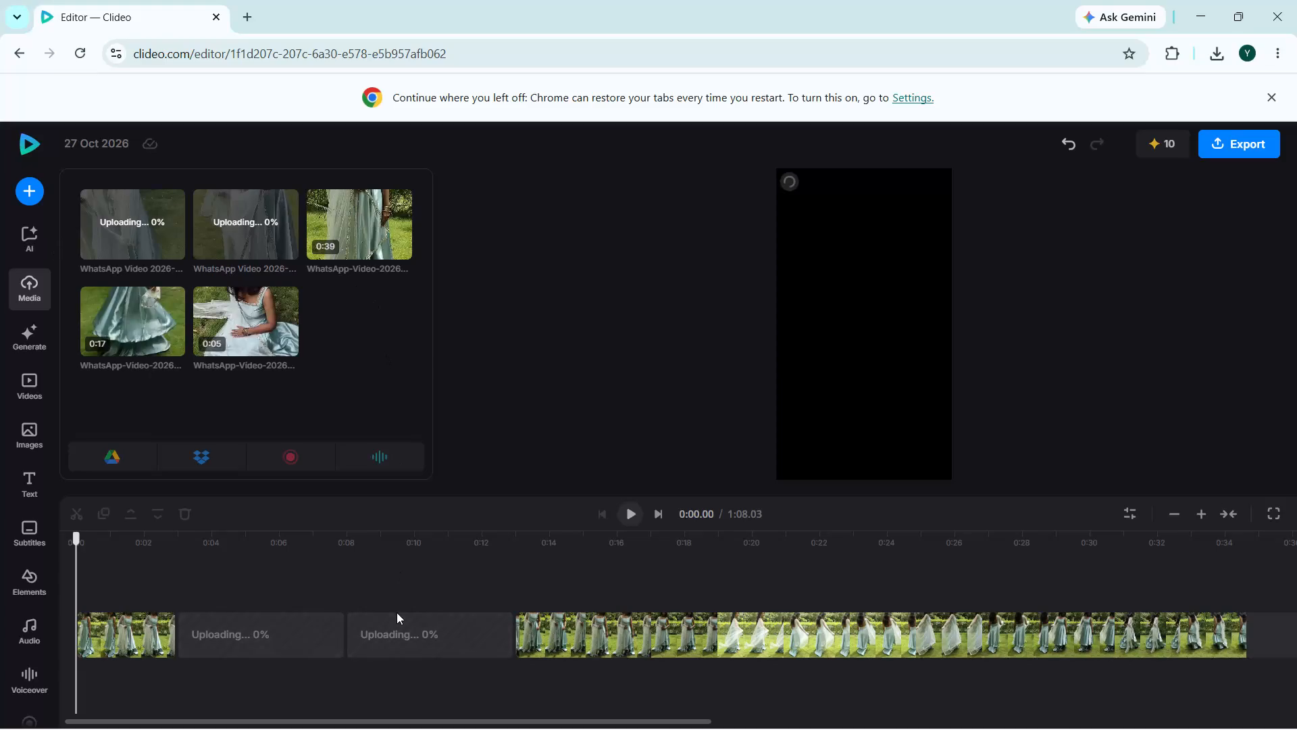
Move the long clip ahead of the two uploading placeholders, directly after the first clip at about 0:02.92.
{"action": "left_click", "coordinate": [564, 630]}
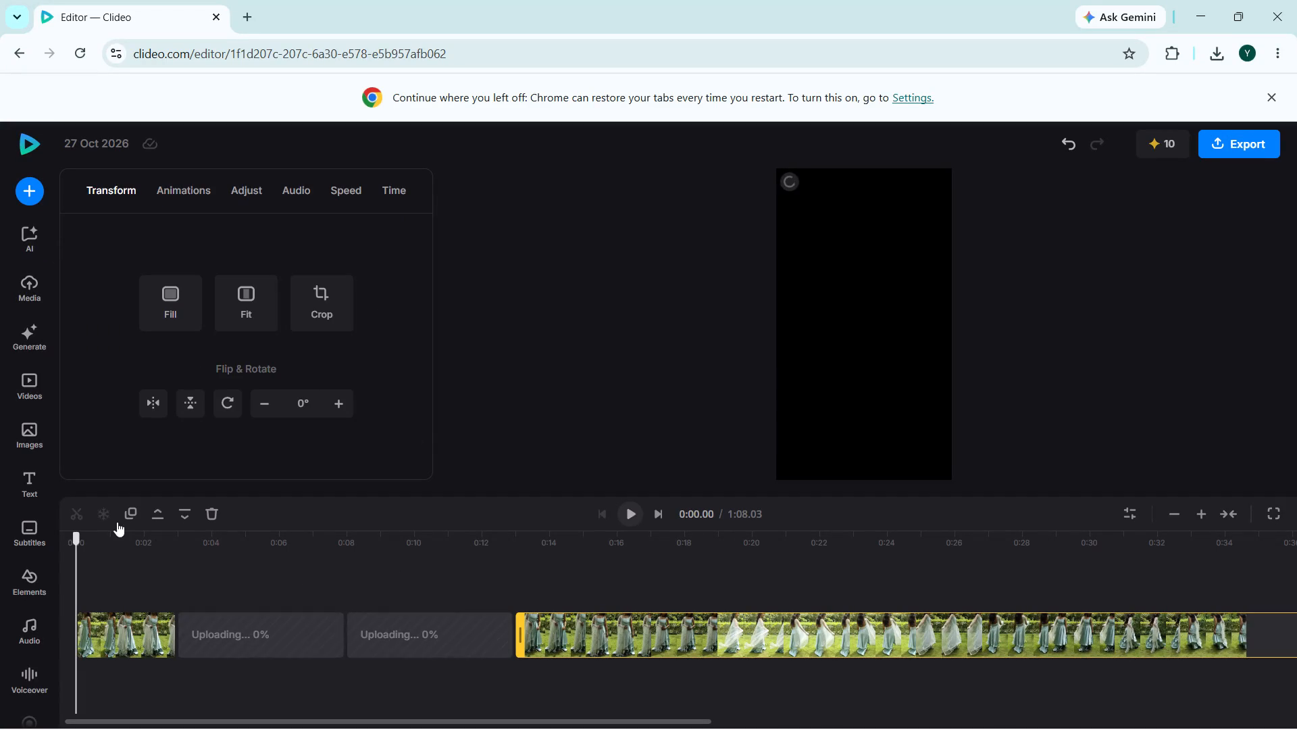
{"action": "left_click_drag", "start_coordinate": [72, 533], "coordinate": [600, 595]}
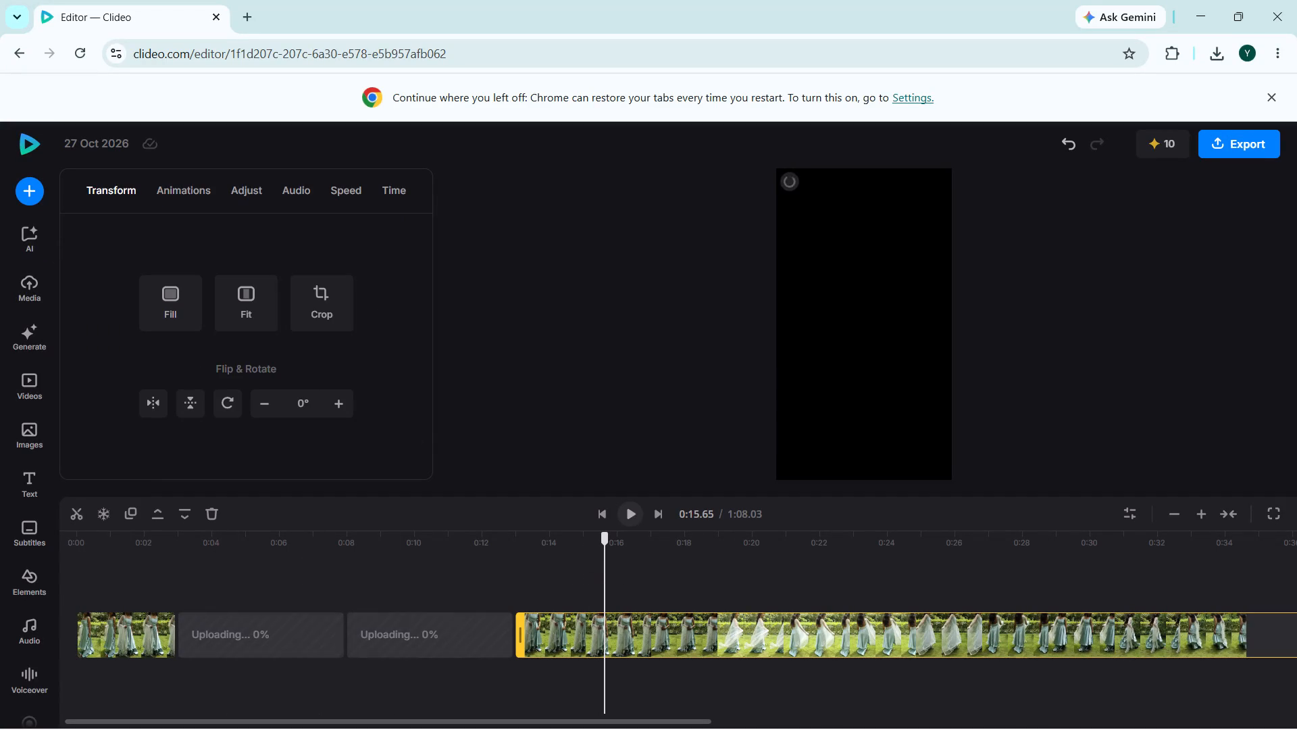
{"action": "left_click_drag", "start_coordinate": [544, 632], "coordinate": [391, 626]}
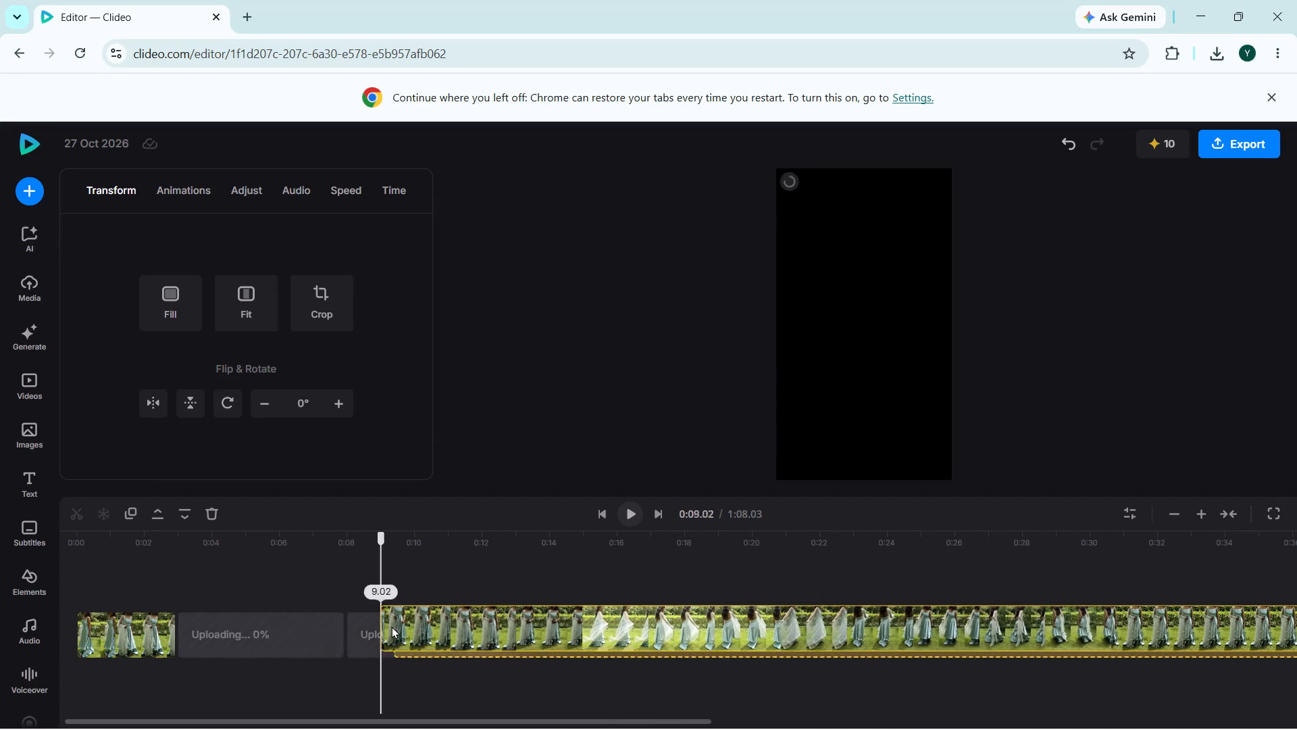
{"action": "left_click_drag", "start_coordinate": [391, 626], "coordinate": [203, 635]}
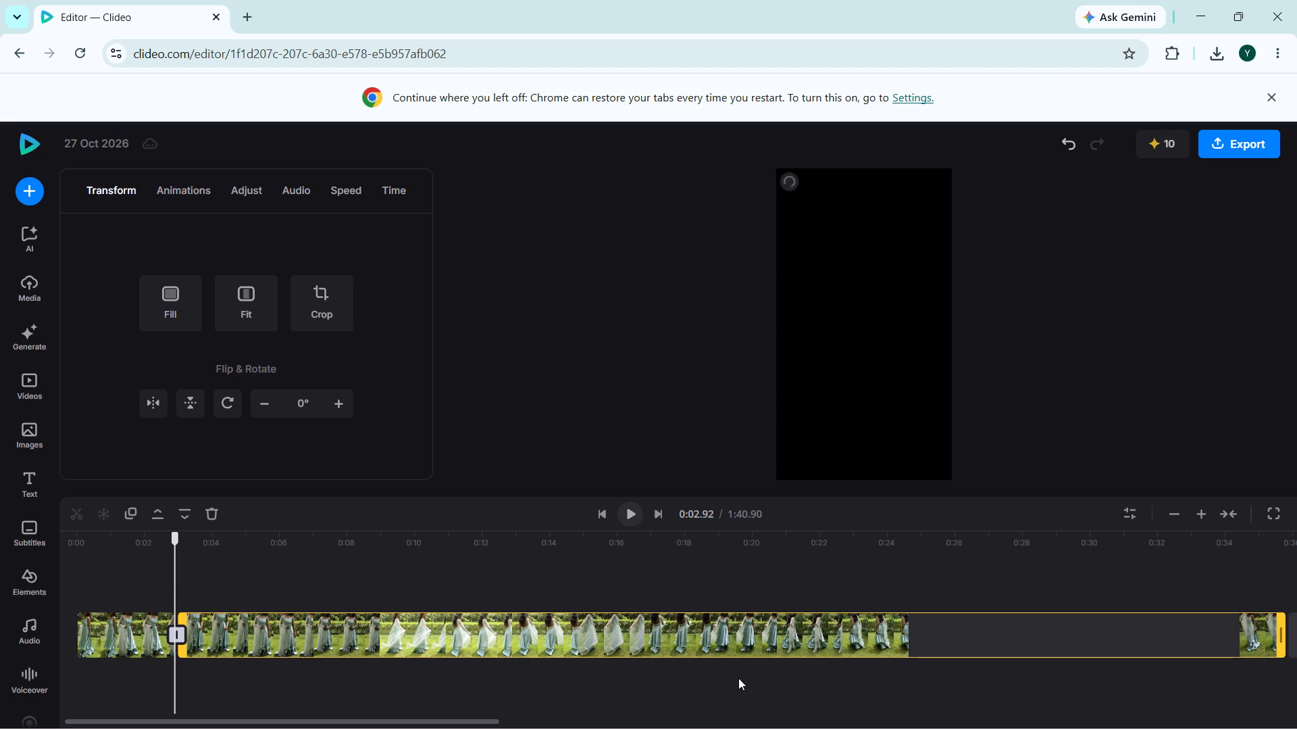
{"action": "scroll", "coordinate": [738, 678], "scroll_direction": "left", "scroll_amount": 6}
{"action": "scroll", "coordinate": [738, 678], "scroll_direction": "right", "scroll_amount": 7}
{"action": "left_click", "coordinate": [140, 631]}
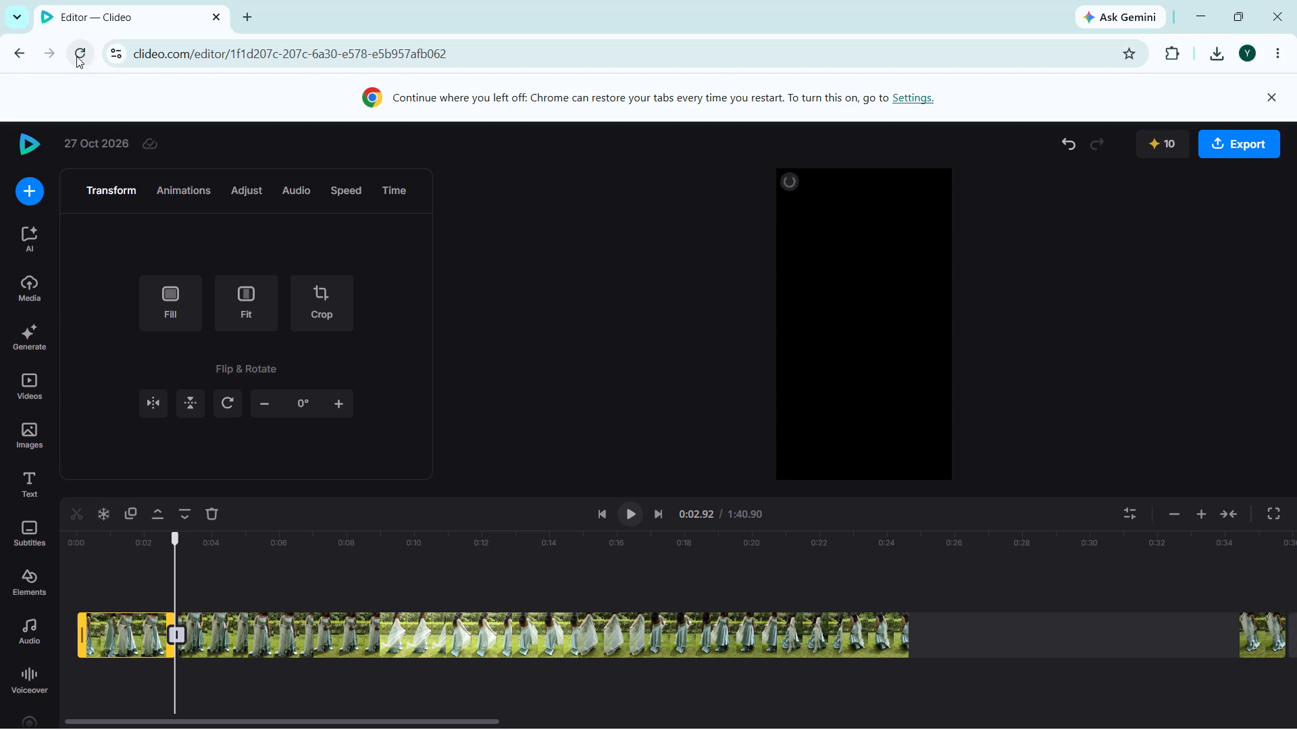
Leave the editor for the My projects page and reopen the 27 Oct 2026 project.
{"action": "left_click", "coordinate": [11, 52]}
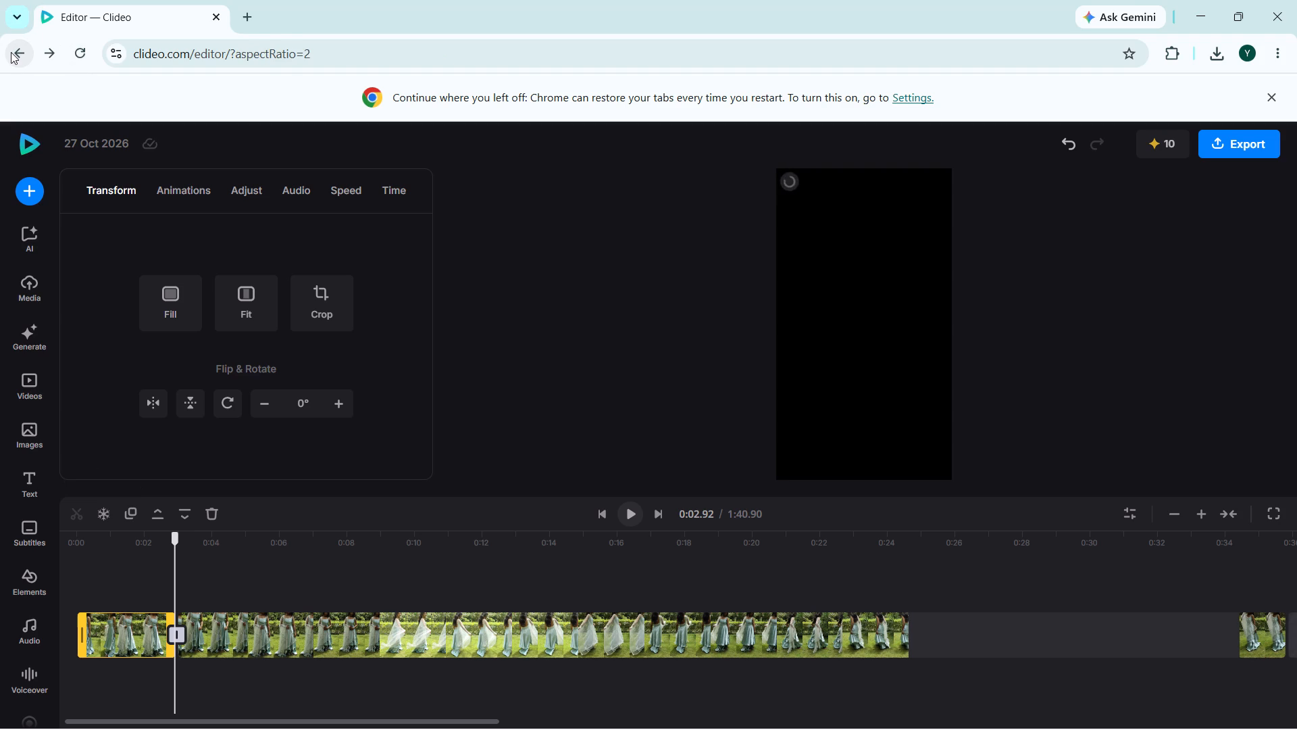
{"action": "left_click", "coordinate": [11, 52]}
{"action": "left_click", "coordinate": [743, 165]}
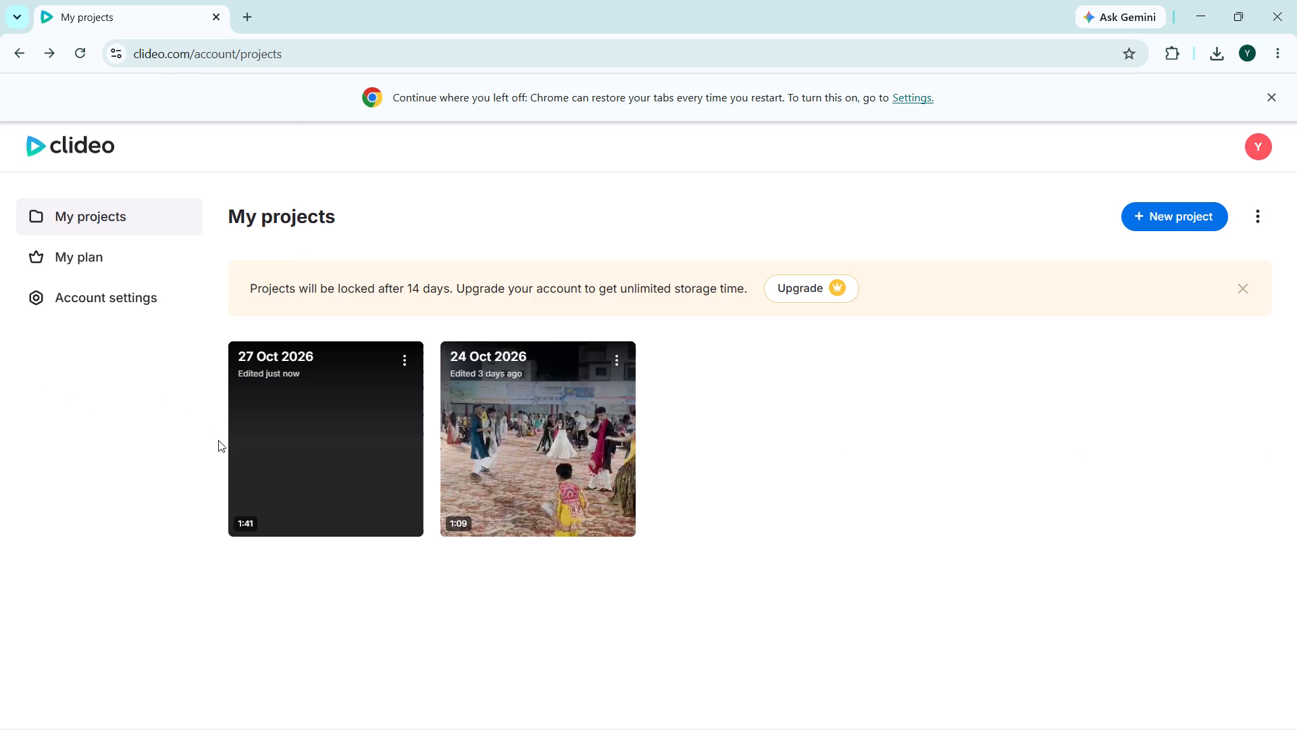
{"action": "left_click", "coordinate": [272, 422]}
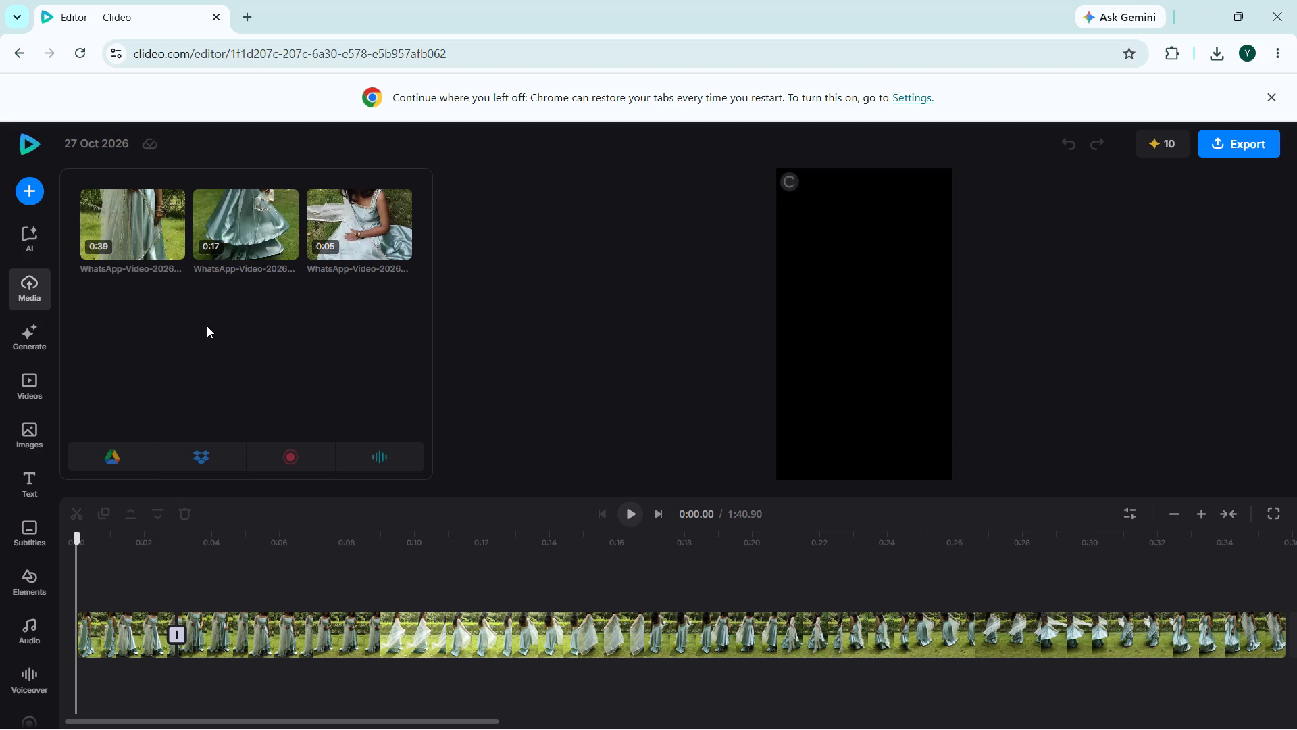
Try to play the reopened project's timeline from 0:00 to check the preview.
{"action": "key", "text": "space"}
{"action": "left_click", "coordinate": [367, 641]}
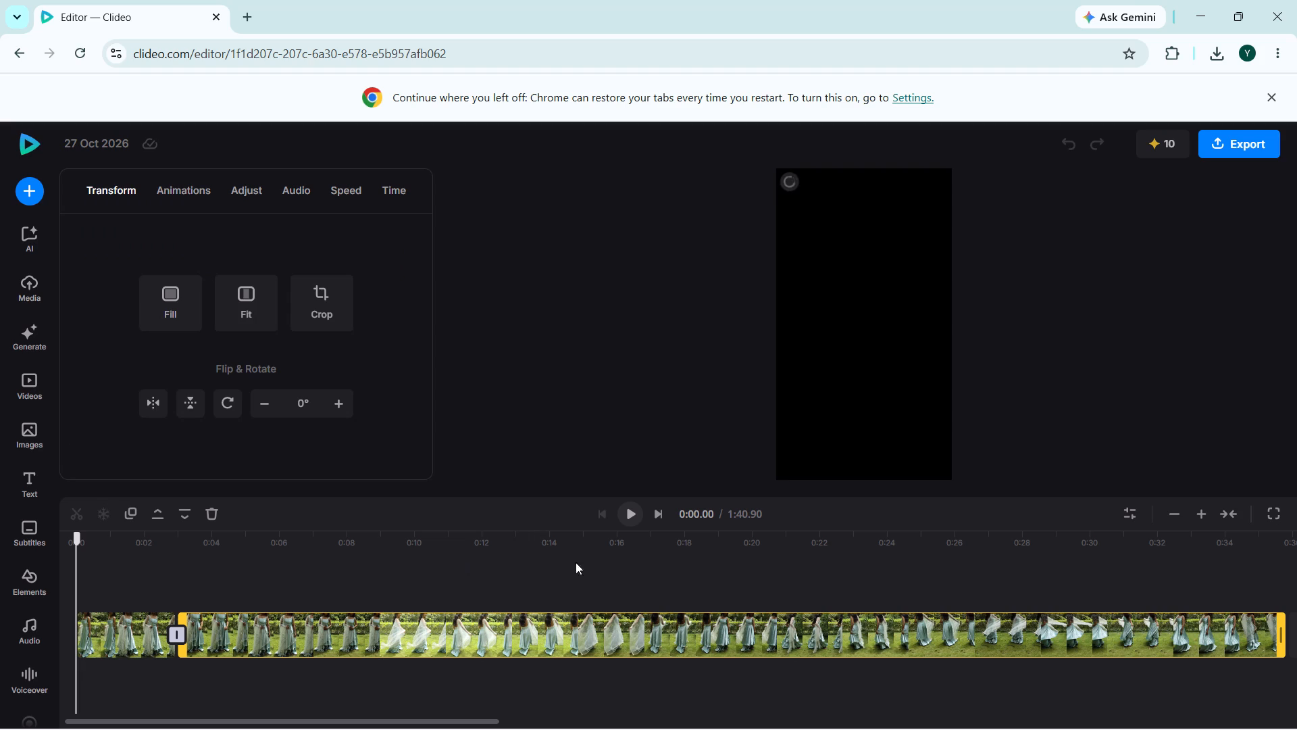
{"action": "left_click", "coordinate": [618, 506]}
{"action": "key", "text": "Return"}
Add a Crossfade transition between the first clip and the long second clip, and return to the media library.
{"action": "left_click", "coordinate": [185, 628]}
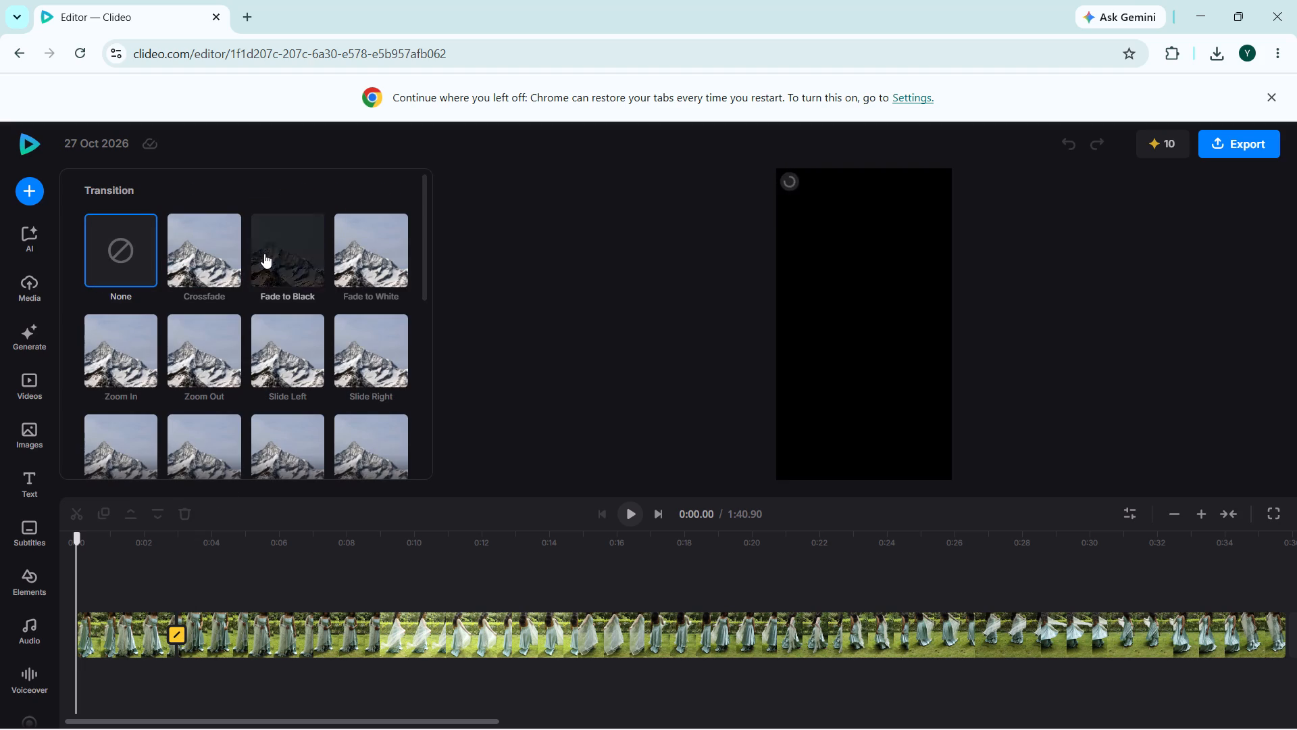
{"action": "left_click", "coordinate": [221, 264]}
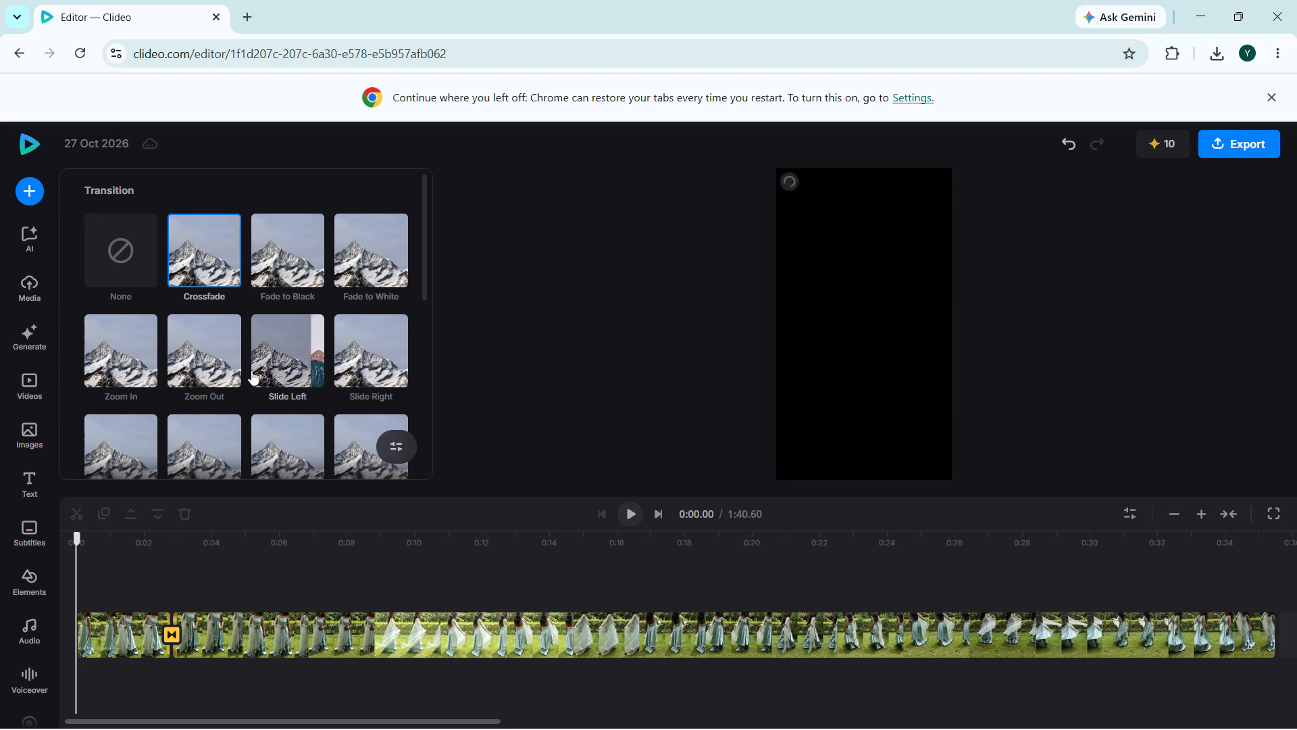
{"action": "left_click", "coordinate": [20, 271]}
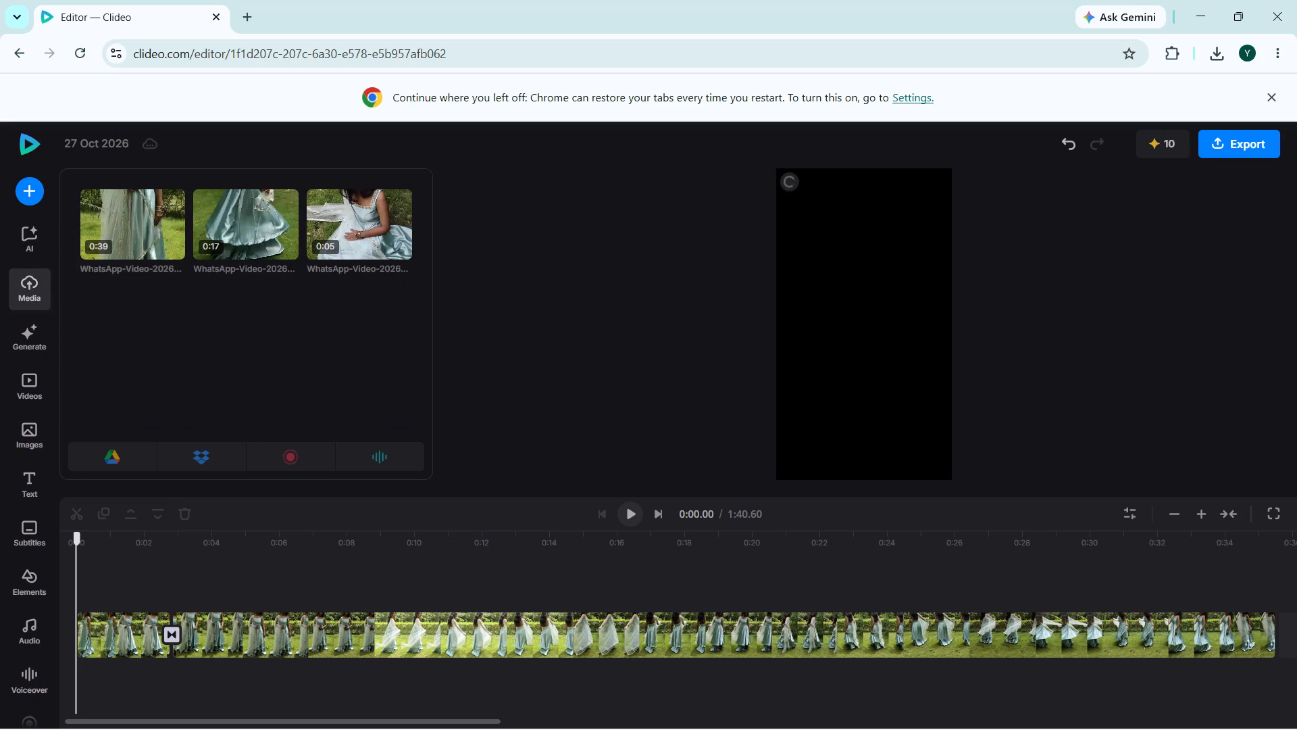
Select the long second clip on the timeline.
{"action": "left_click", "coordinate": [240, 637]}
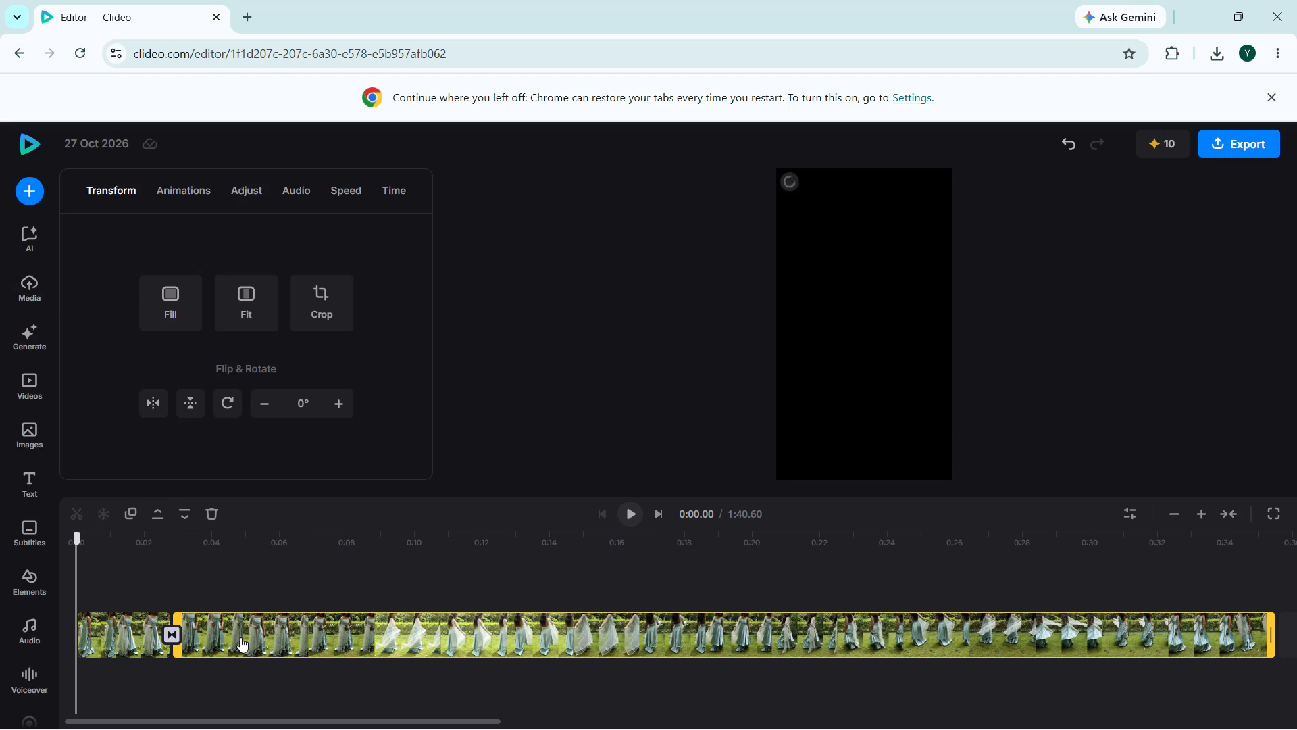
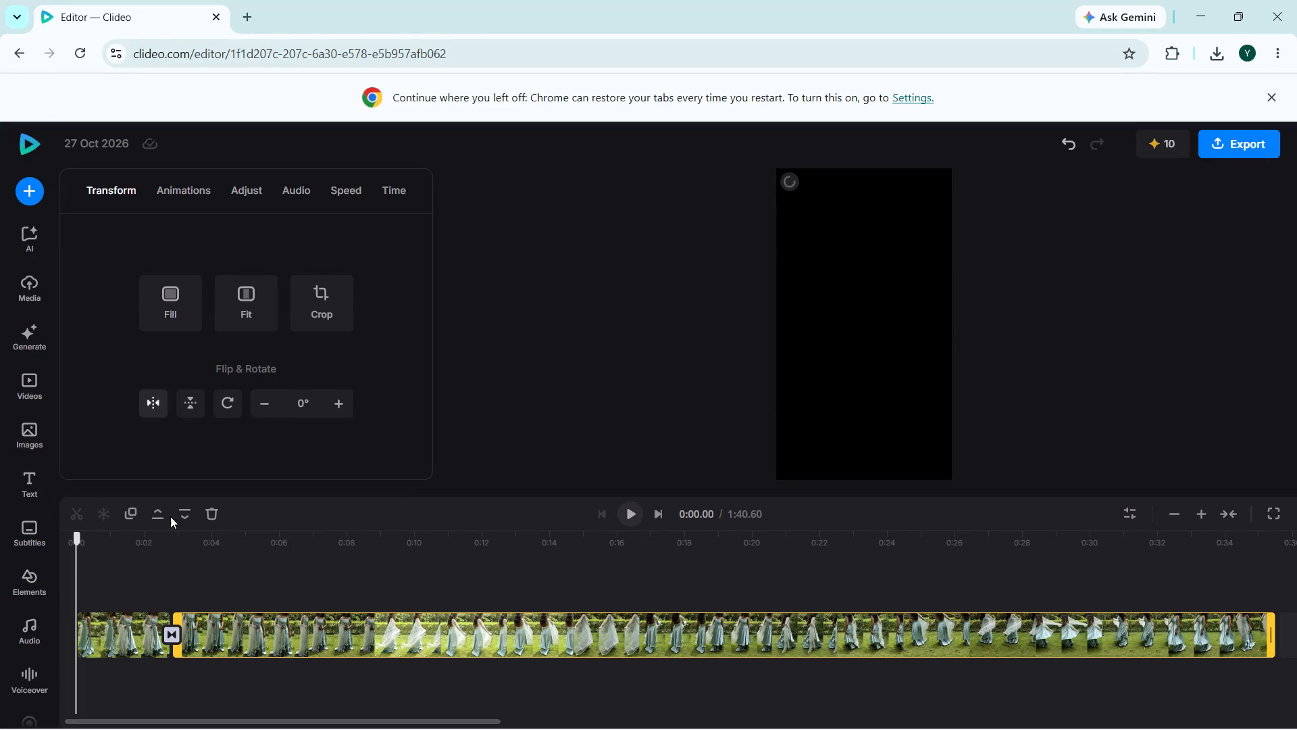
Try the Fade, Blur and Slide Fade In animations on the short first clip, and settle on Soft Reveal.
{"action": "left_click", "coordinate": [177, 193]}
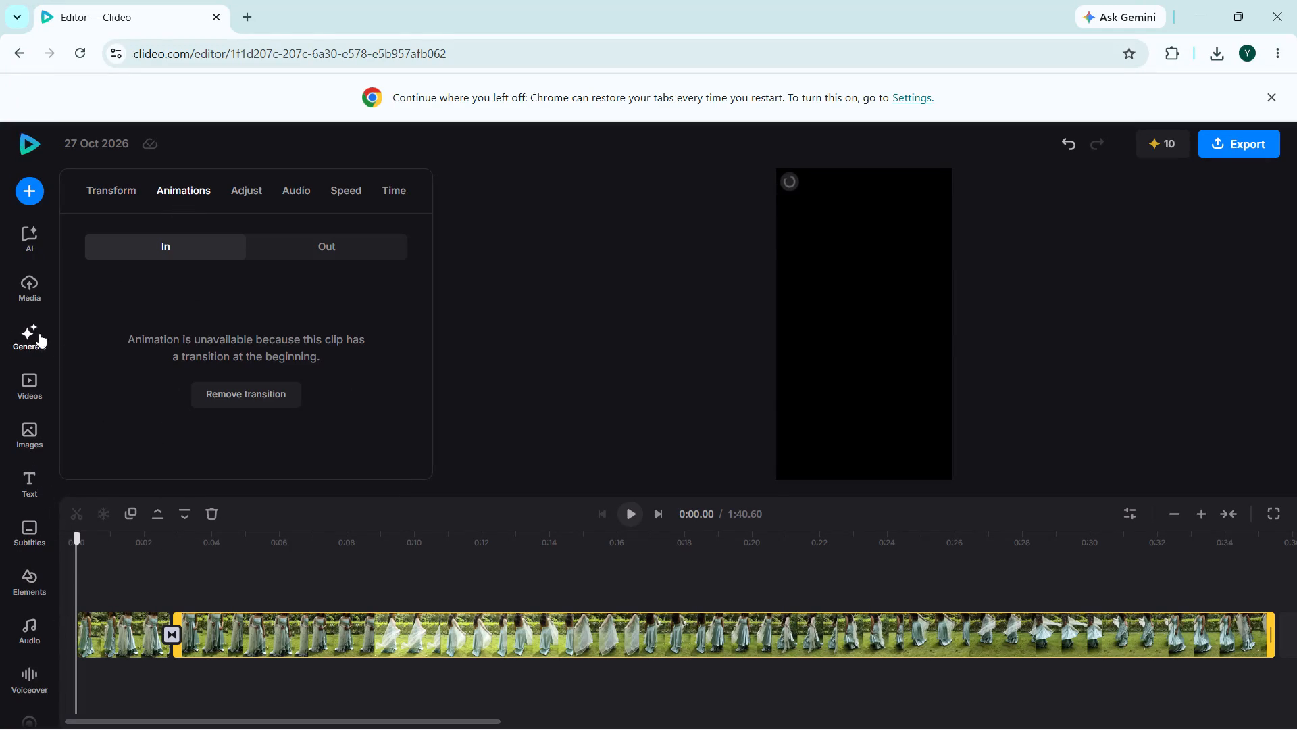
{"action": "left_click", "coordinate": [147, 626]}
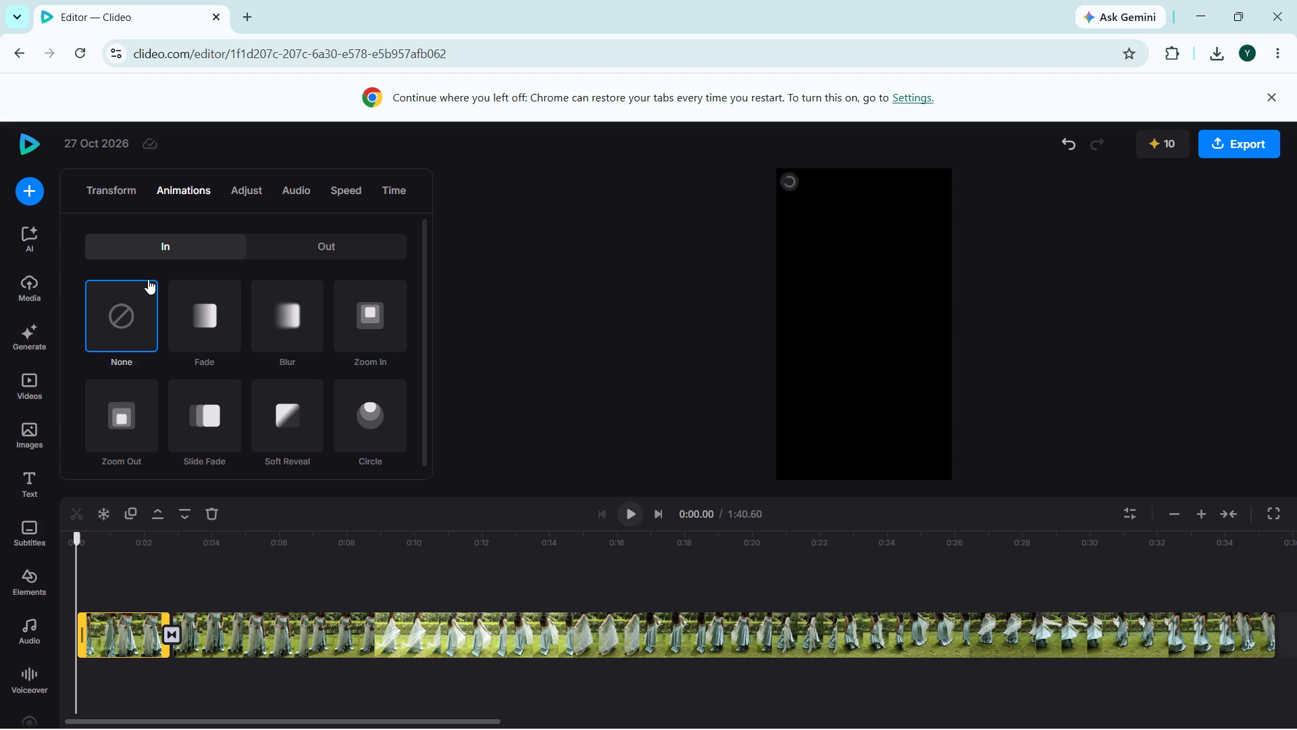
{"action": "left_click", "coordinate": [207, 307]}
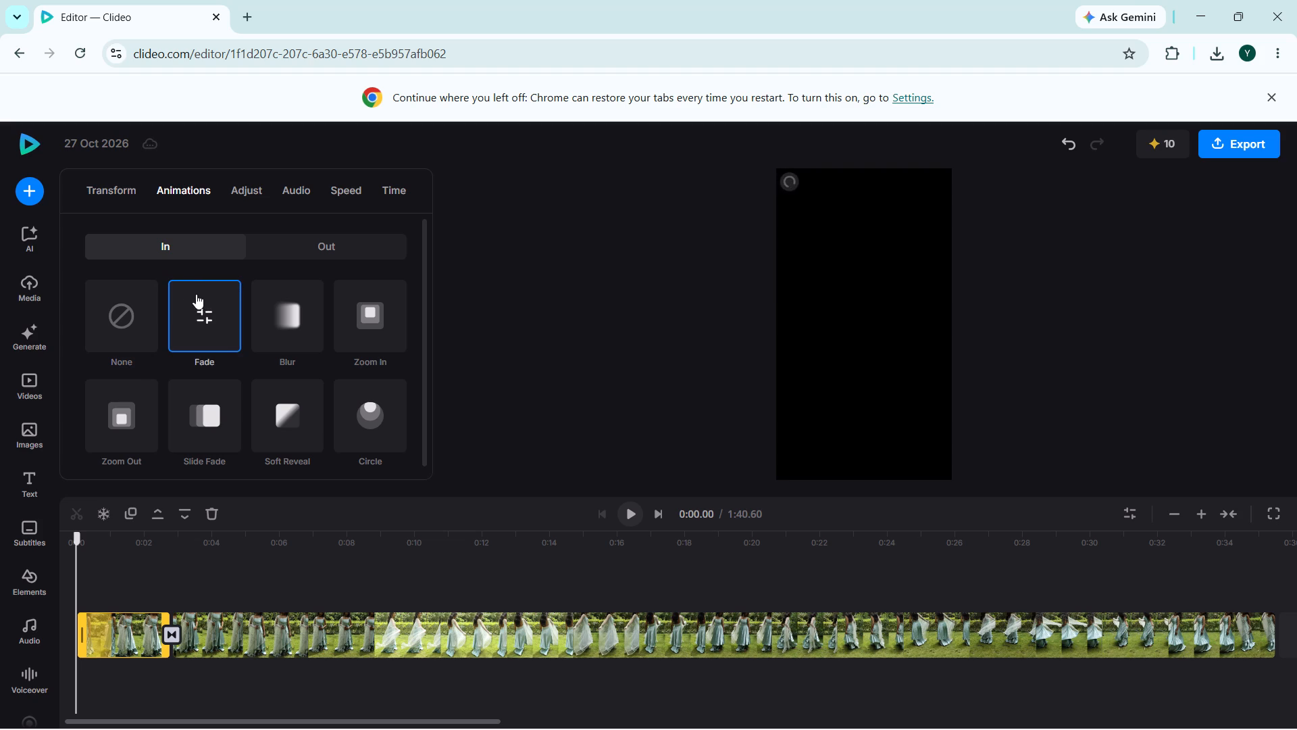
{"action": "left_click", "coordinate": [268, 315]}
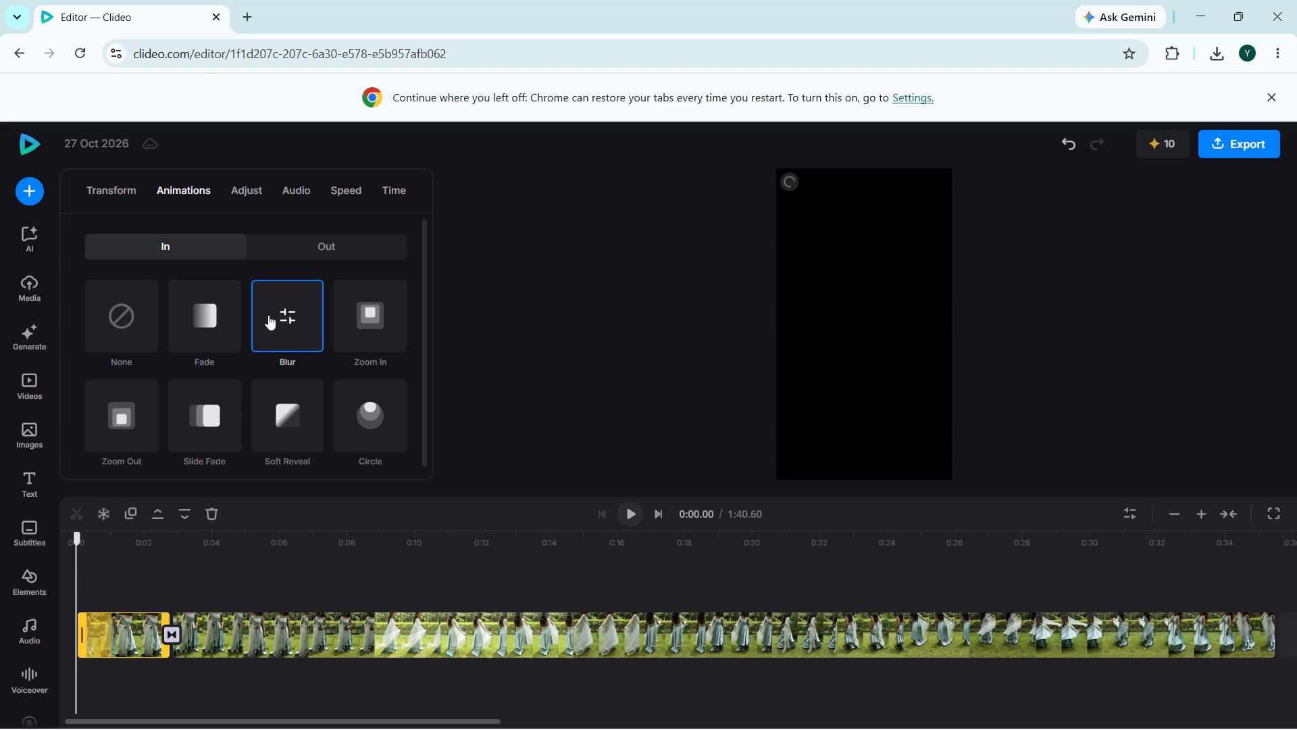
{"action": "left_click", "coordinate": [211, 420]}
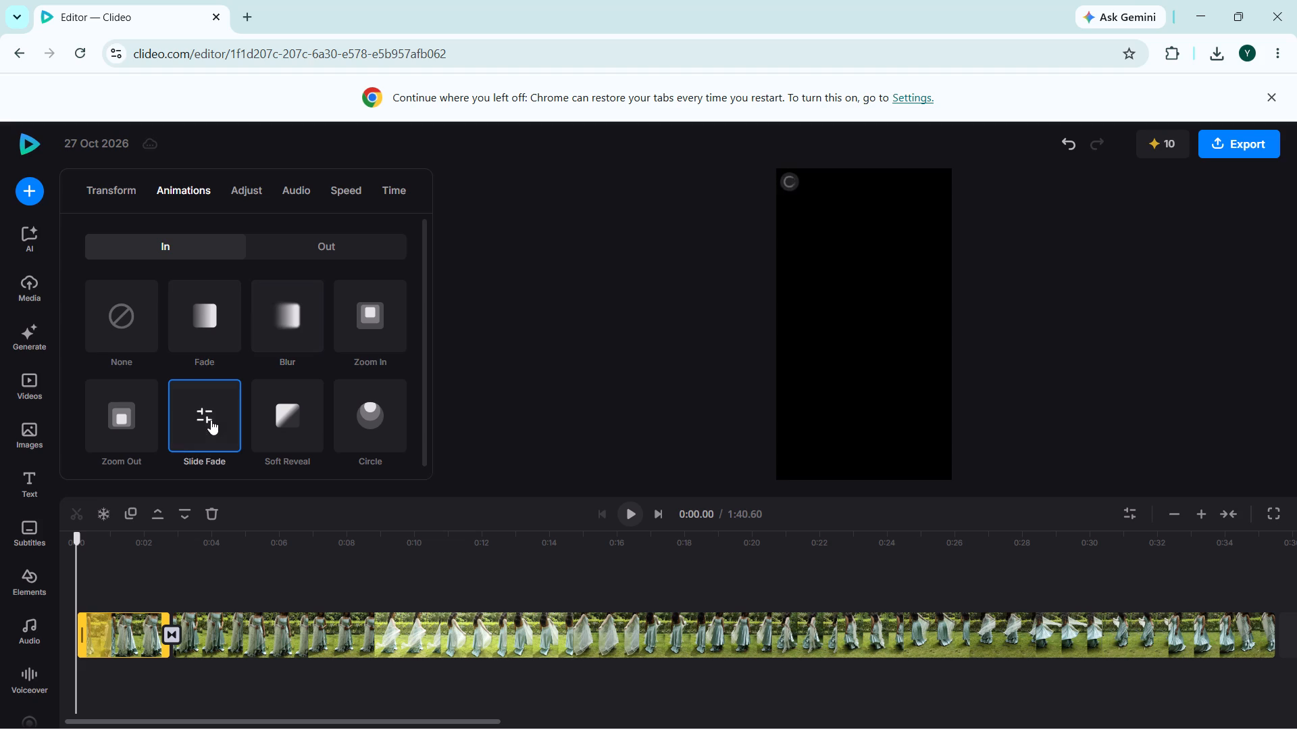
{"action": "left_click", "coordinate": [192, 346]}
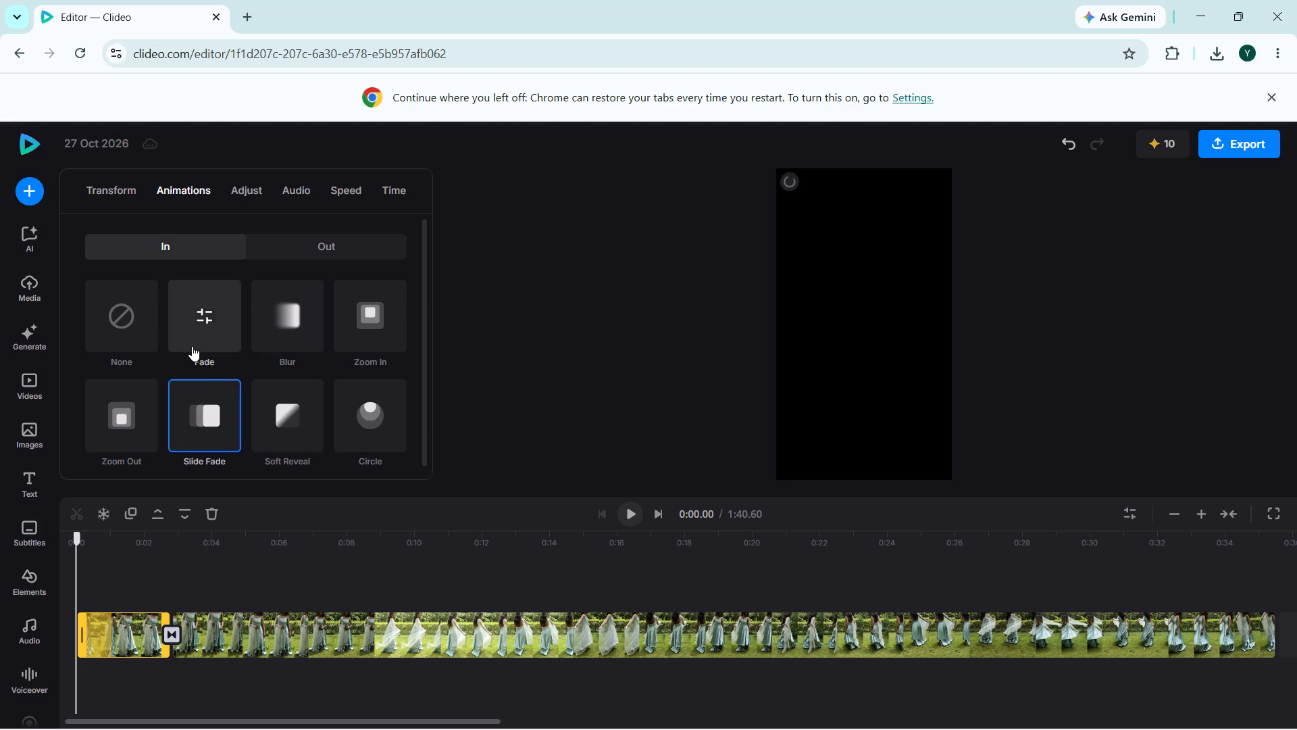
{"action": "left_click", "coordinate": [281, 410]}
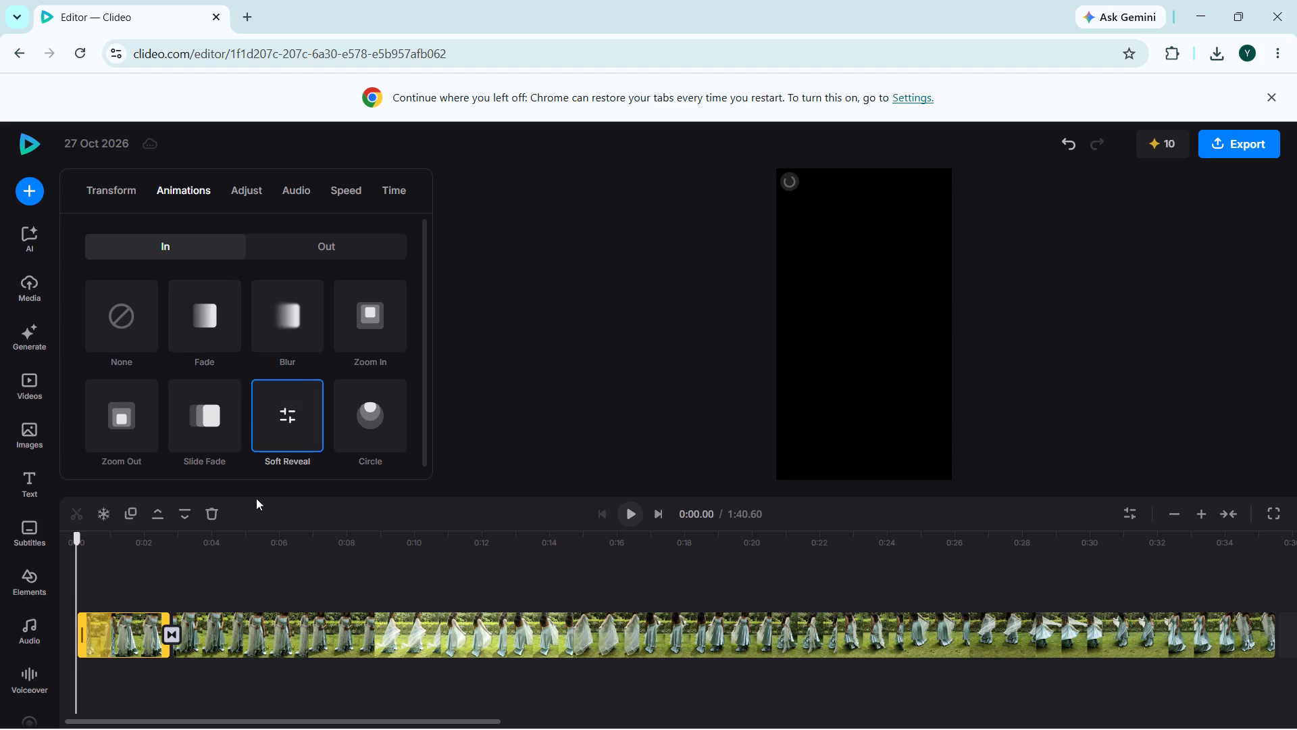
Deselect the short first clip and select it again on the timeline with its In animations shown.
{"action": "left_click", "coordinate": [93, 644]}
{"action": "left_click", "coordinate": [134, 635]}
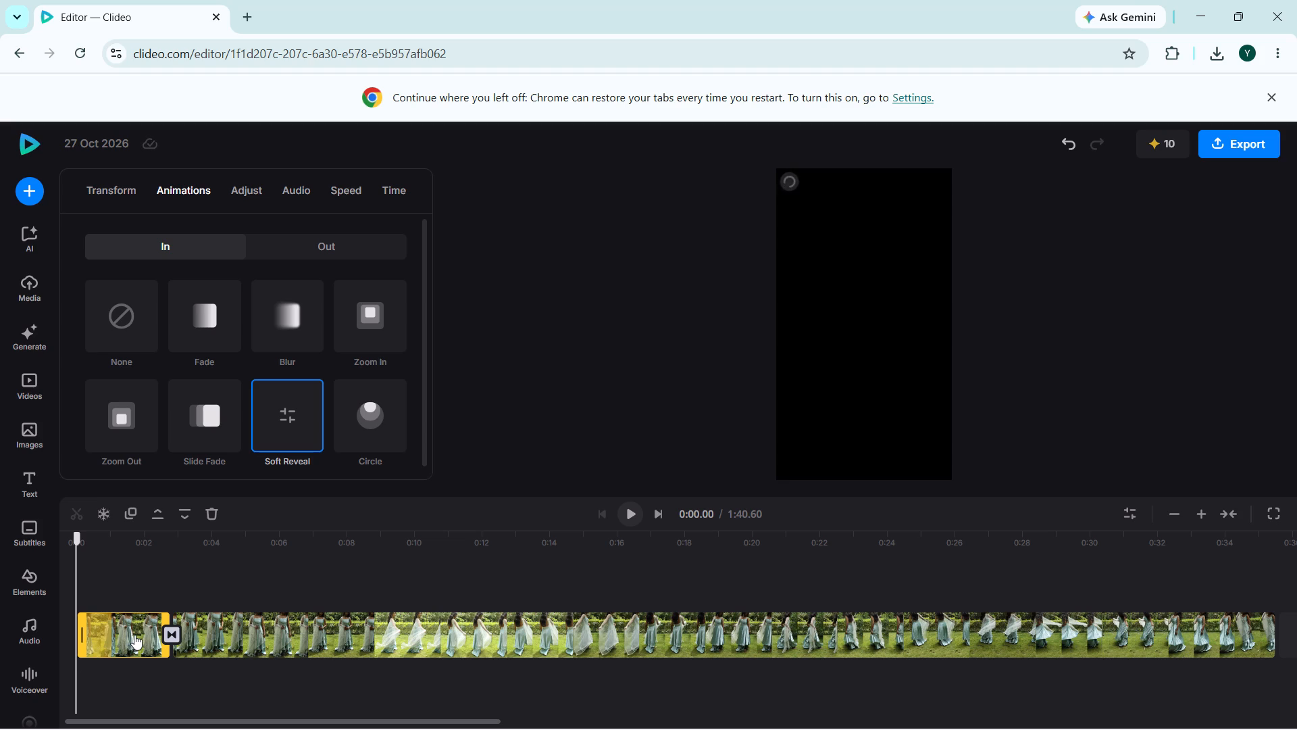
{"action": "left_click", "coordinate": [134, 635]}
{"action": "left_click", "coordinate": [124, 563]}
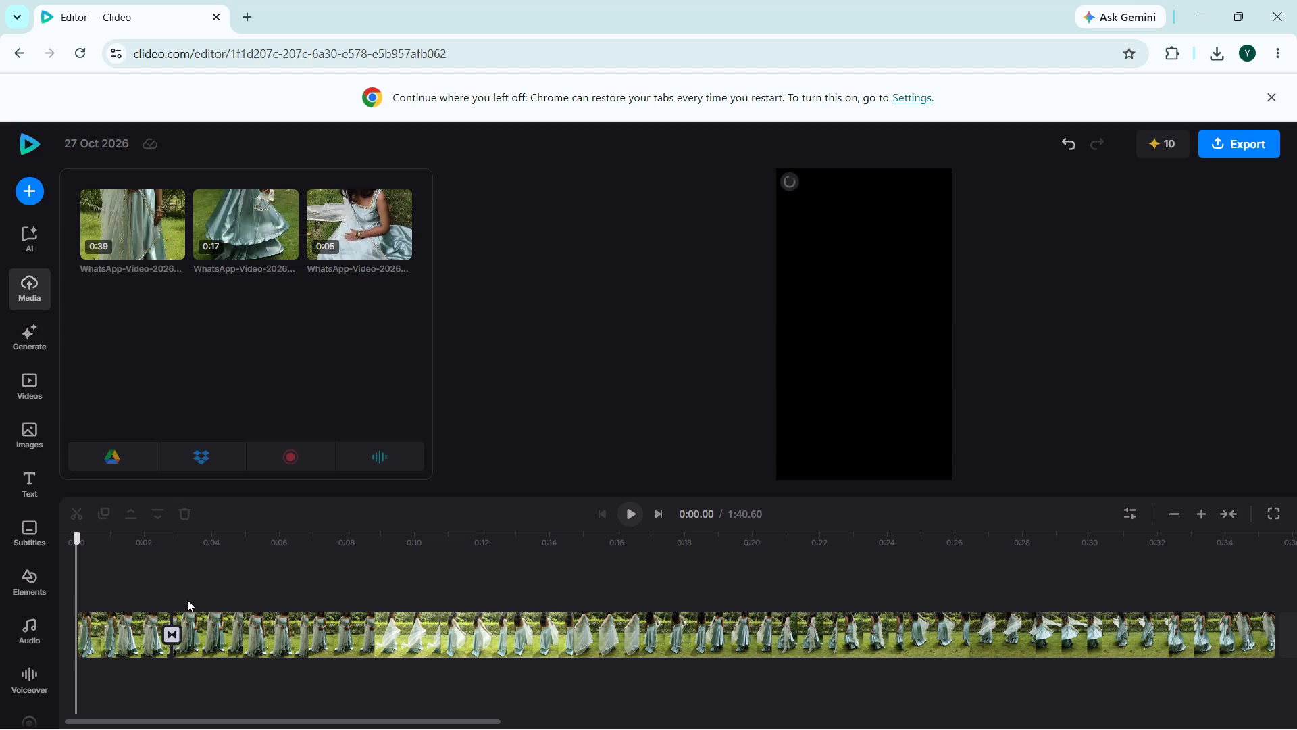
{"action": "left_click", "coordinate": [136, 642]}
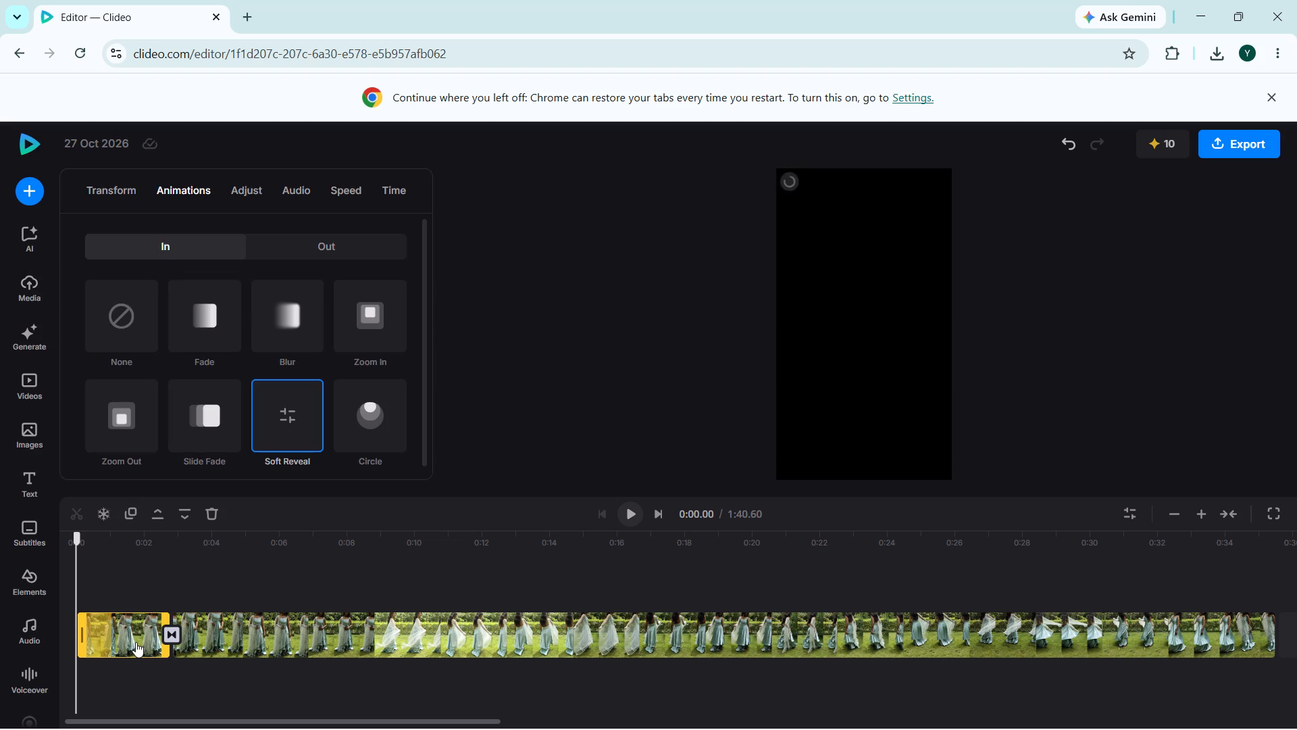
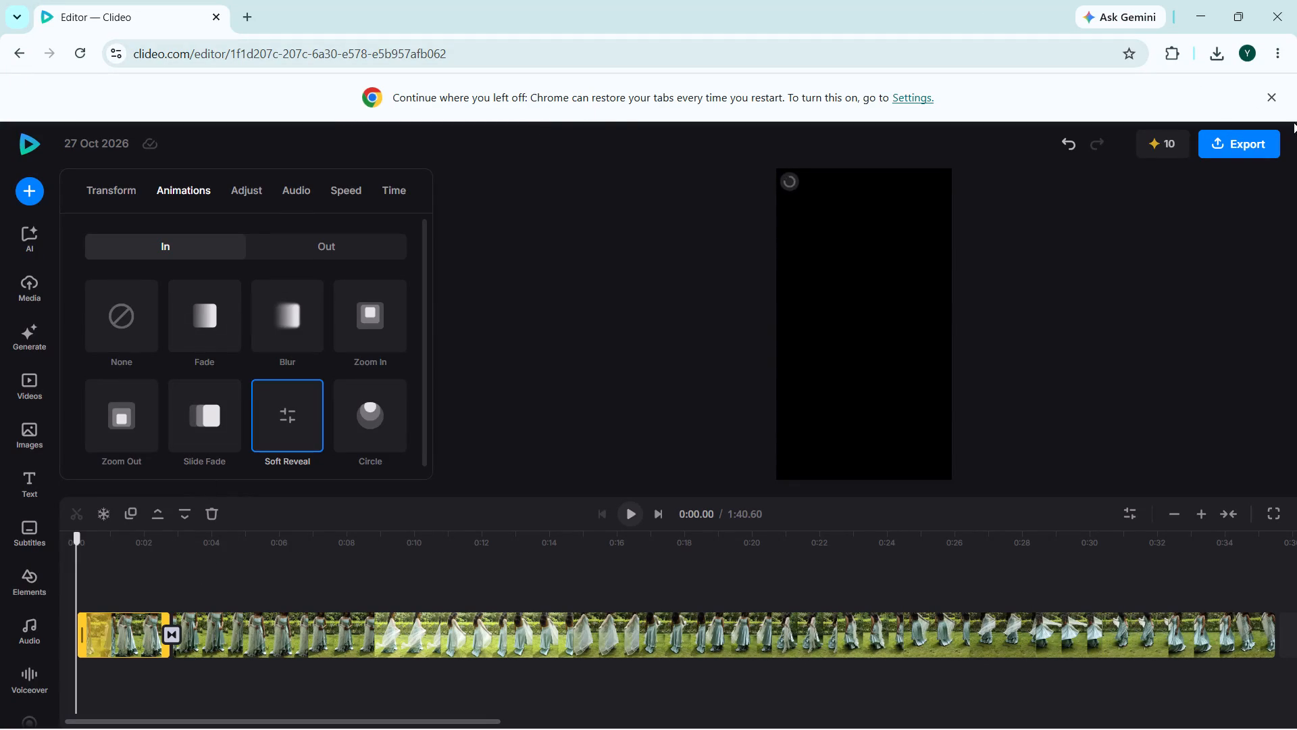
Dismiss the browser's tab-restore notice and the Windows Security virus protection notification covering the timeline.
{"action": "left_click", "coordinate": [1275, 99]}
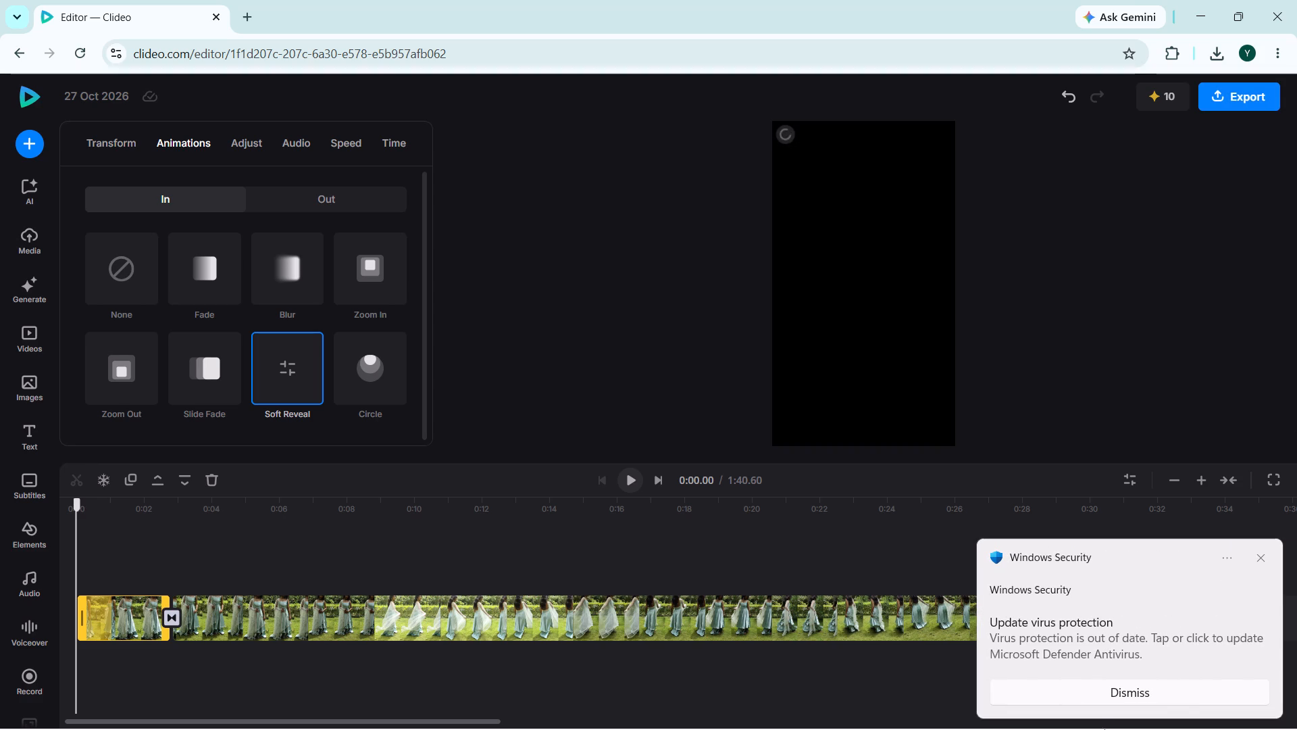
{"action": "left_click", "coordinate": [1096, 690]}
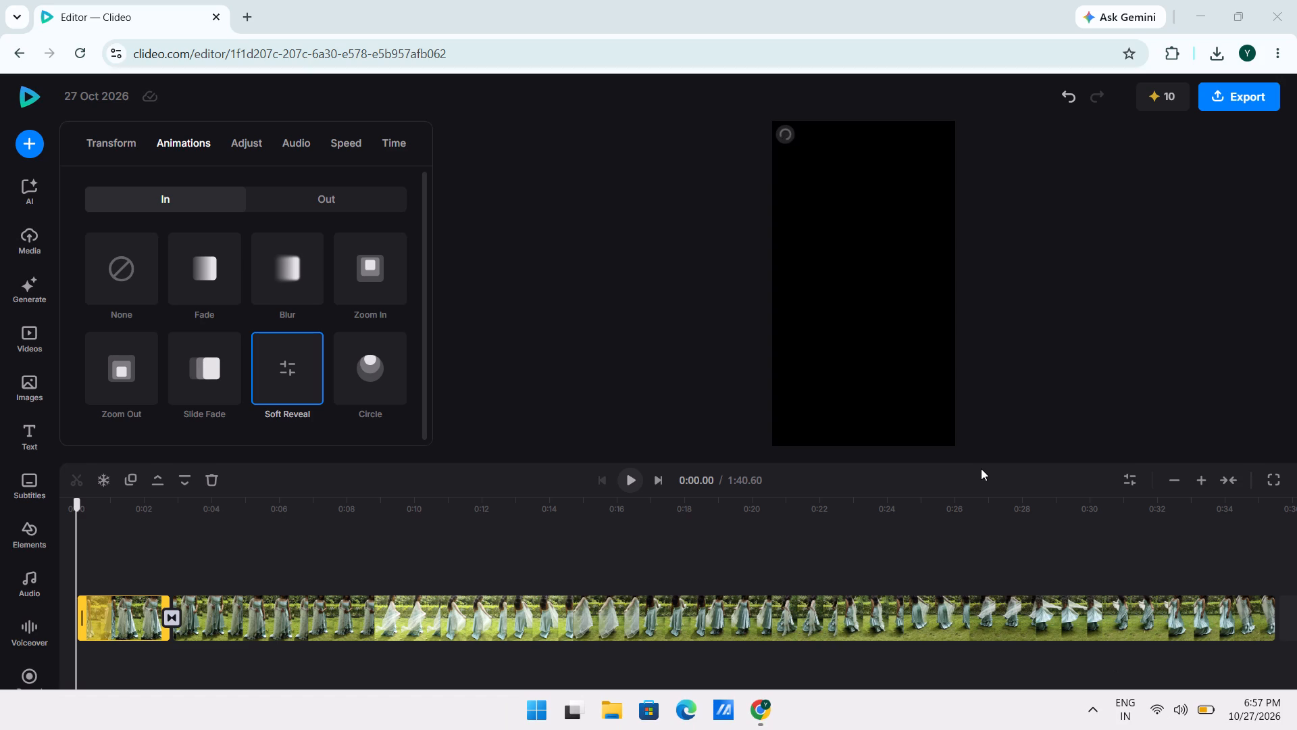
Search Windows for "k" and launch the best match.
{"action": "key", "text": "k"}
{"action": "key", "text": "Return"}
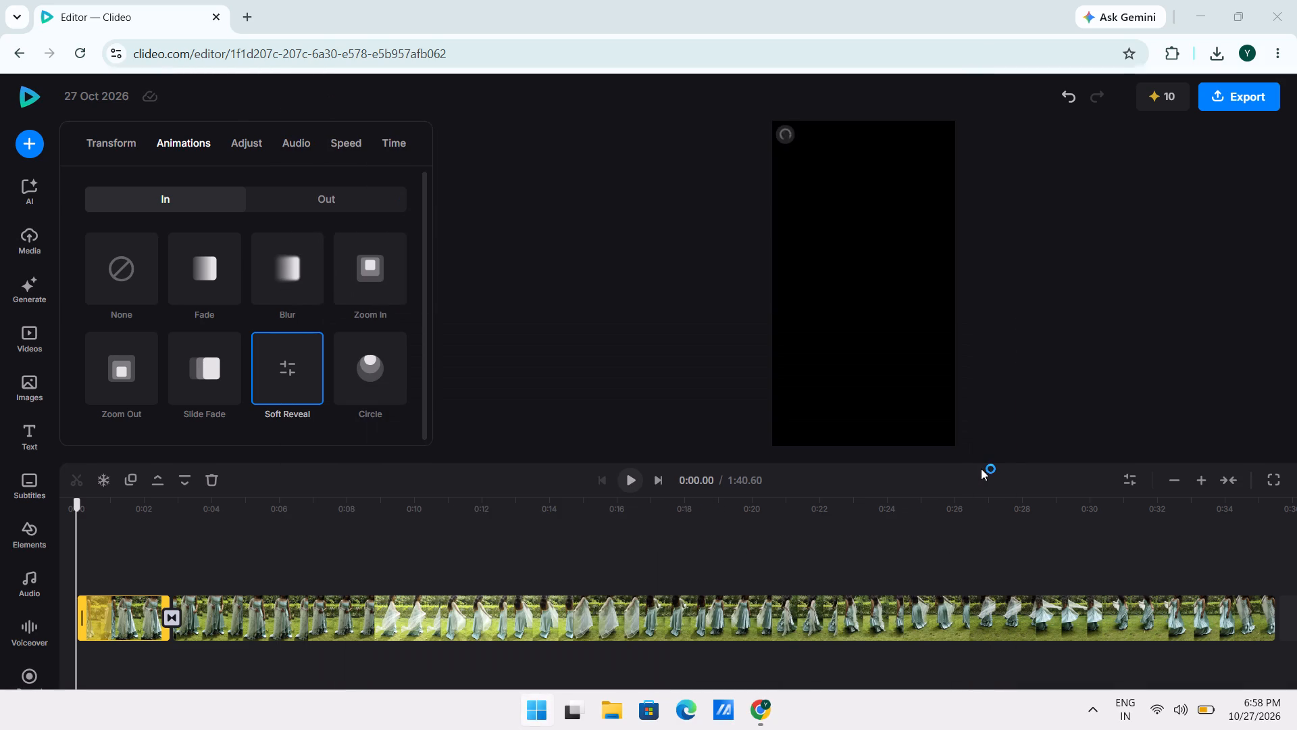
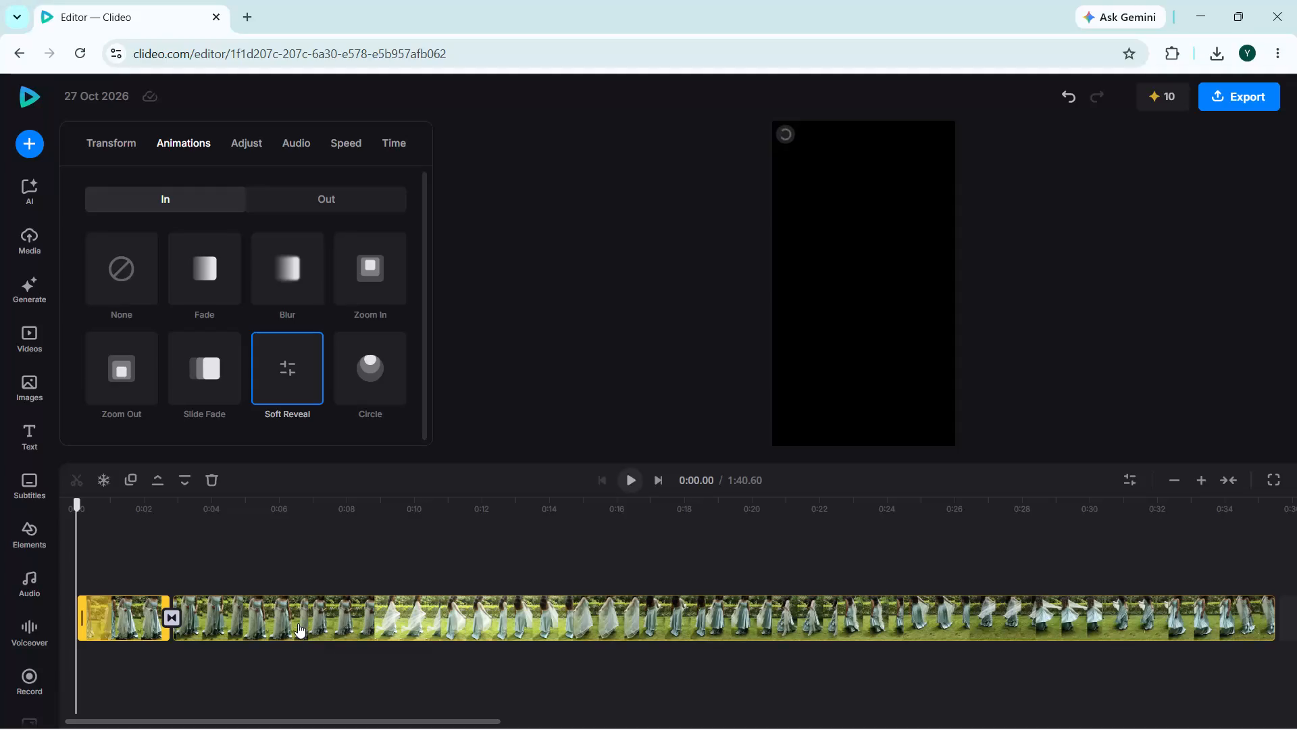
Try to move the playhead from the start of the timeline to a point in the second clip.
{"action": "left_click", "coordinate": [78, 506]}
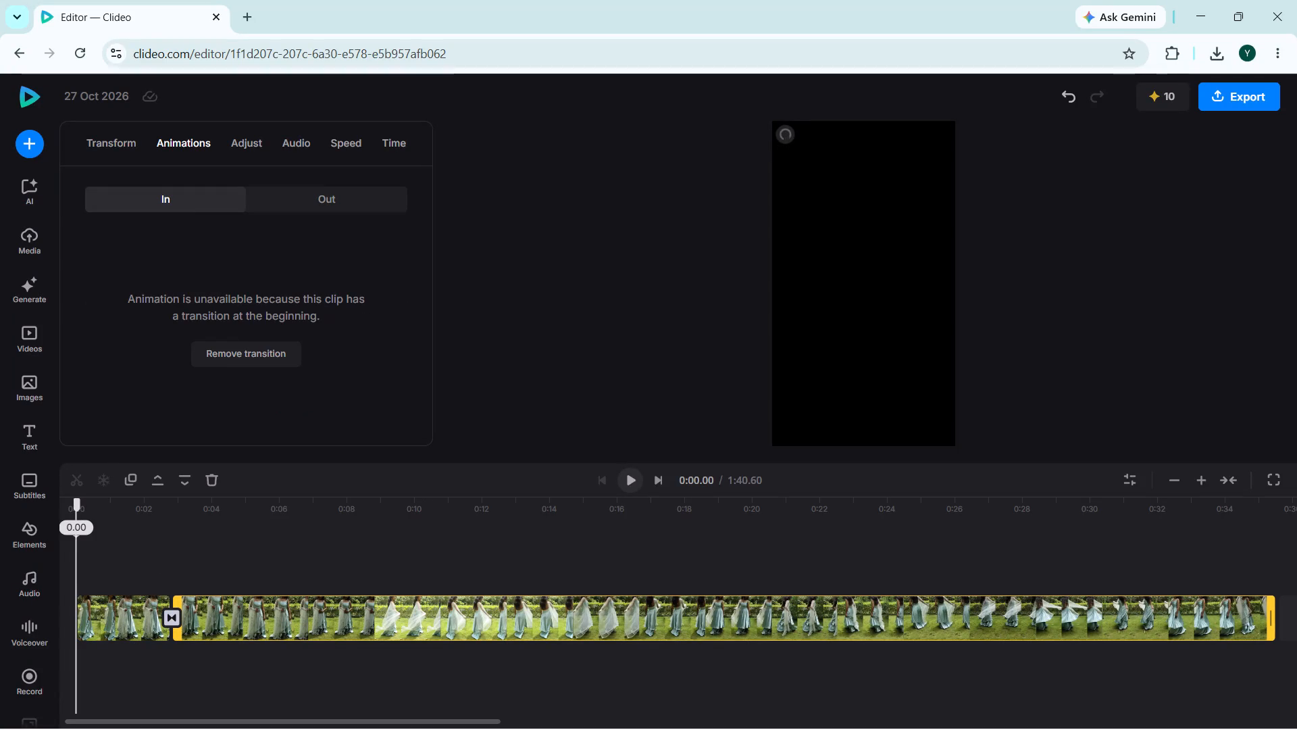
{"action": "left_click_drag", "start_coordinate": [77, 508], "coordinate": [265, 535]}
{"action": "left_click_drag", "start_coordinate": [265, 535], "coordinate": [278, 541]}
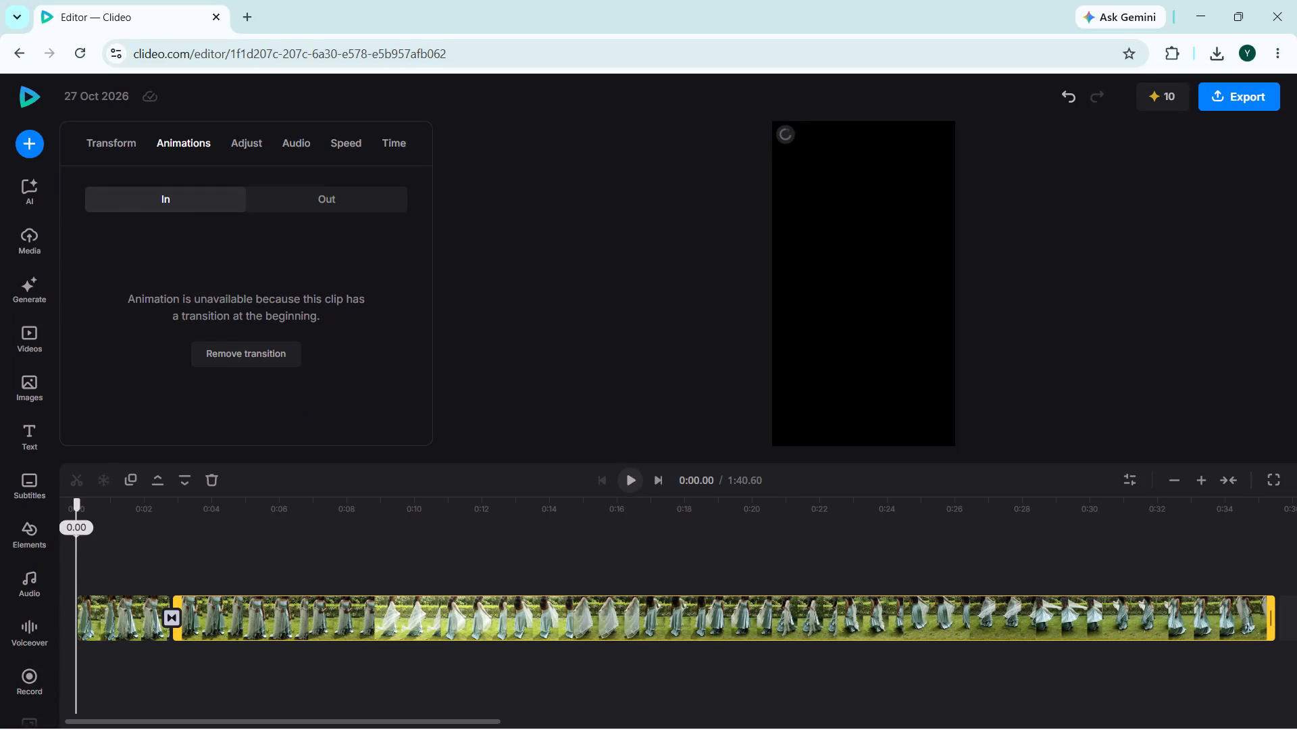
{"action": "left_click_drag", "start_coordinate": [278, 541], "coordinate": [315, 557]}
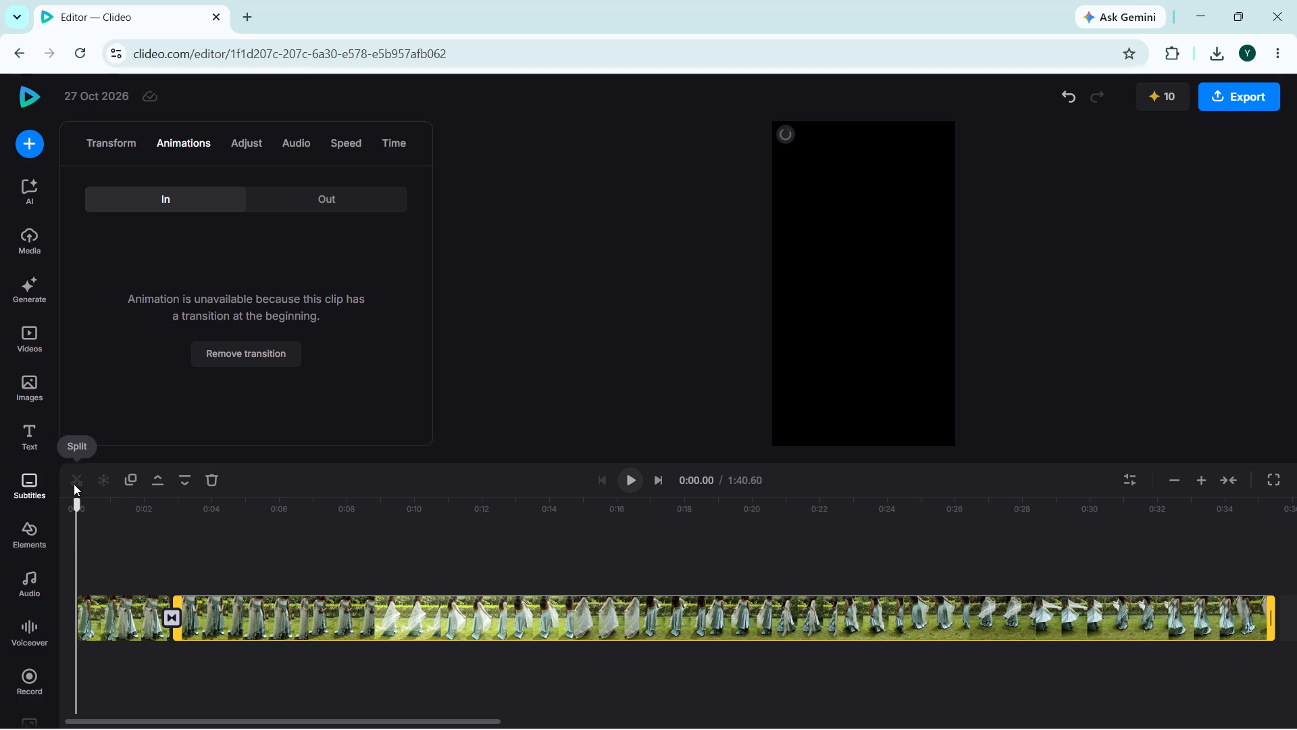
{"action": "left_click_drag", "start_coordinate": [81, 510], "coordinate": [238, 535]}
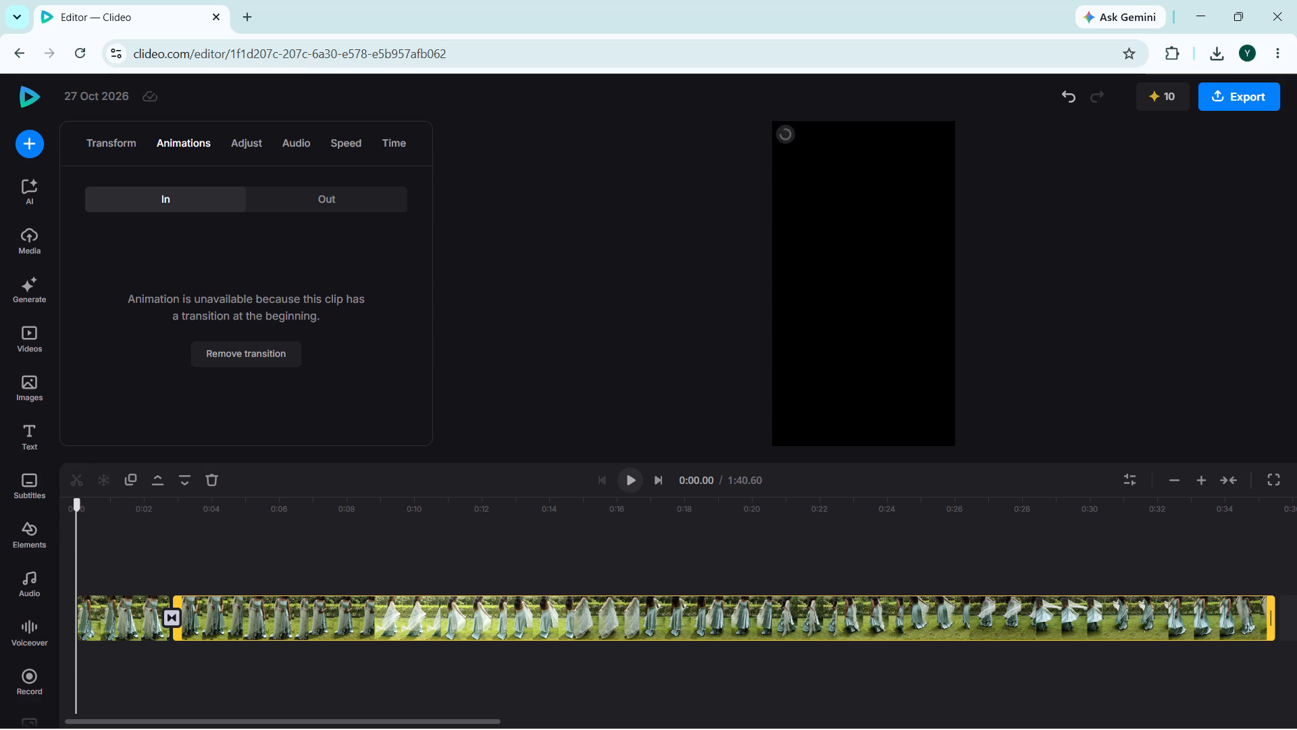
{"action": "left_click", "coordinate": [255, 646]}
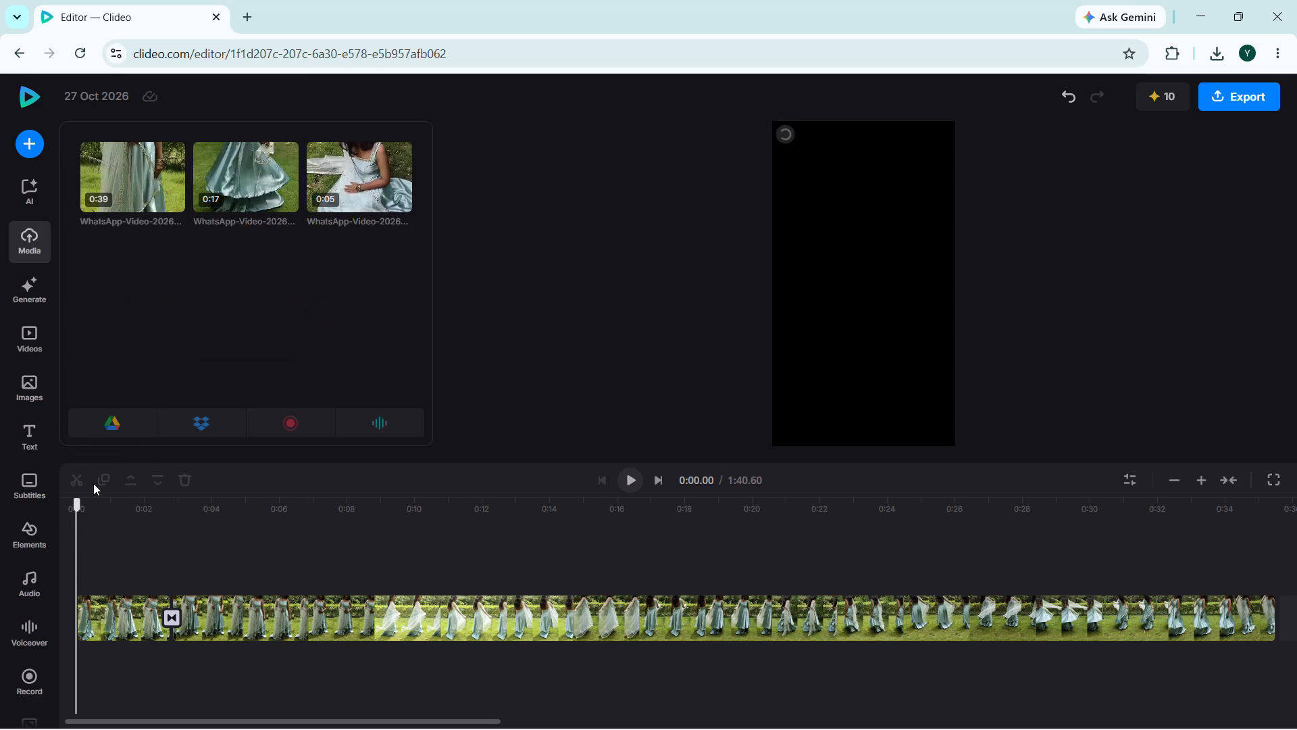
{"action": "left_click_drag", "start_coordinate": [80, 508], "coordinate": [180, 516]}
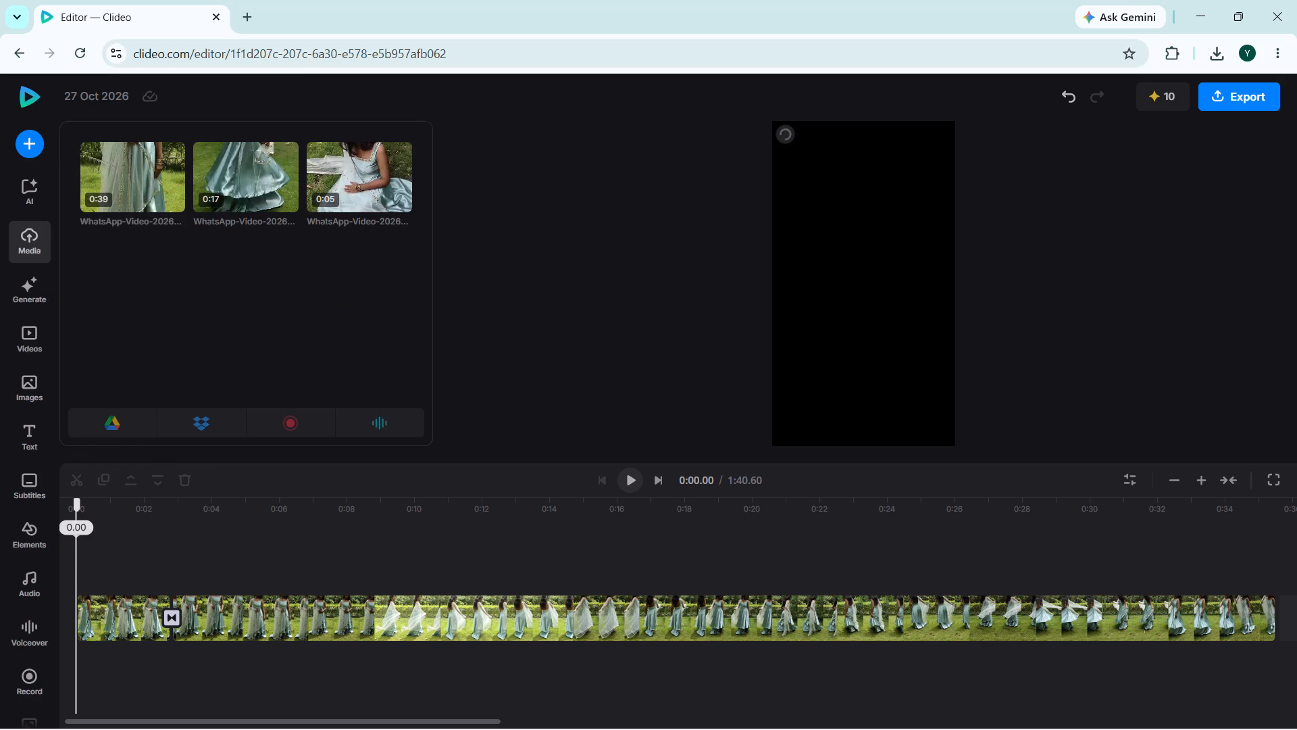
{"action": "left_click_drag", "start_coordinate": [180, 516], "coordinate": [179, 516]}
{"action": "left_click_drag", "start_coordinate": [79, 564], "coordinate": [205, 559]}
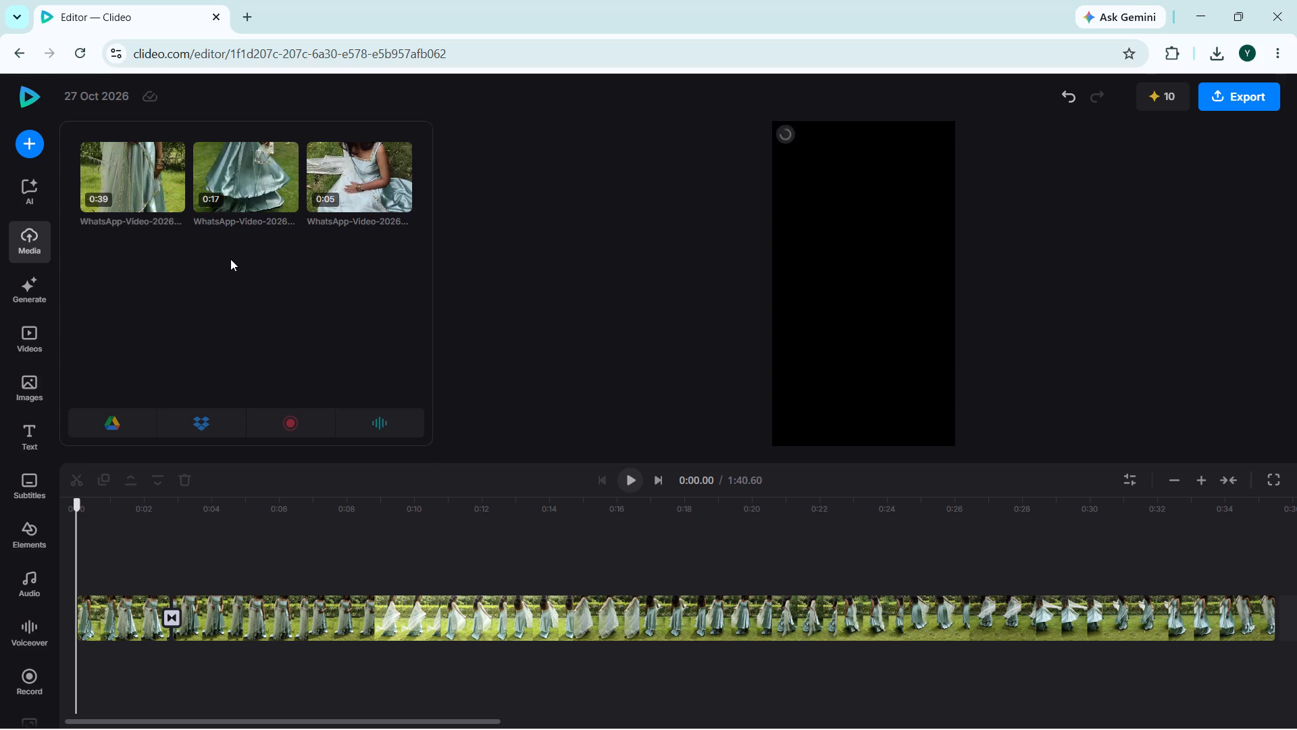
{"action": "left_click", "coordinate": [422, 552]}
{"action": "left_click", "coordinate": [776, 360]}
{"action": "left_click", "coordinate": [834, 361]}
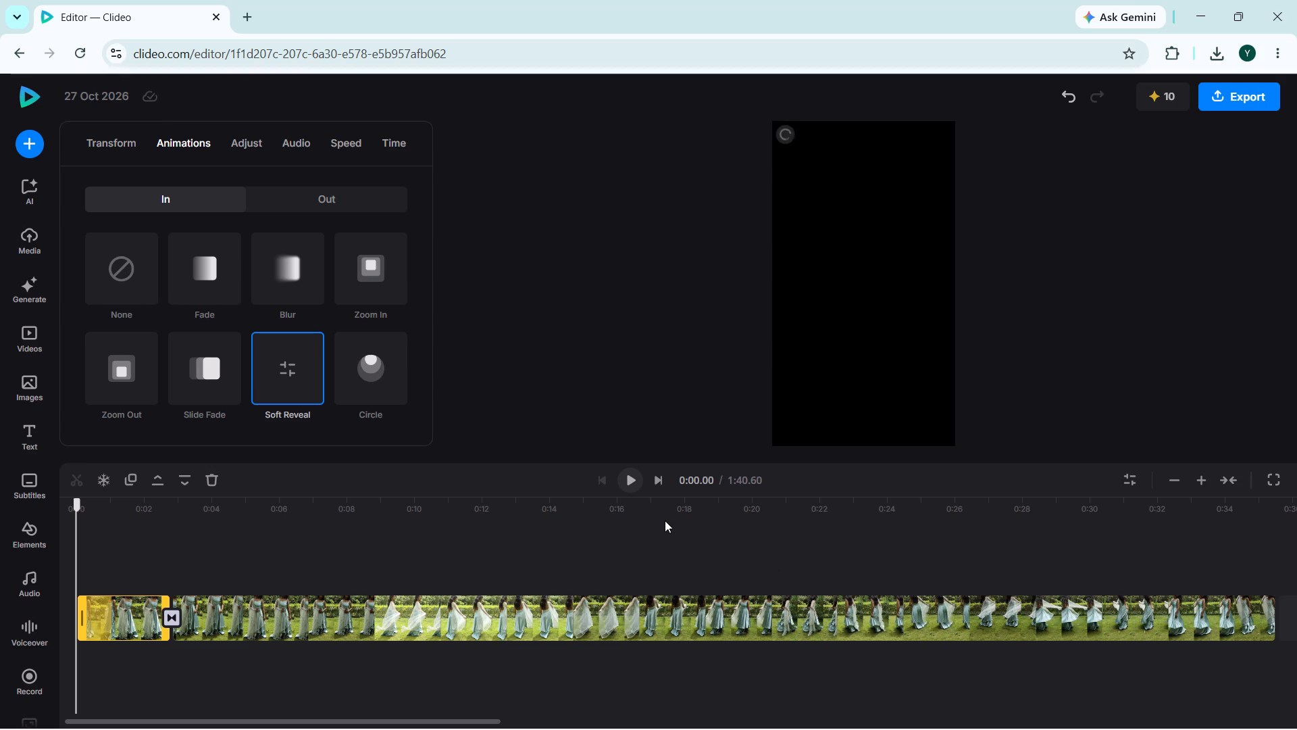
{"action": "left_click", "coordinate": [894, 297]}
Leave the stalled editor for the My projects page and open the options for creating a new project.
{"action": "left_click", "coordinate": [21, 55]}
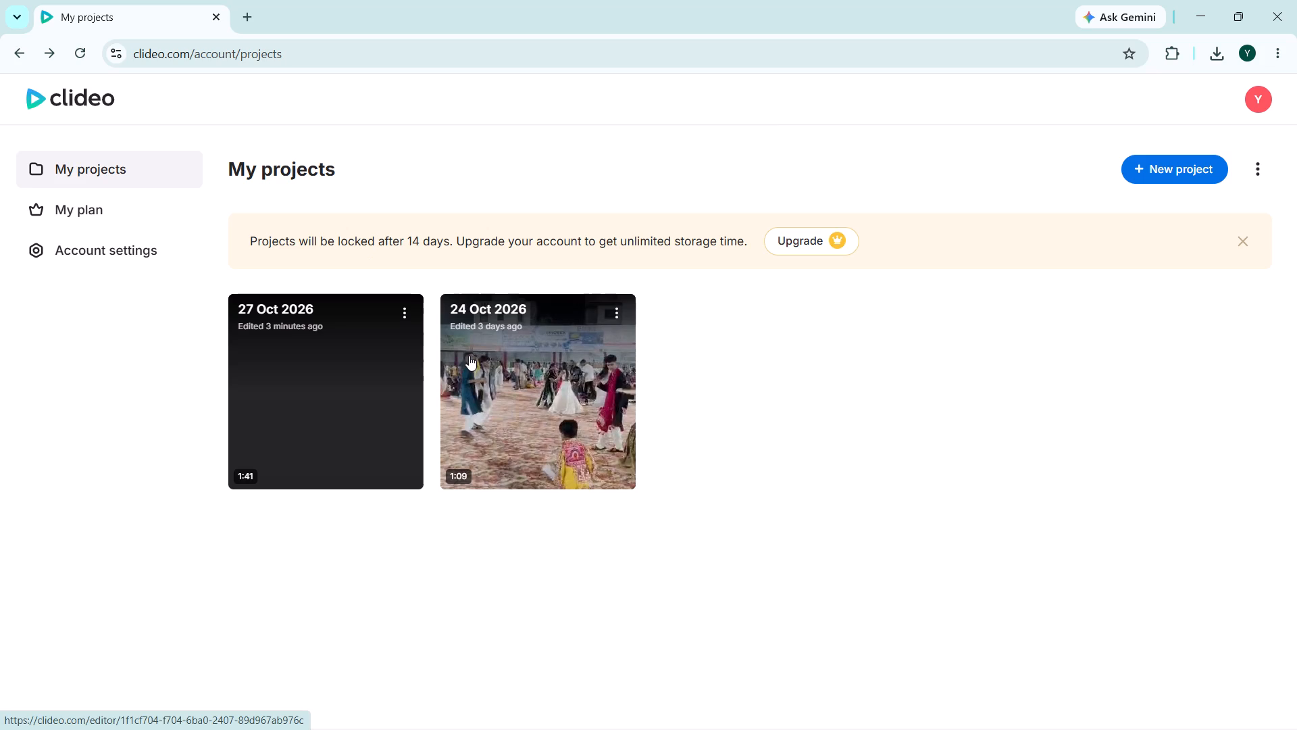
{"action": "left_click", "coordinate": [1175, 162]}
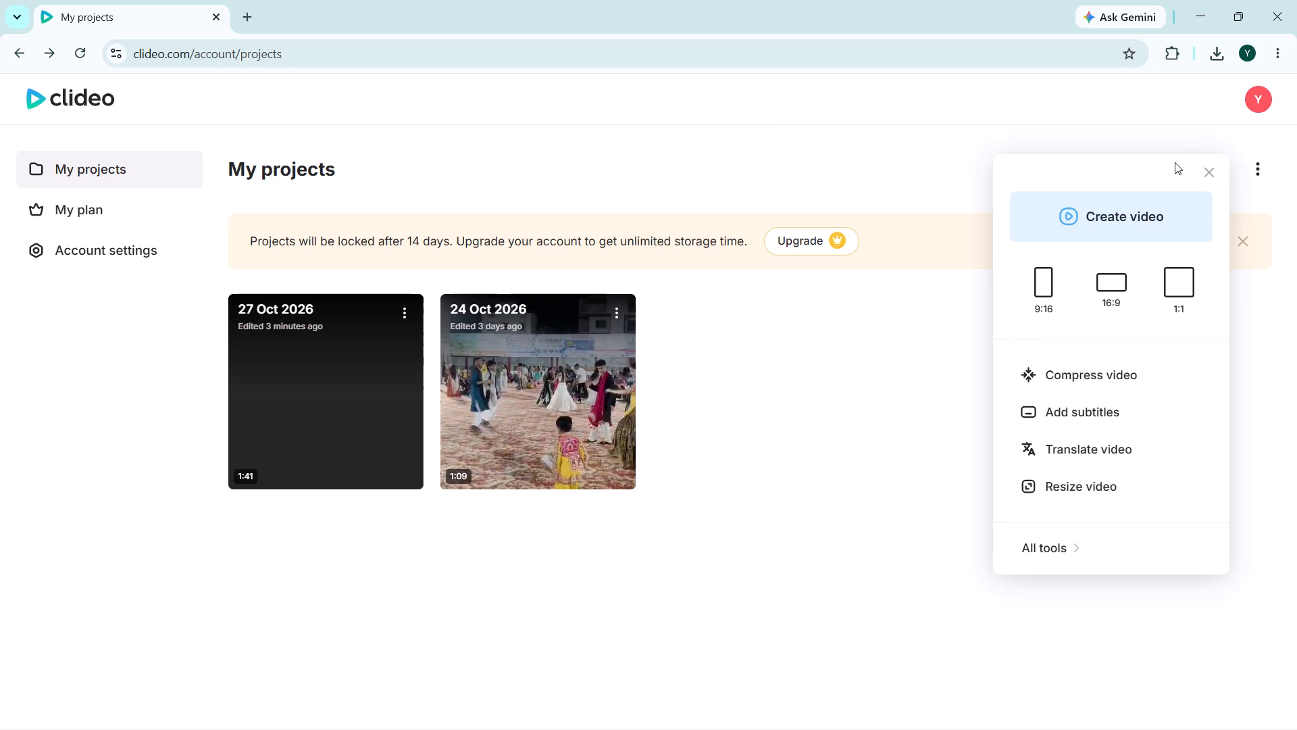
Create a new video project in the 9:16 vertical format.
{"action": "left_click", "coordinate": [1051, 278]}
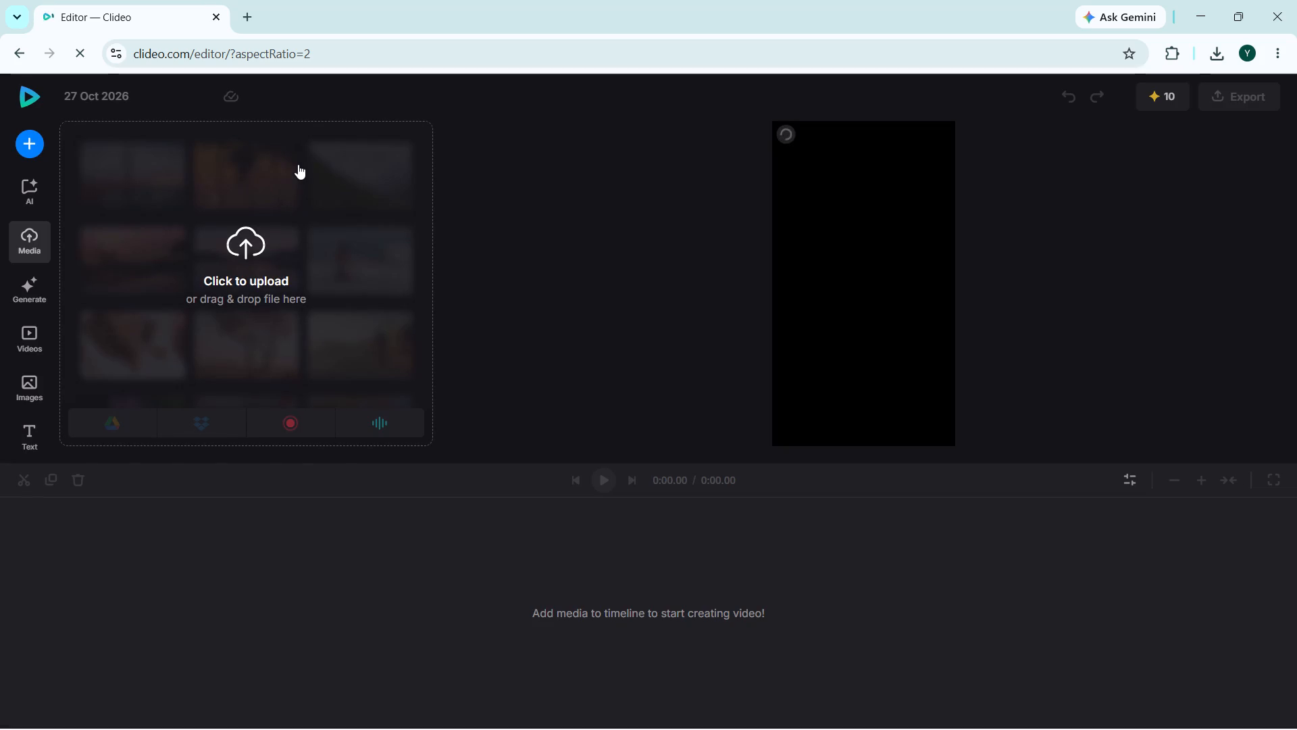
Upload the clip WhatsApp Video 2026-10-27 at 18.26.16 from the Downloads folder into the new project.
{"action": "left_click", "coordinate": [285, 222]}
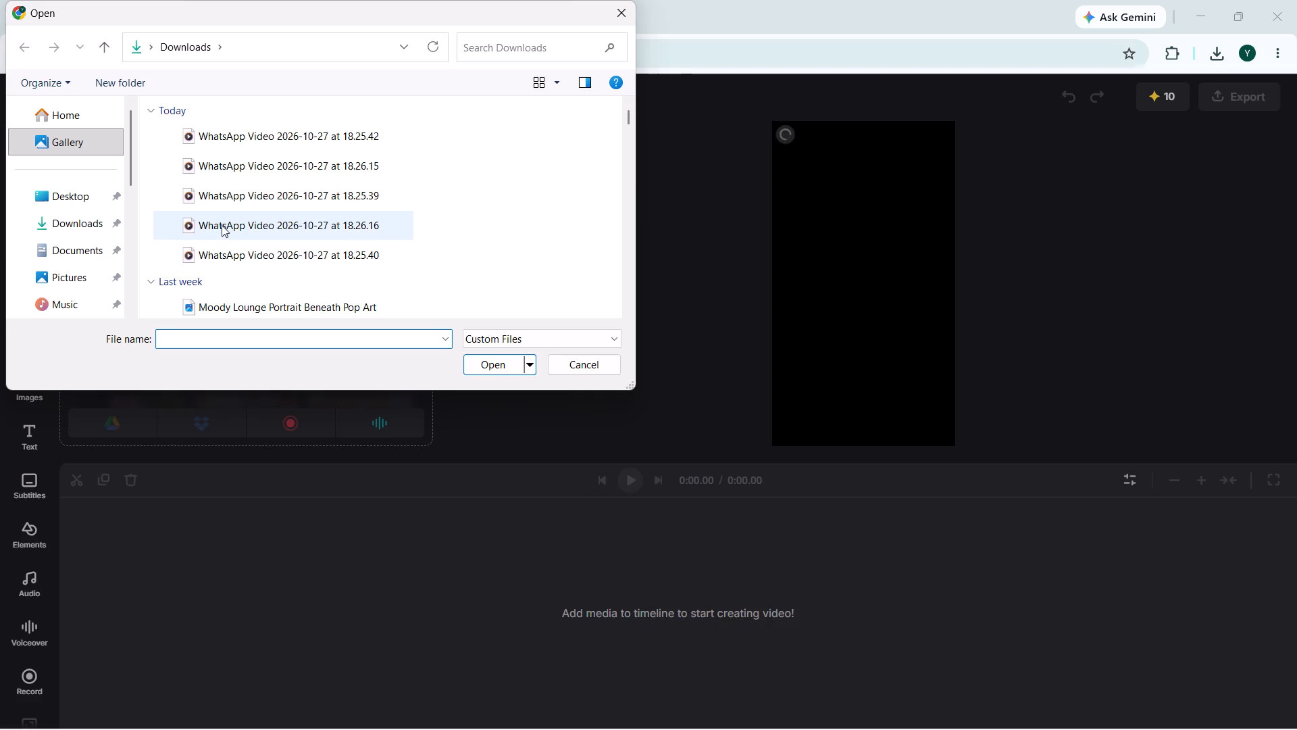
{"action": "left_click", "coordinate": [224, 229]}
{"action": "key", "text": "Return"}
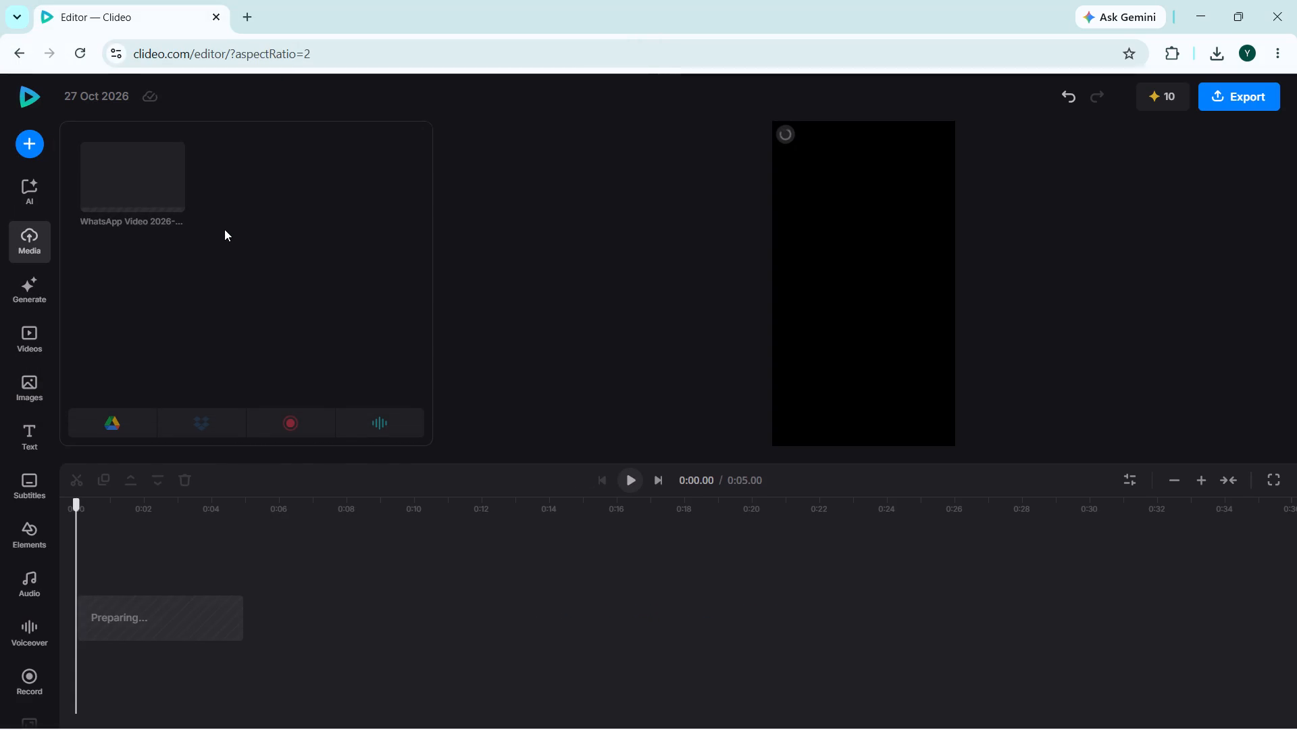
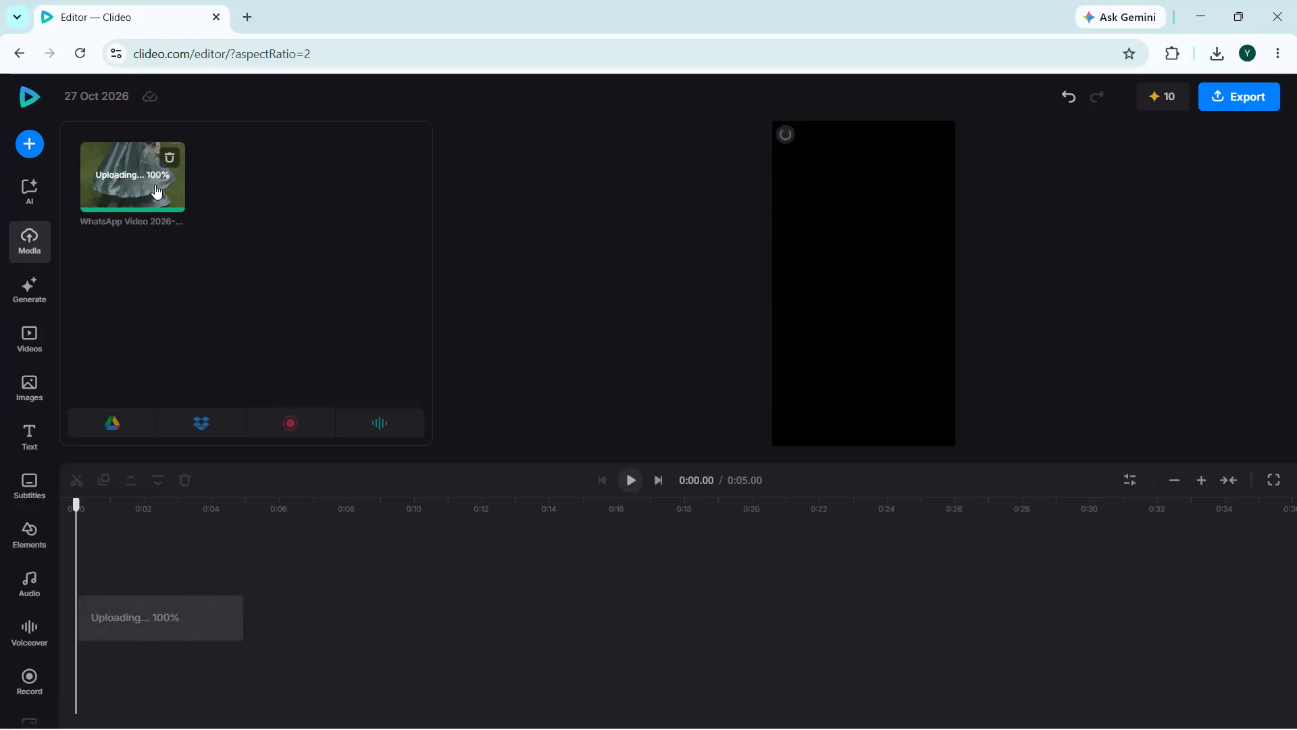
Add the uploaded WhatsApp dress clip to the timeline a second time and return the playhead to the start.
{"action": "left_click", "coordinate": [155, 185]}
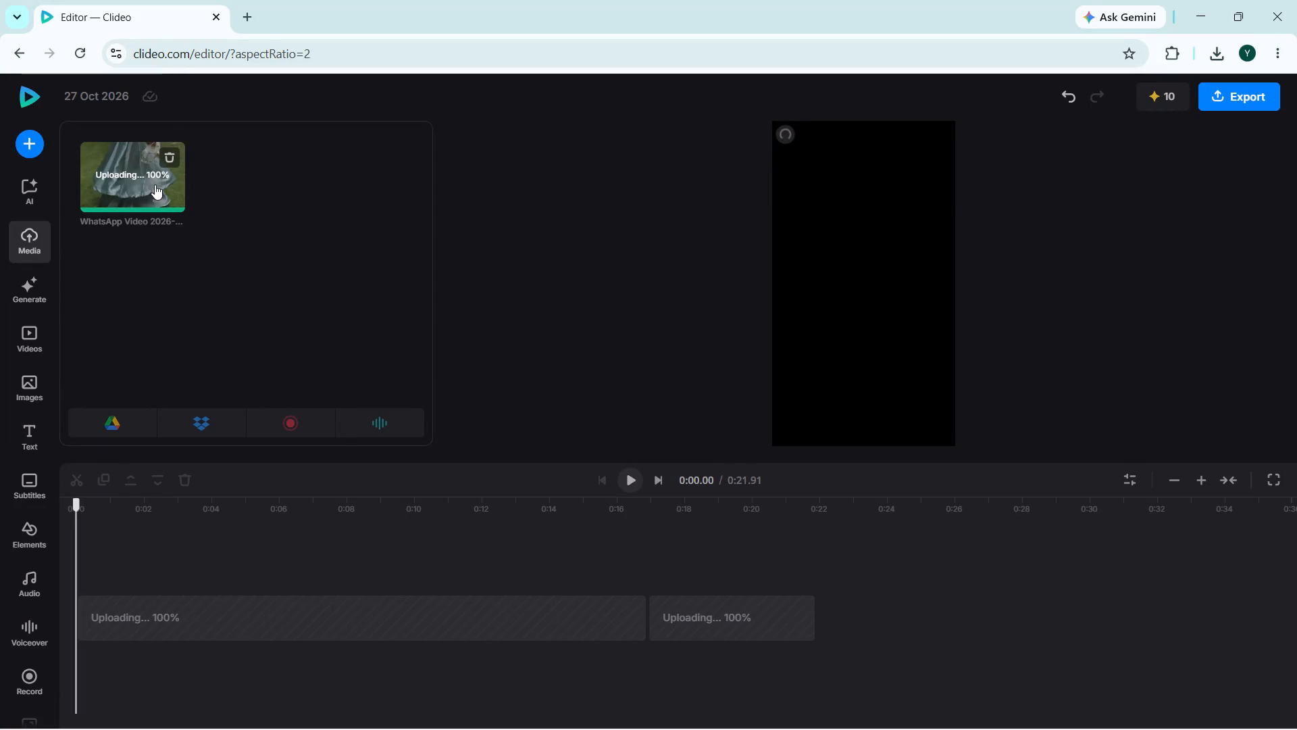
{"action": "left_click", "coordinate": [719, 609]}
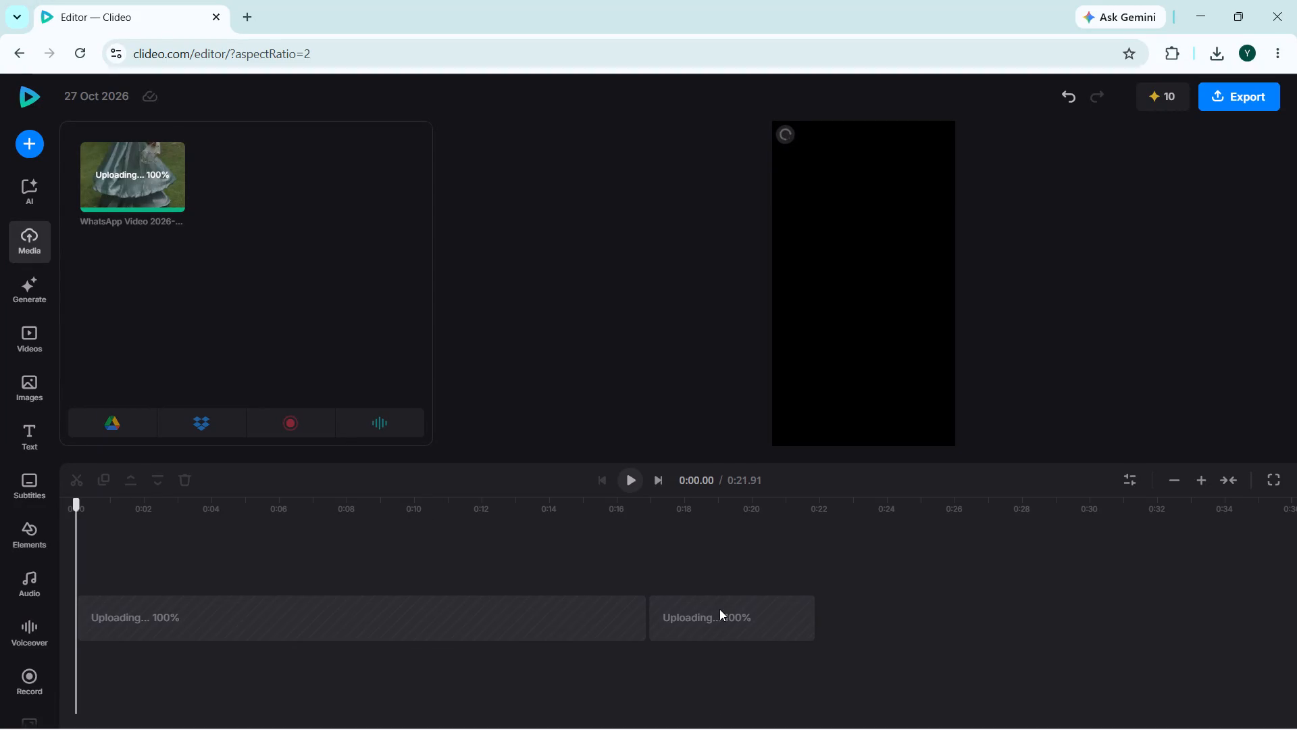
{"action": "left_click", "coordinate": [405, 617]}
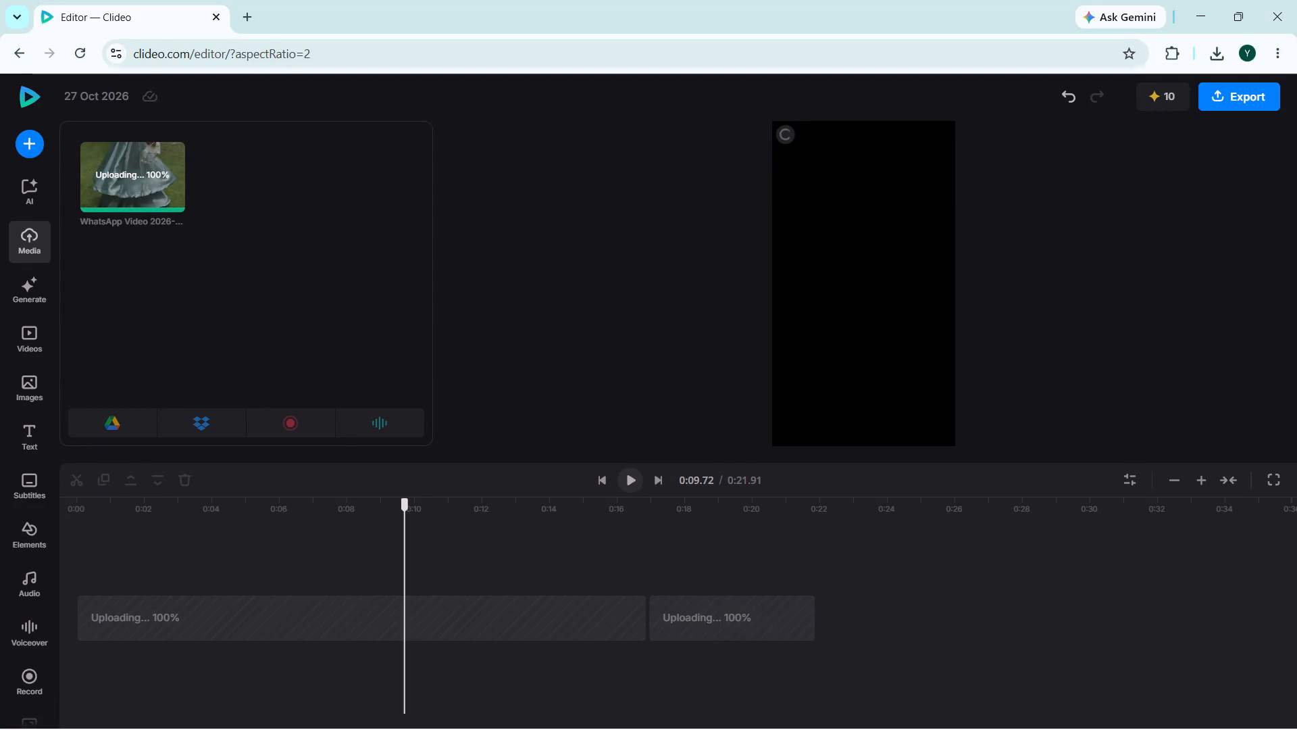
{"action": "left_click_drag", "start_coordinate": [405, 617], "coordinate": [63, 637]}
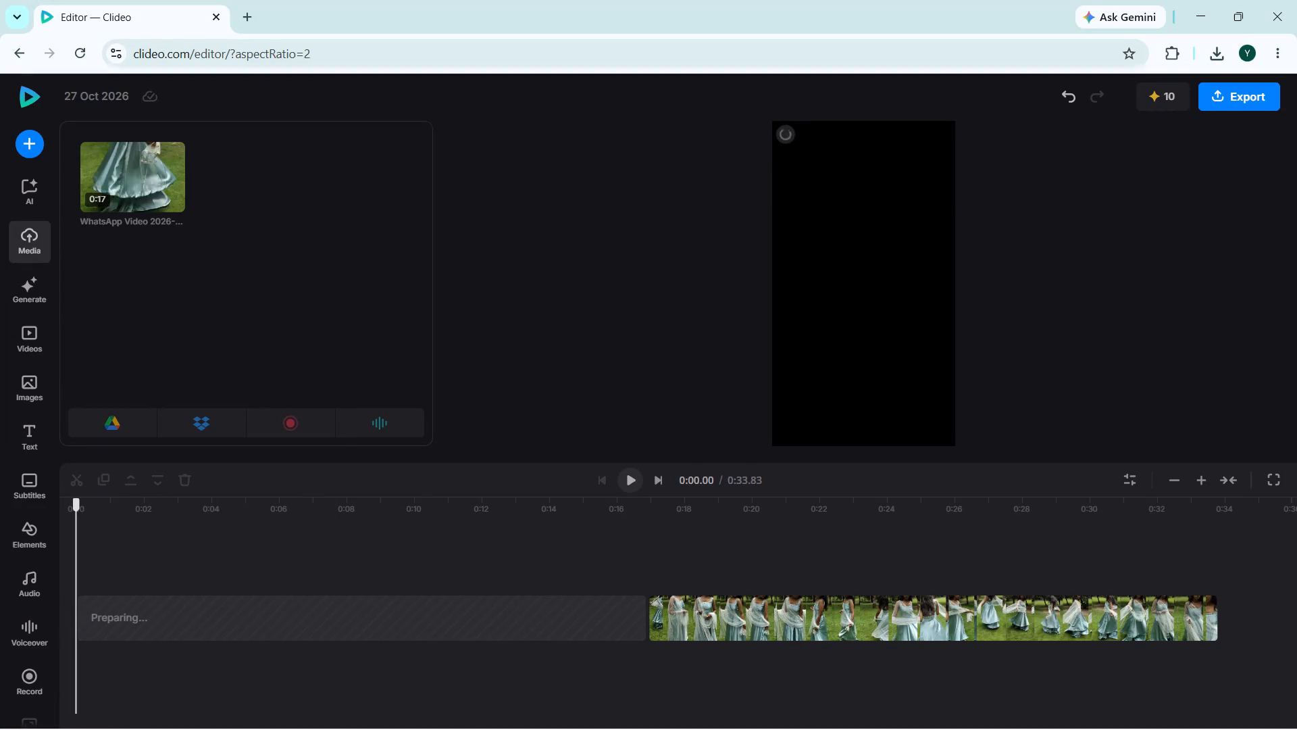
Move the loaded second copy of the dress clip to the start of the timeline, ahead of the copy still preparing.
{"action": "left_click", "coordinate": [731, 625]}
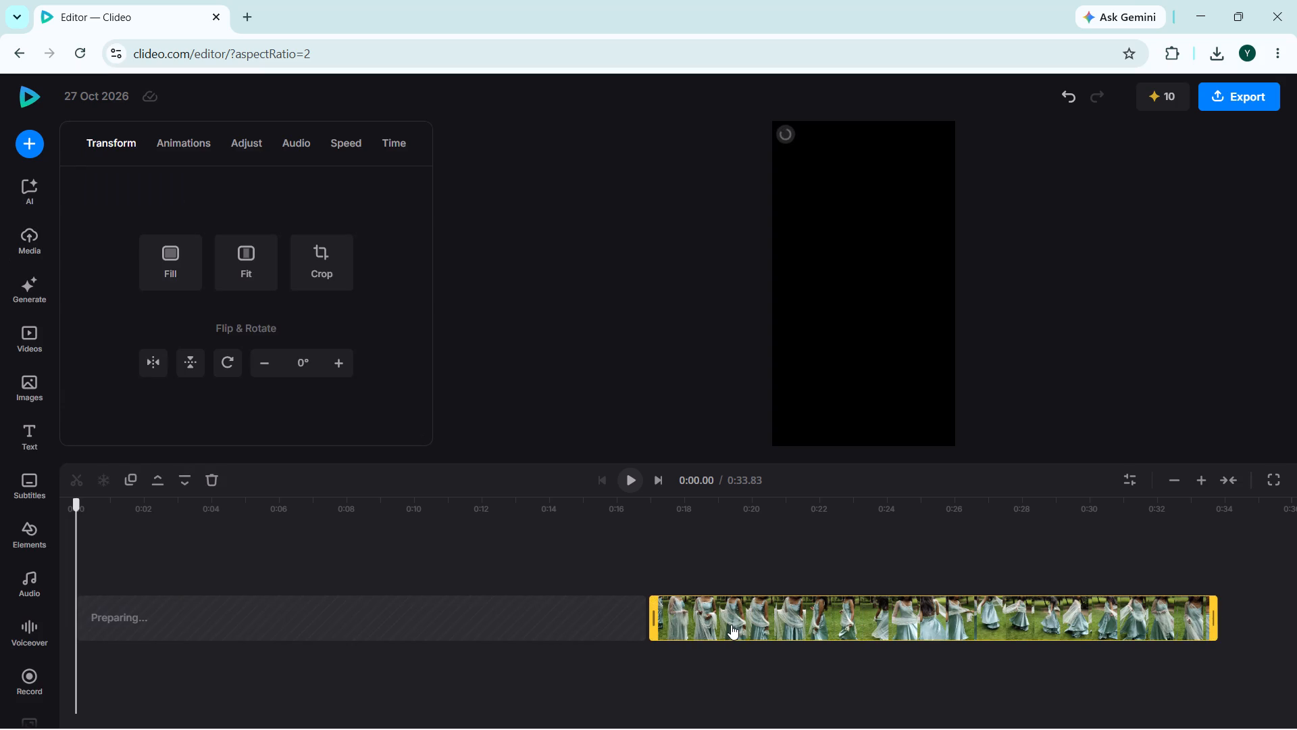
{"action": "left_click", "coordinate": [731, 625]}
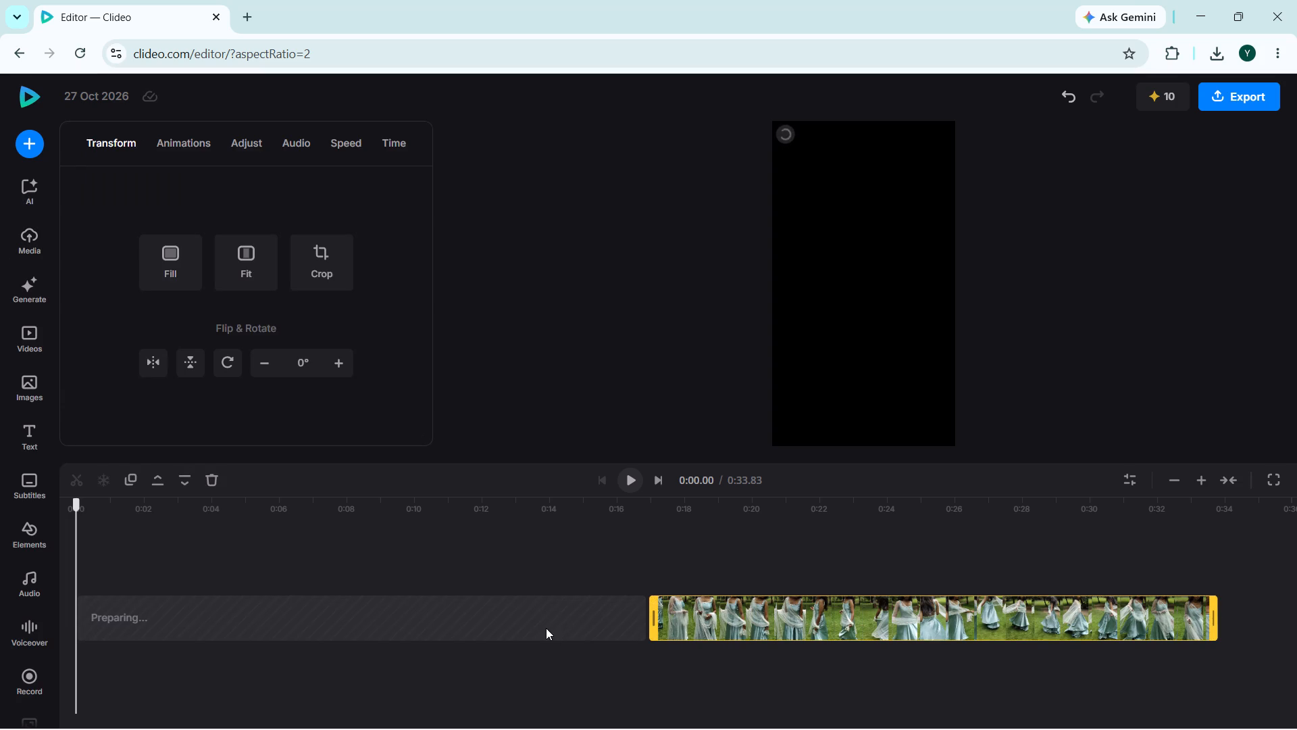
{"action": "left_click", "coordinate": [546, 628]}
{"action": "left_click", "coordinate": [492, 616]}
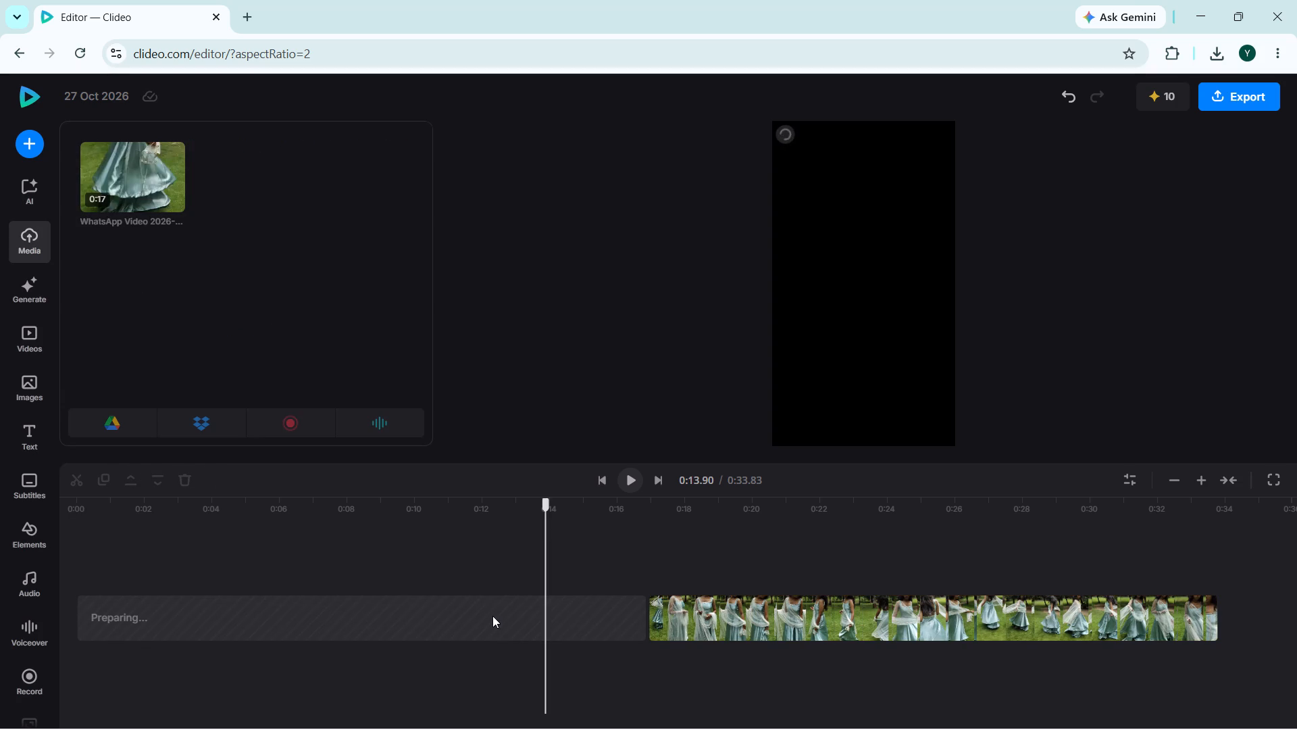
{"action": "left_click_drag", "start_coordinate": [707, 631], "coordinate": [205, 646]}
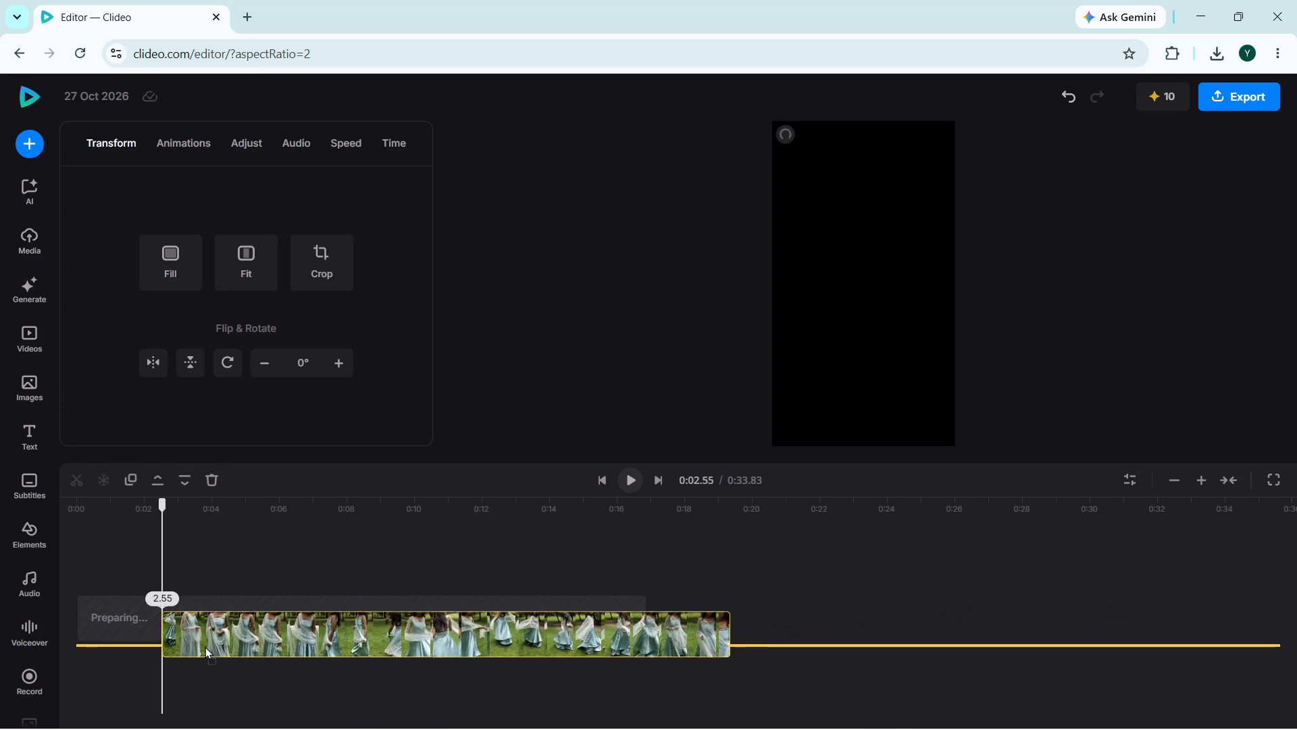
{"action": "left_click_drag", "start_coordinate": [205, 646], "coordinate": [141, 634]}
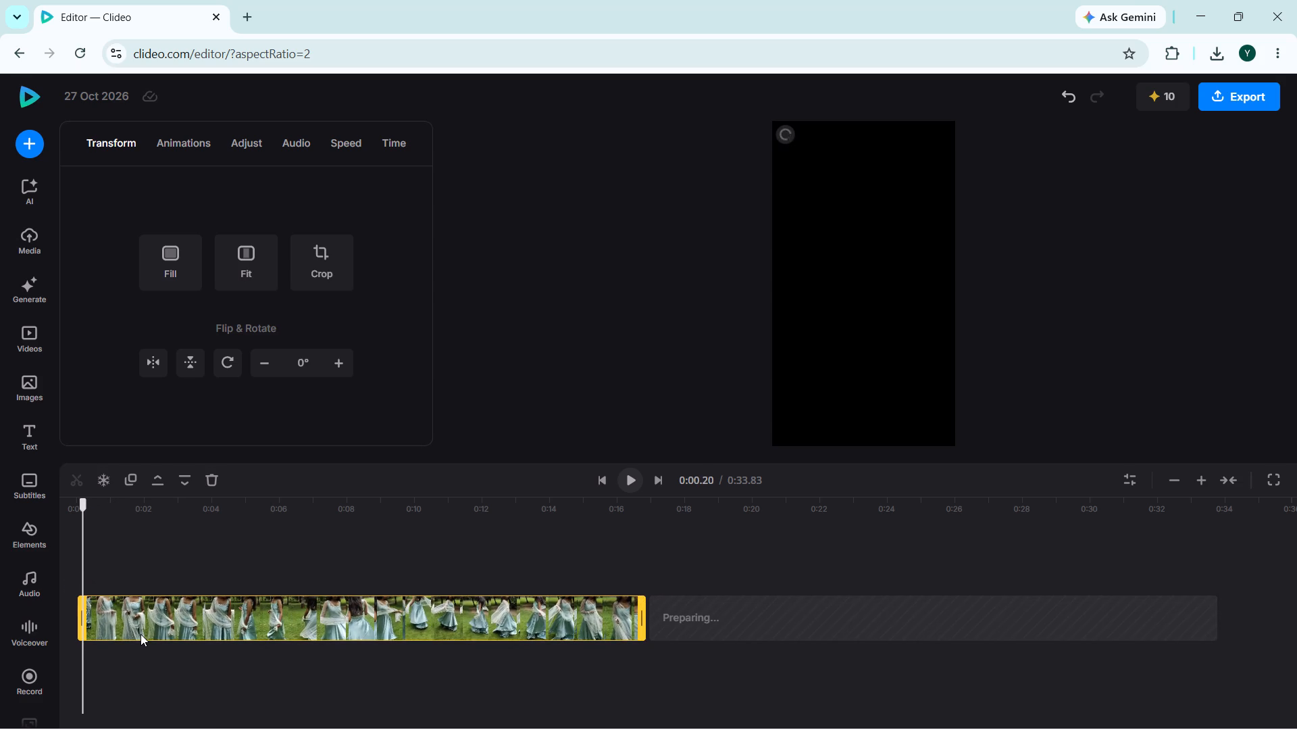
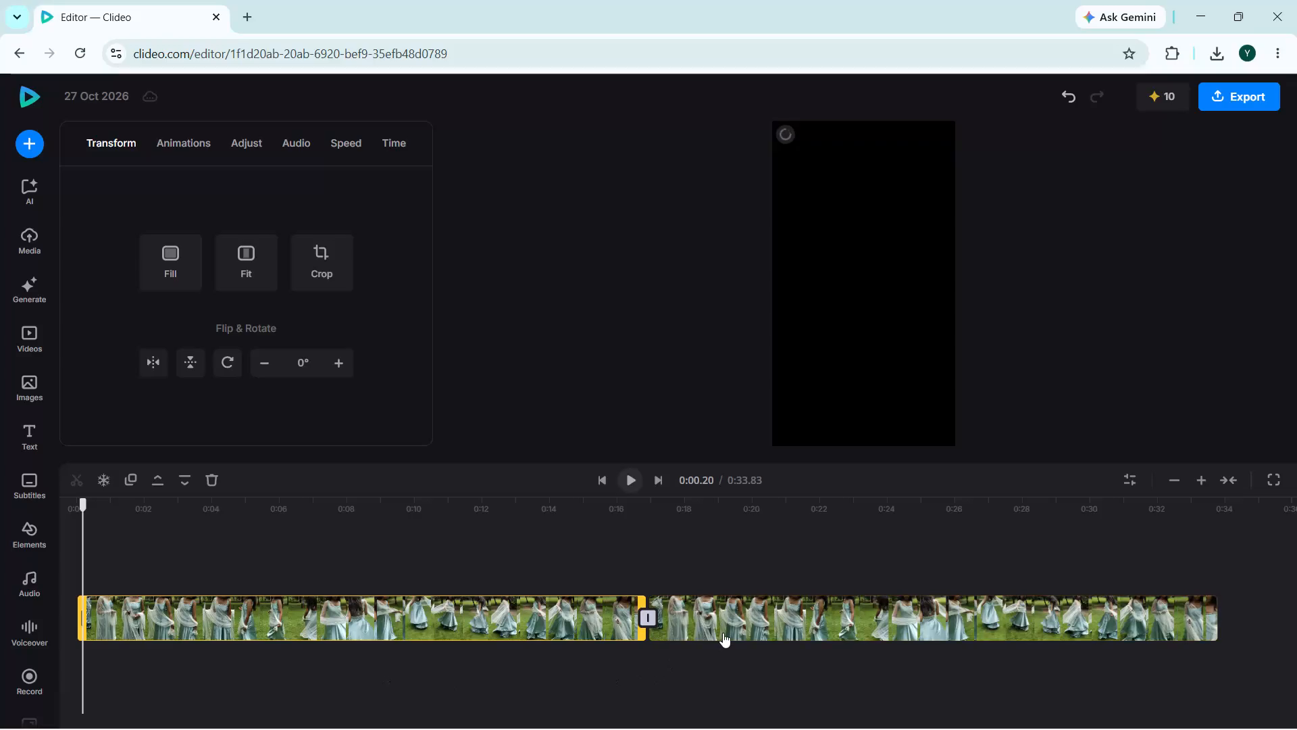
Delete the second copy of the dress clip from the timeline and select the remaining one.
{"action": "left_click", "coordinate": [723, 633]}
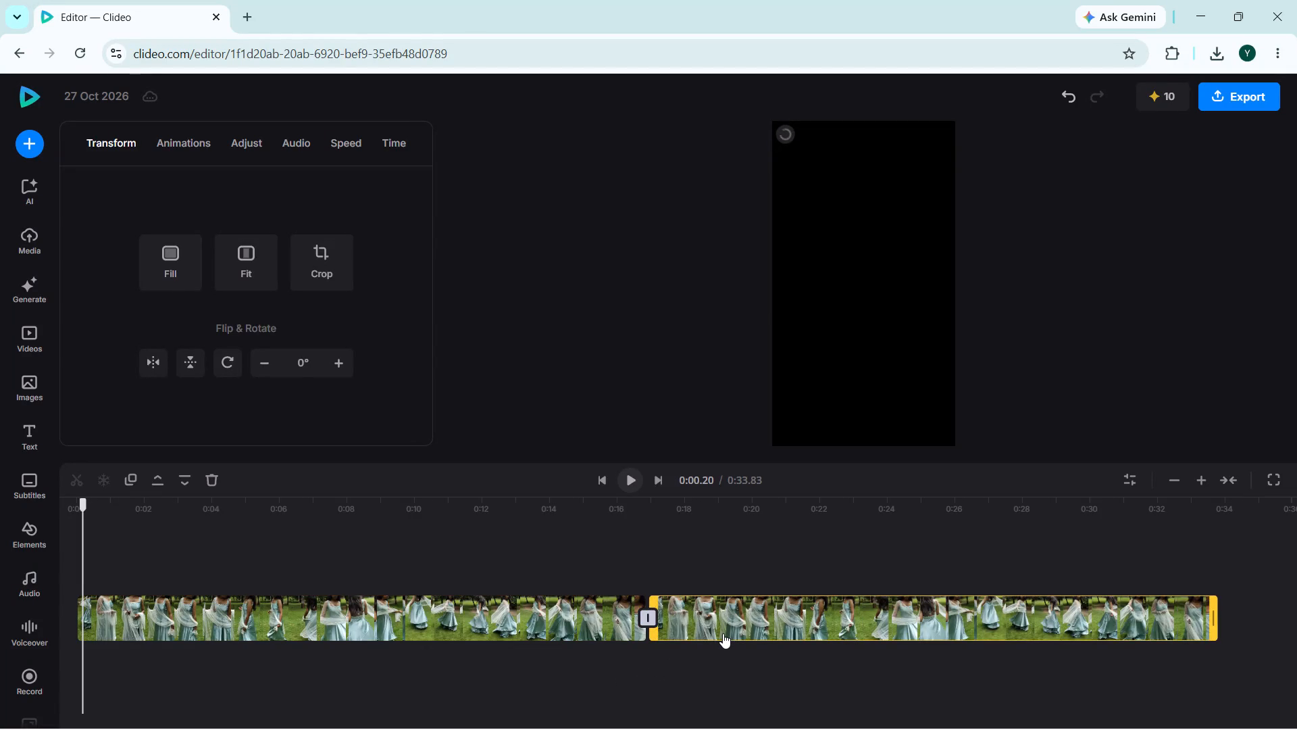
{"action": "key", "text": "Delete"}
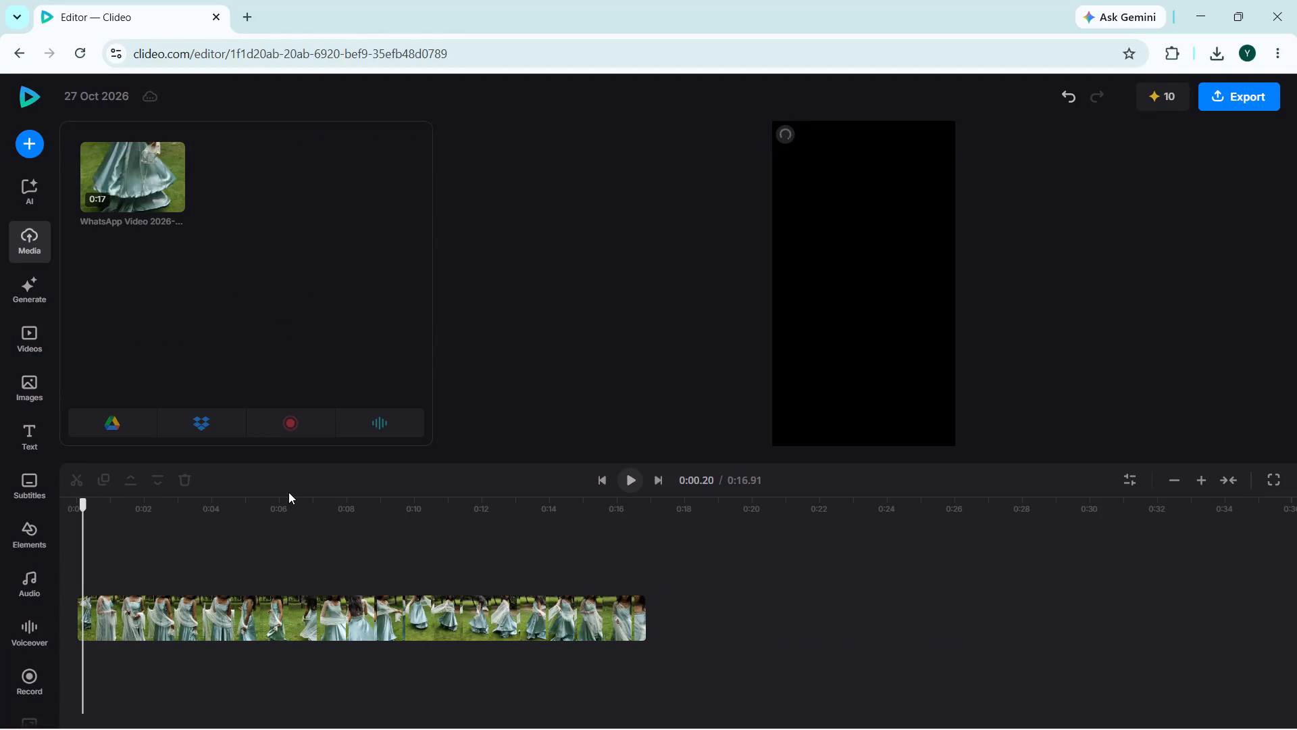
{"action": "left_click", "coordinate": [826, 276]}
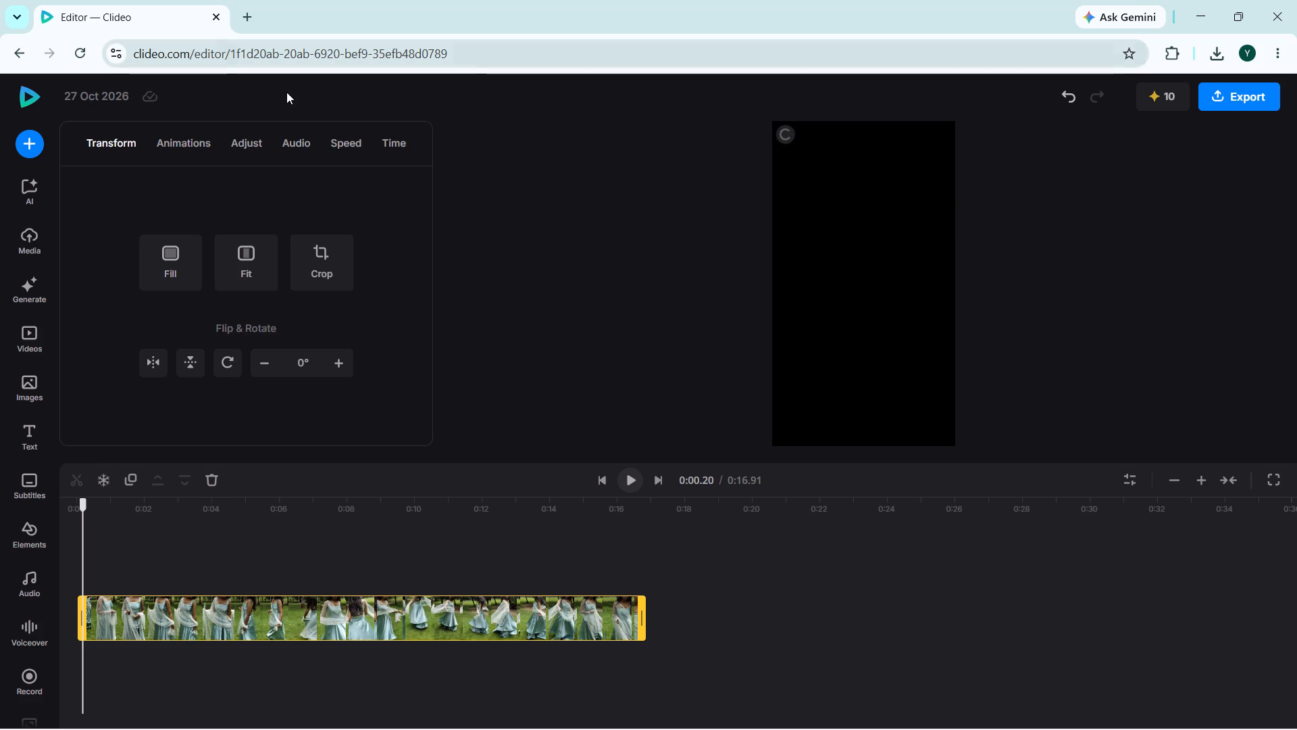
Check the computer's Wi-Fi connection in the system quick settings and return to the editor.
{"action": "left_click", "coordinate": [1192, 712]}
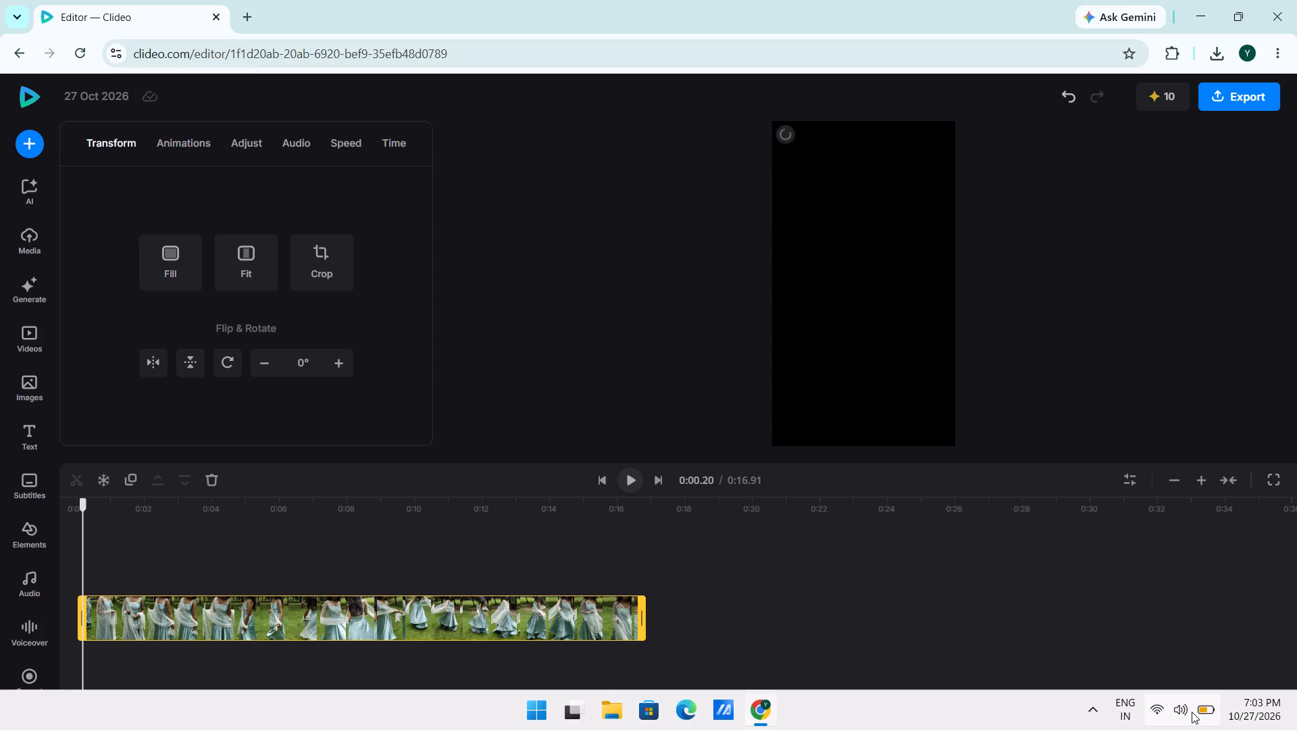
{"action": "left_click", "coordinate": [1171, 711]}
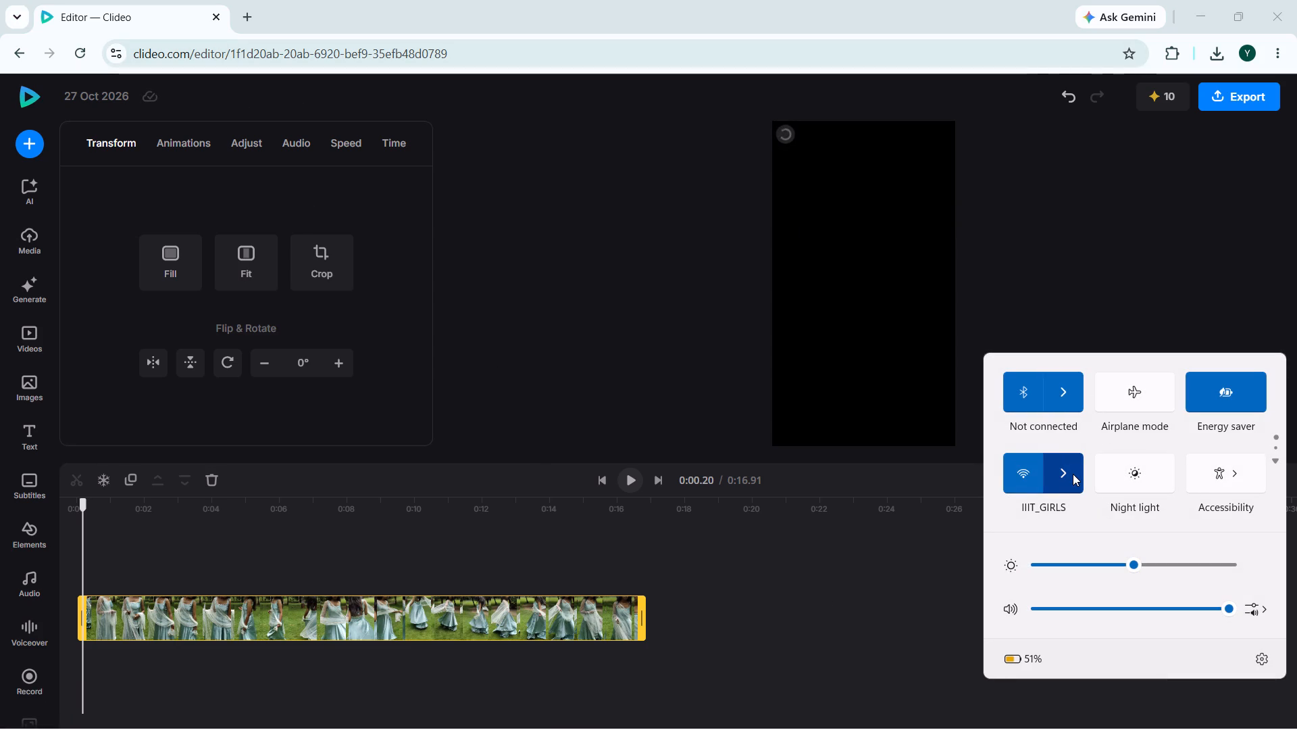
{"action": "left_click", "coordinate": [1073, 472]}
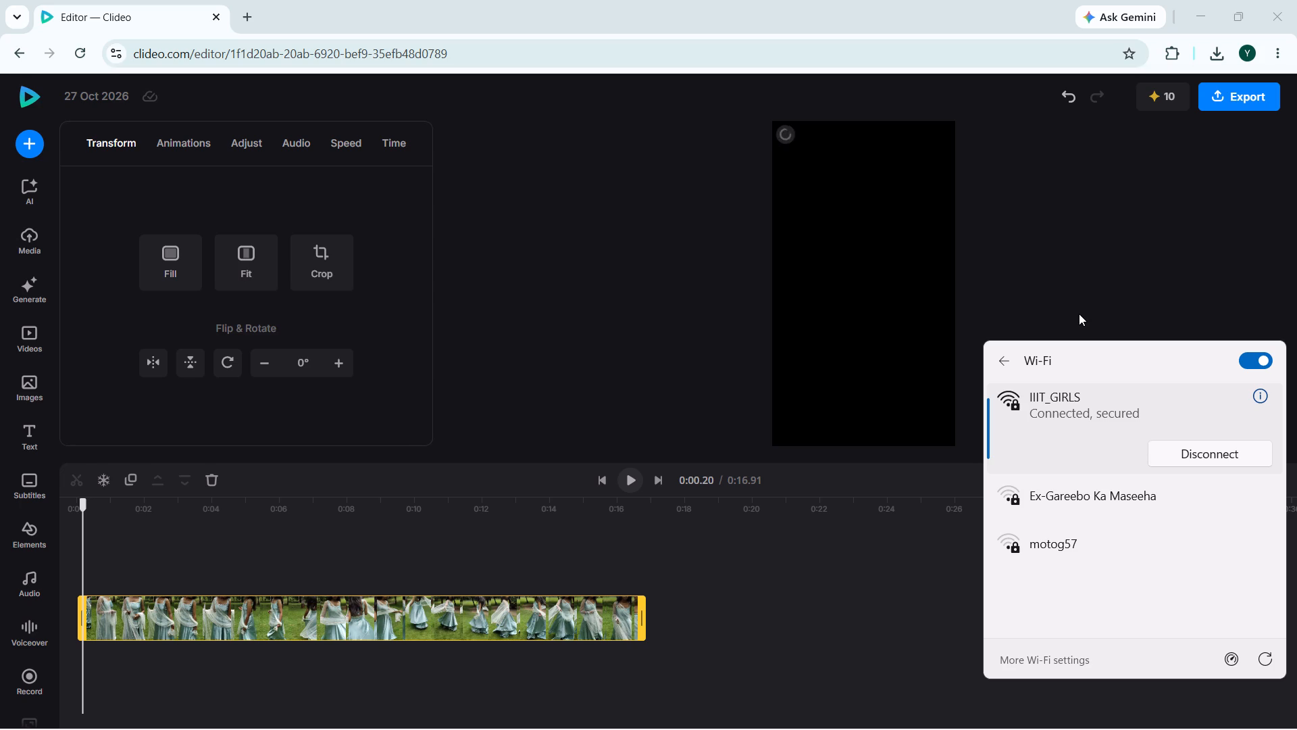
{"action": "left_click", "coordinate": [1009, 365]}
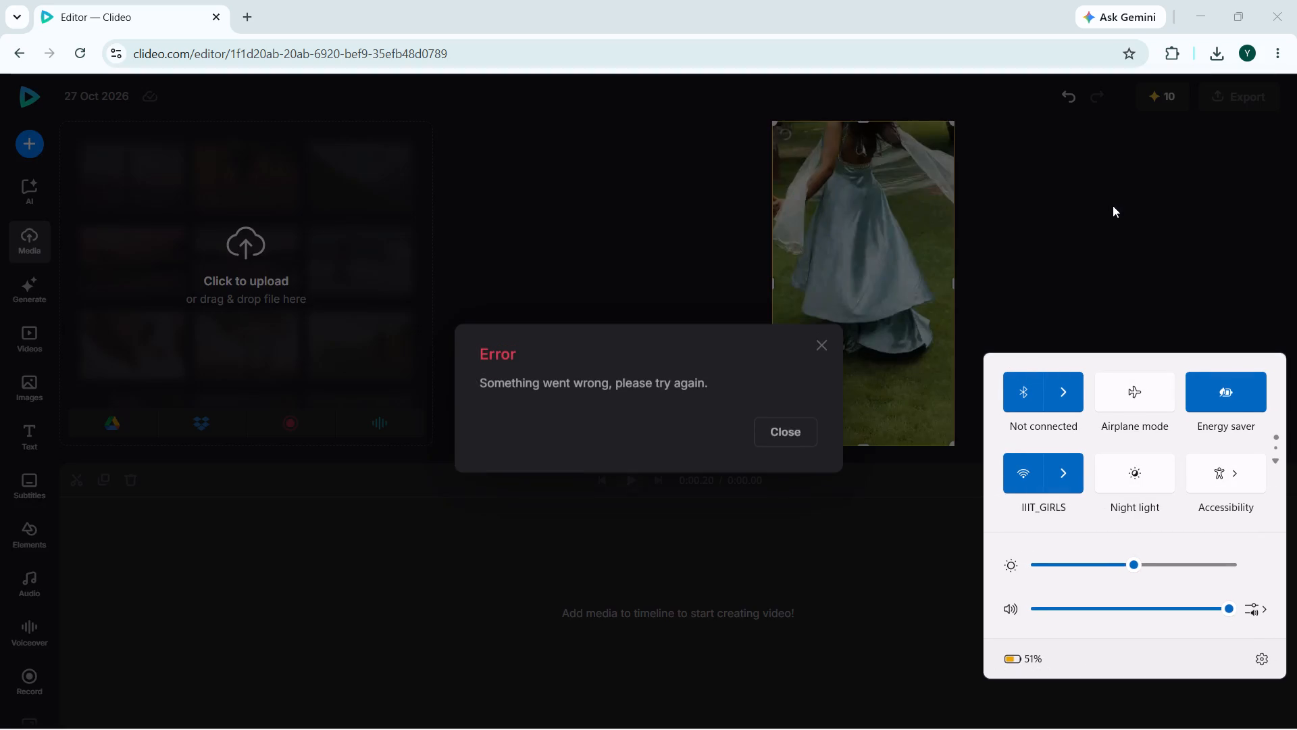
{"action": "left_click", "coordinate": [1113, 205]}
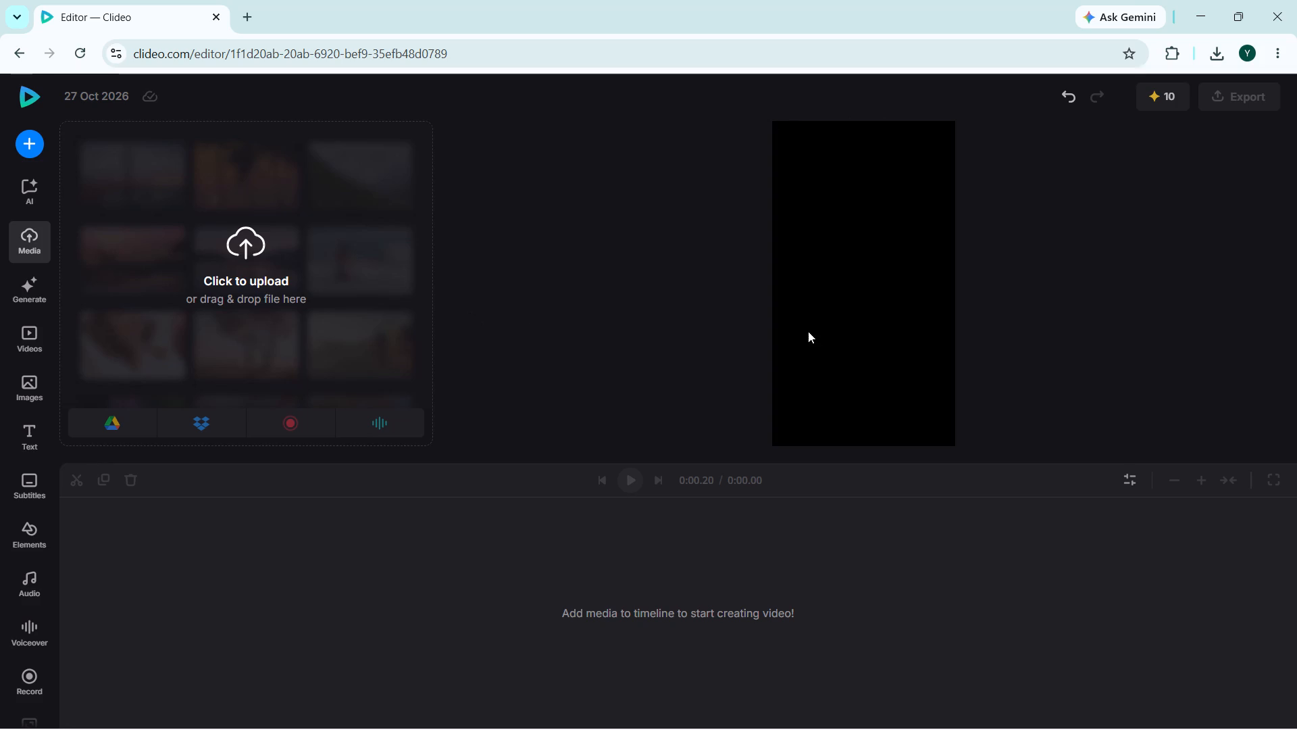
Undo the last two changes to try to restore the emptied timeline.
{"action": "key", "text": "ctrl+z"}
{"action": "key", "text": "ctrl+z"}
Upload WhatsApp Video 2026-10-27 at 18.26.16 from Downloads to the project media.
{"action": "left_click", "coordinate": [188, 216]}
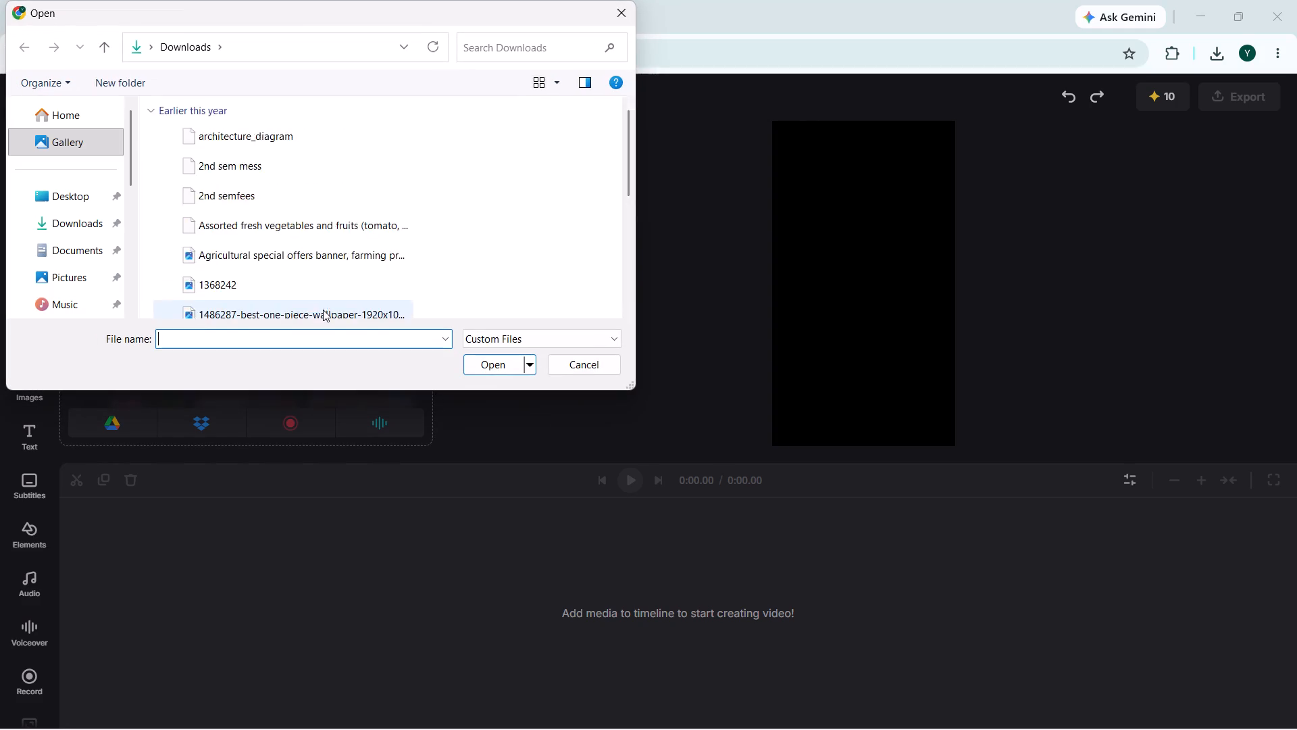
{"action": "left_click", "coordinate": [293, 220]}
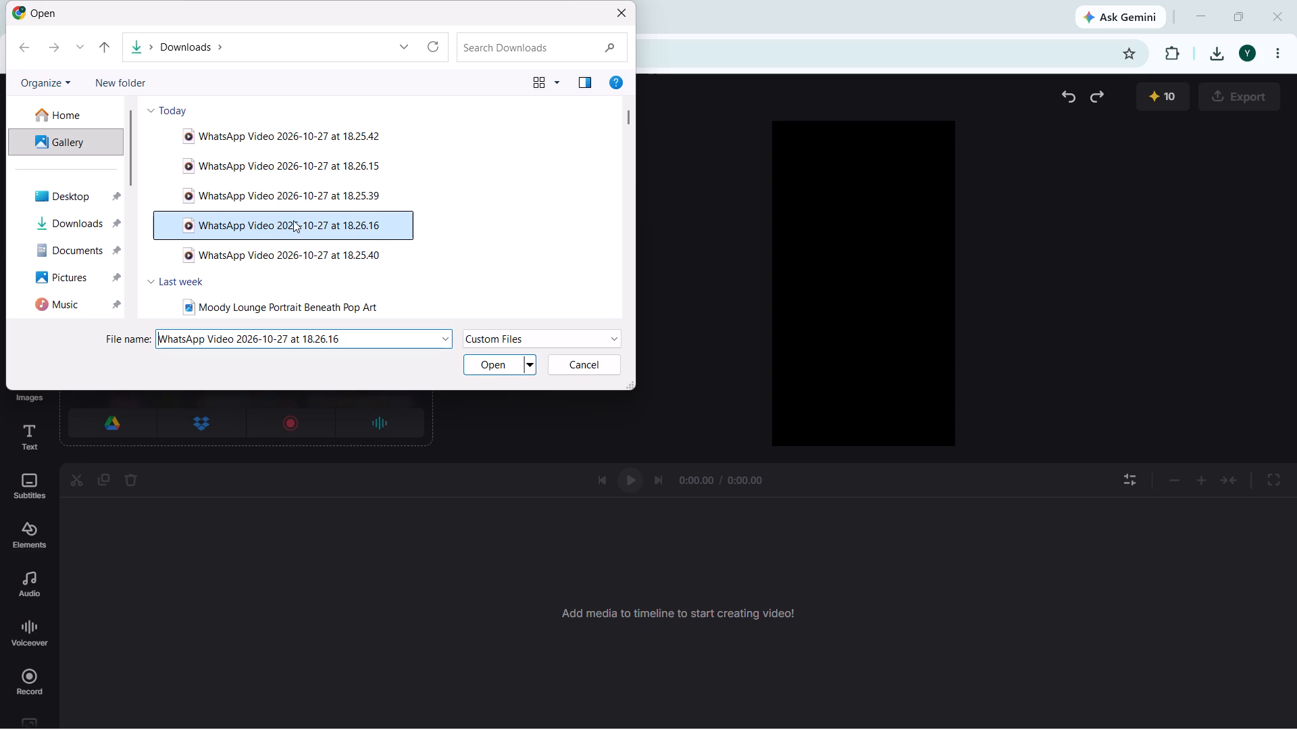
{"action": "key", "text": "Return"}
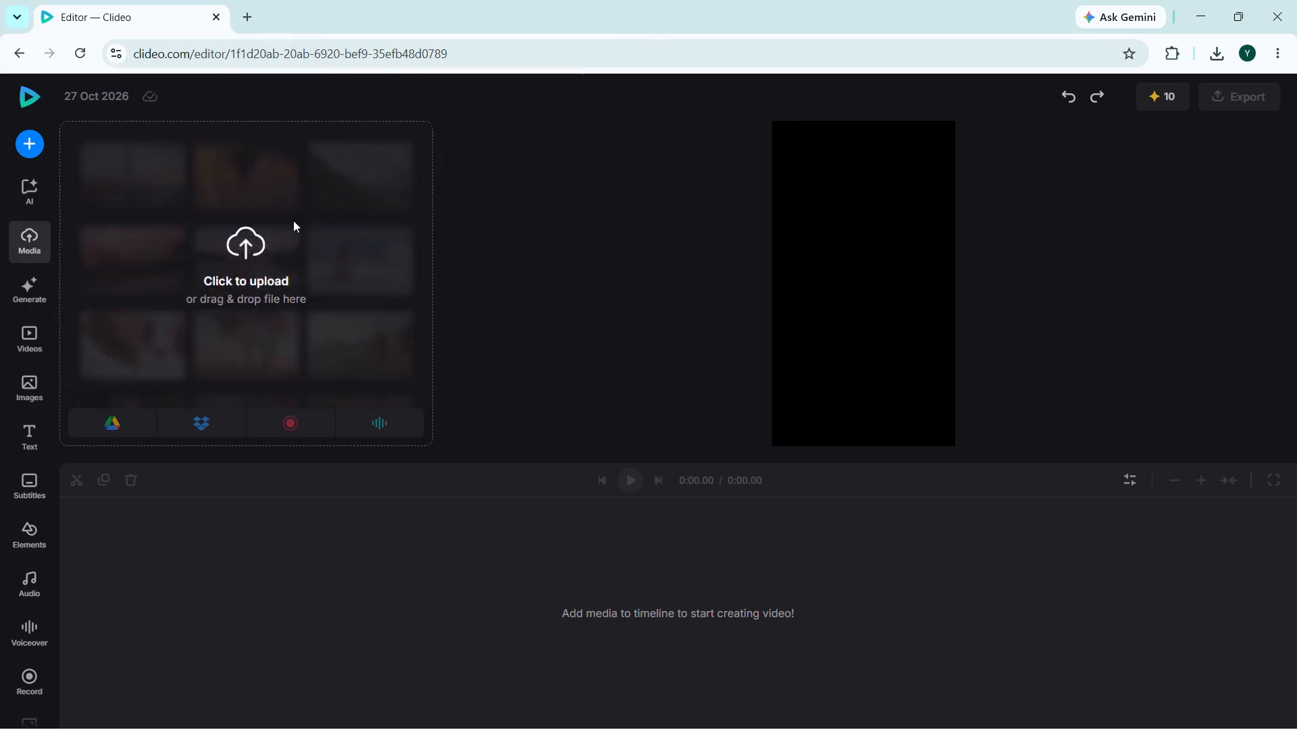
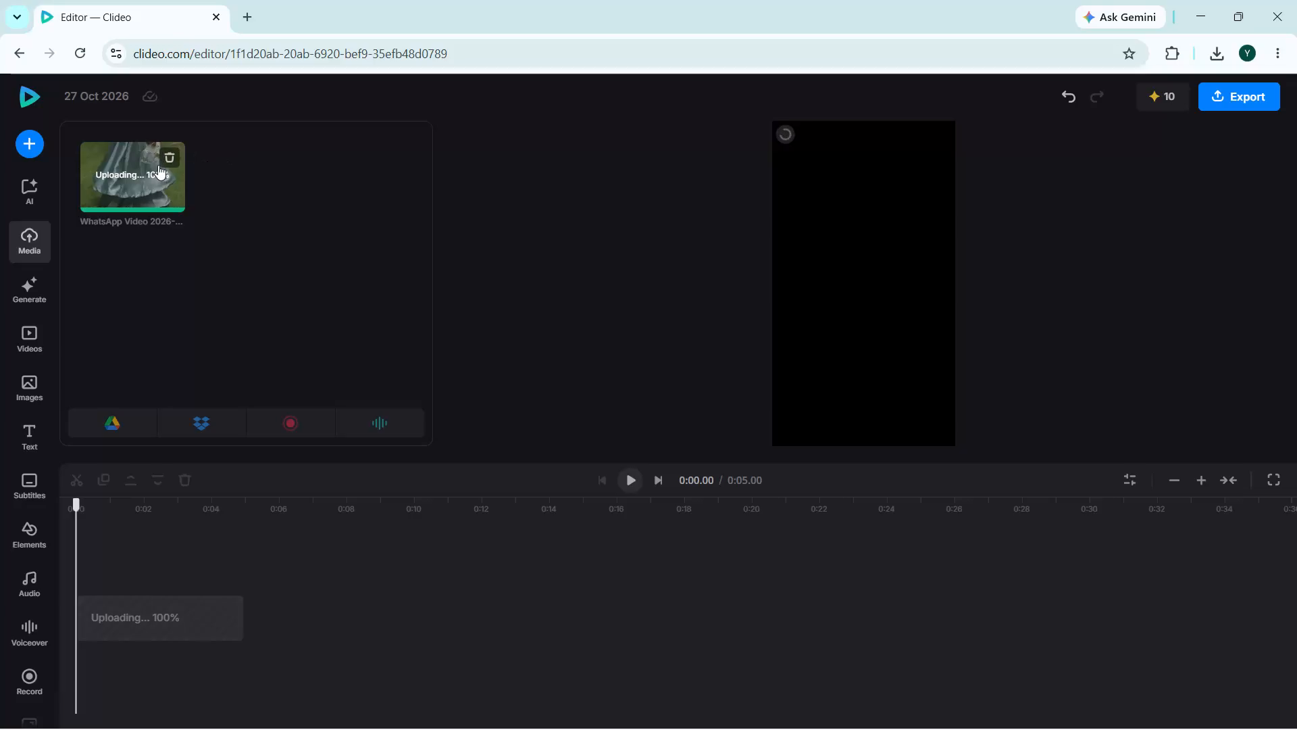
Add the uploading WhatsApp dress clip to the start of the timeline again.
{"action": "left_click", "coordinate": [115, 183]}
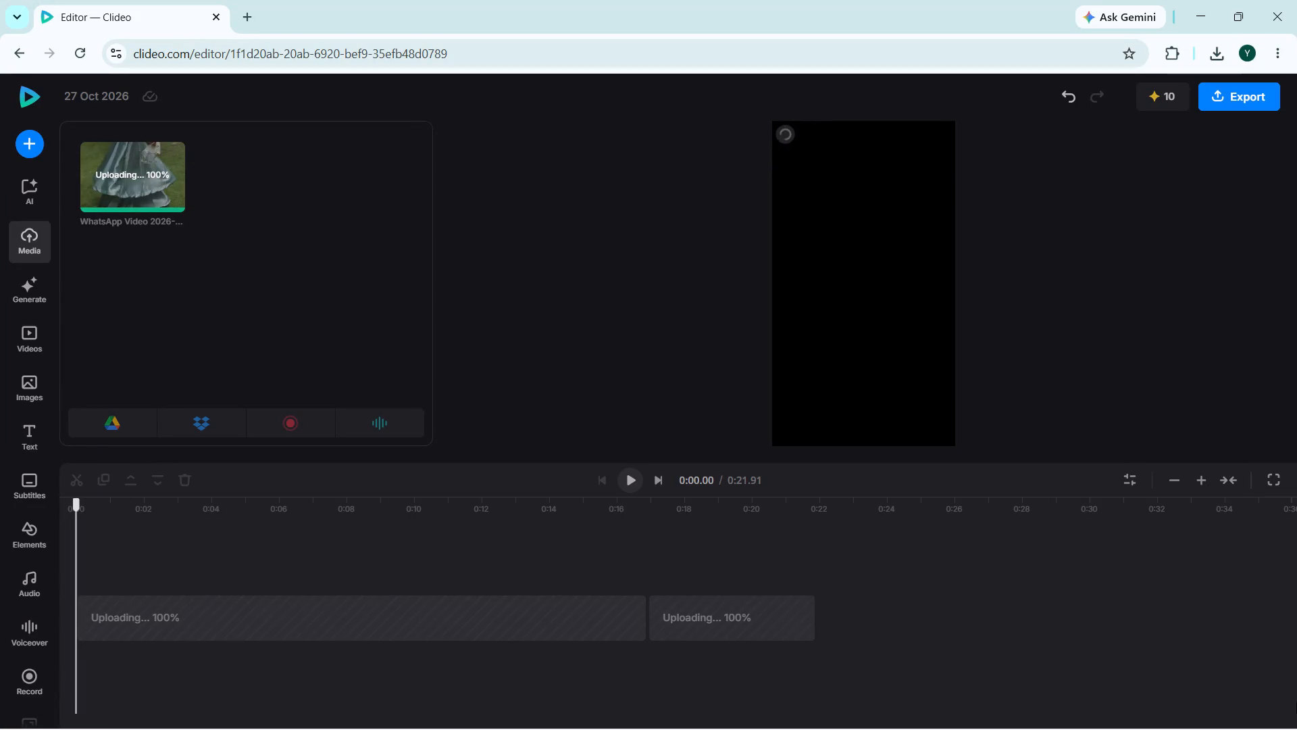
Switch to the Windows network settings to examine the properties of the connected IIIT_GIRLS Wi-Fi network.
{"action": "left_click", "coordinate": [1184, 723]}
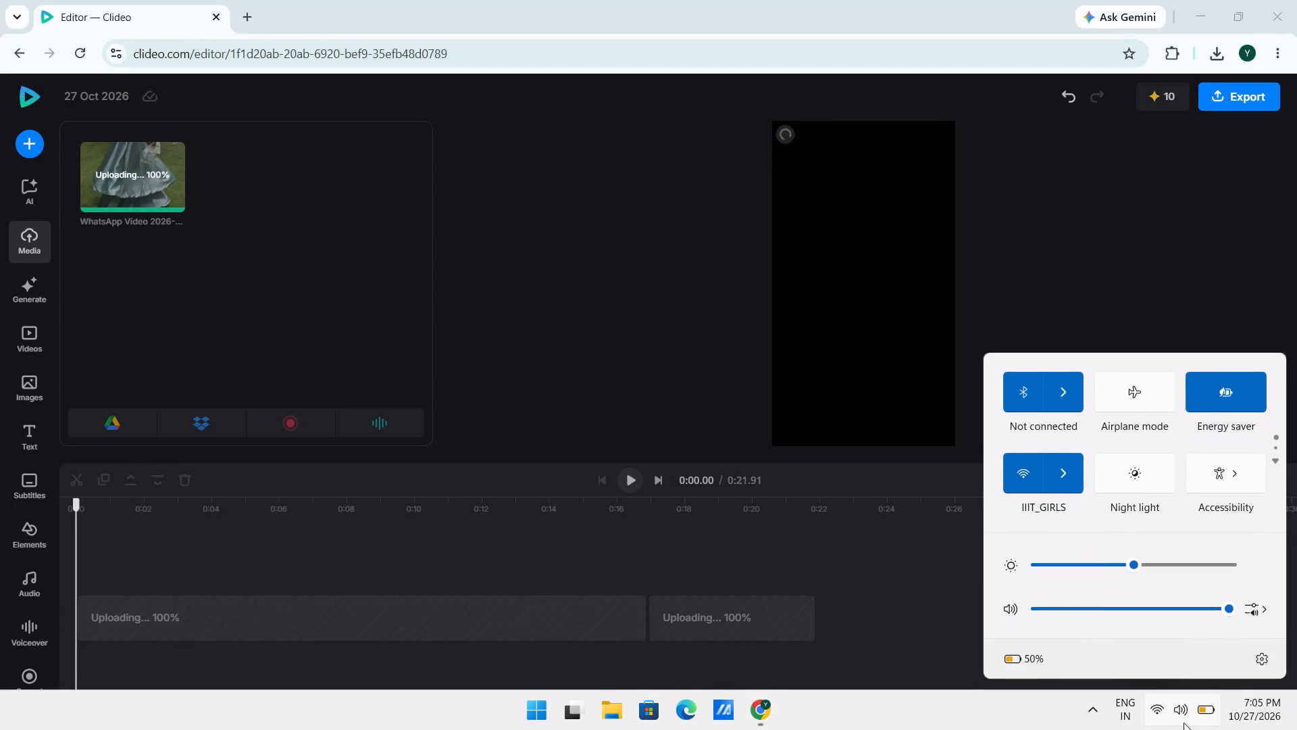
{"action": "left_click", "coordinate": [1066, 464]}
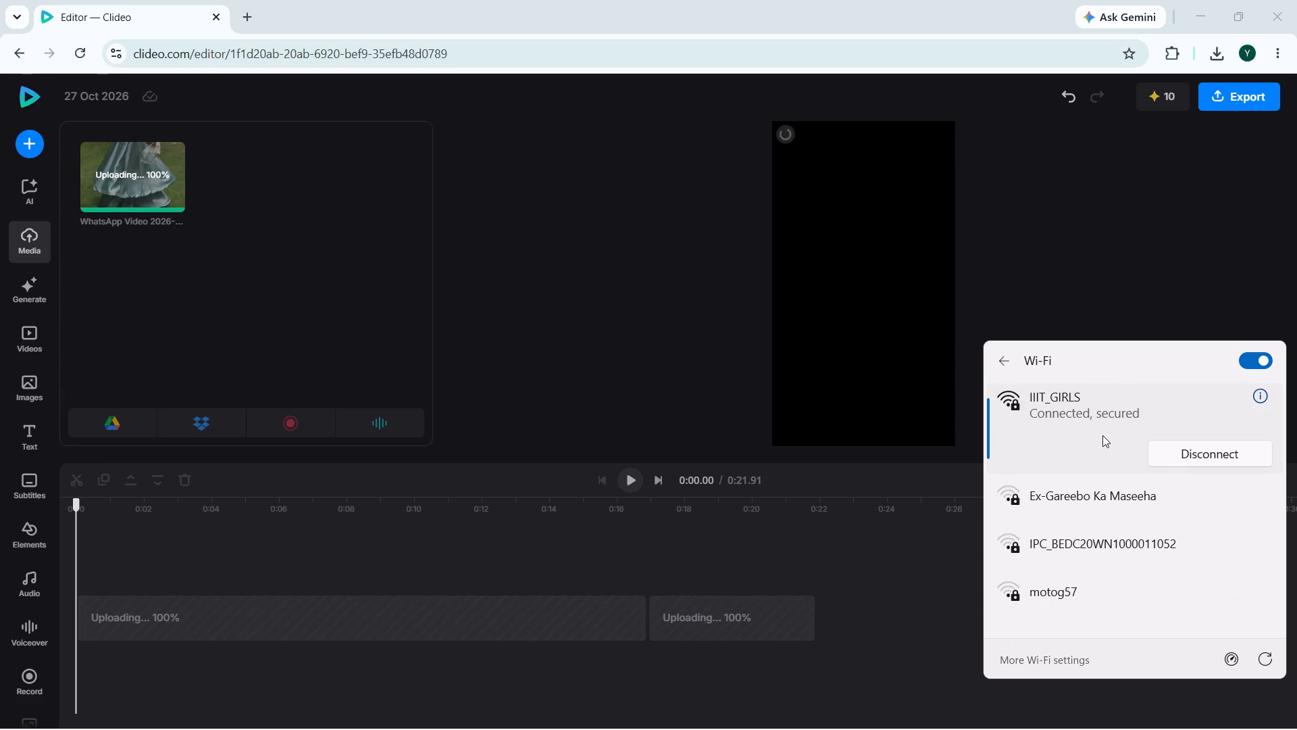
{"action": "left_click", "coordinate": [1253, 397]}
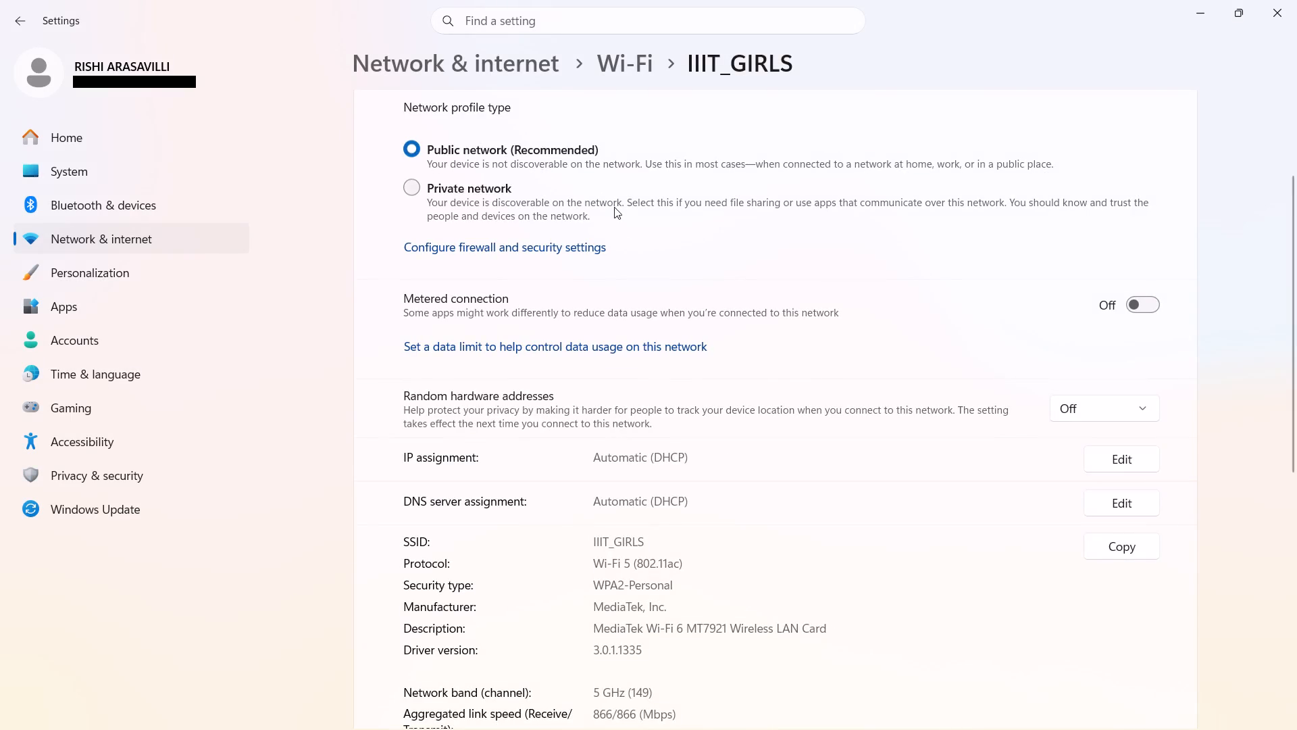
{"action": "scroll", "coordinate": [626, 228], "scroll_direction": "down", "scroll_amount": 6}
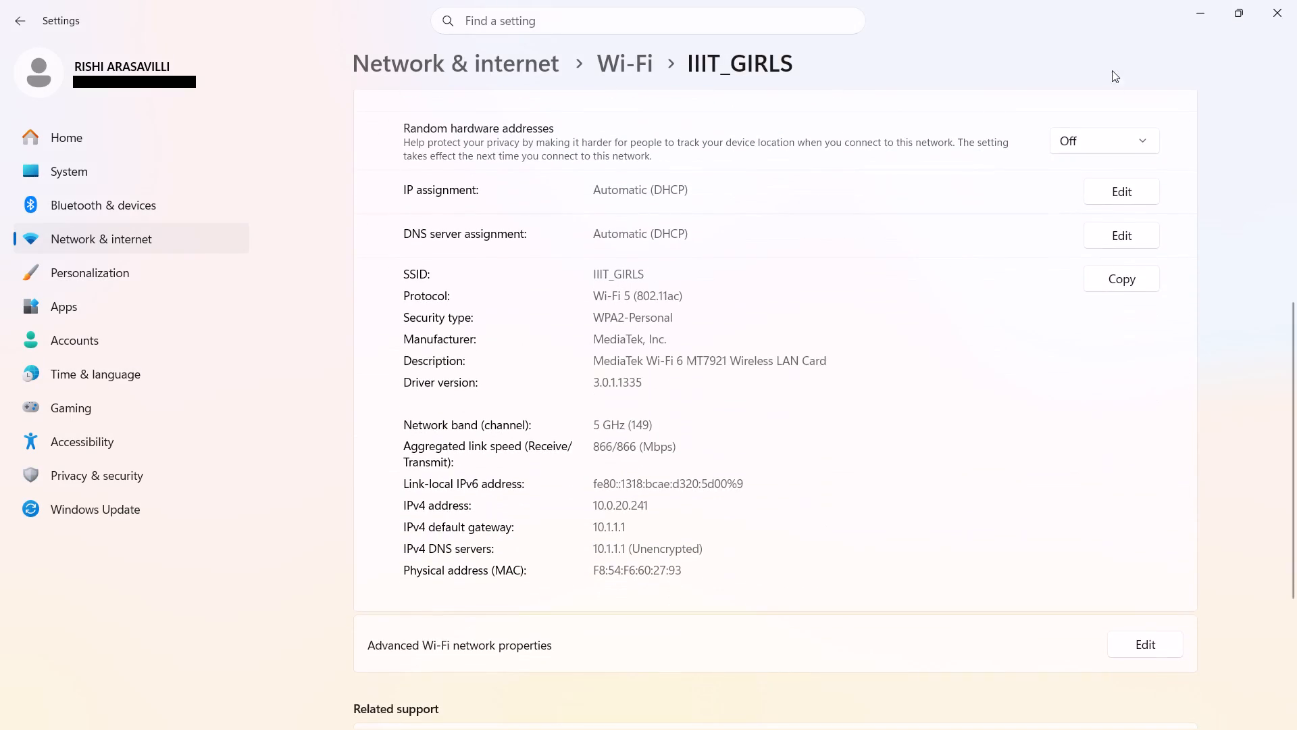
{"action": "left_click", "coordinate": [1277, 16]}
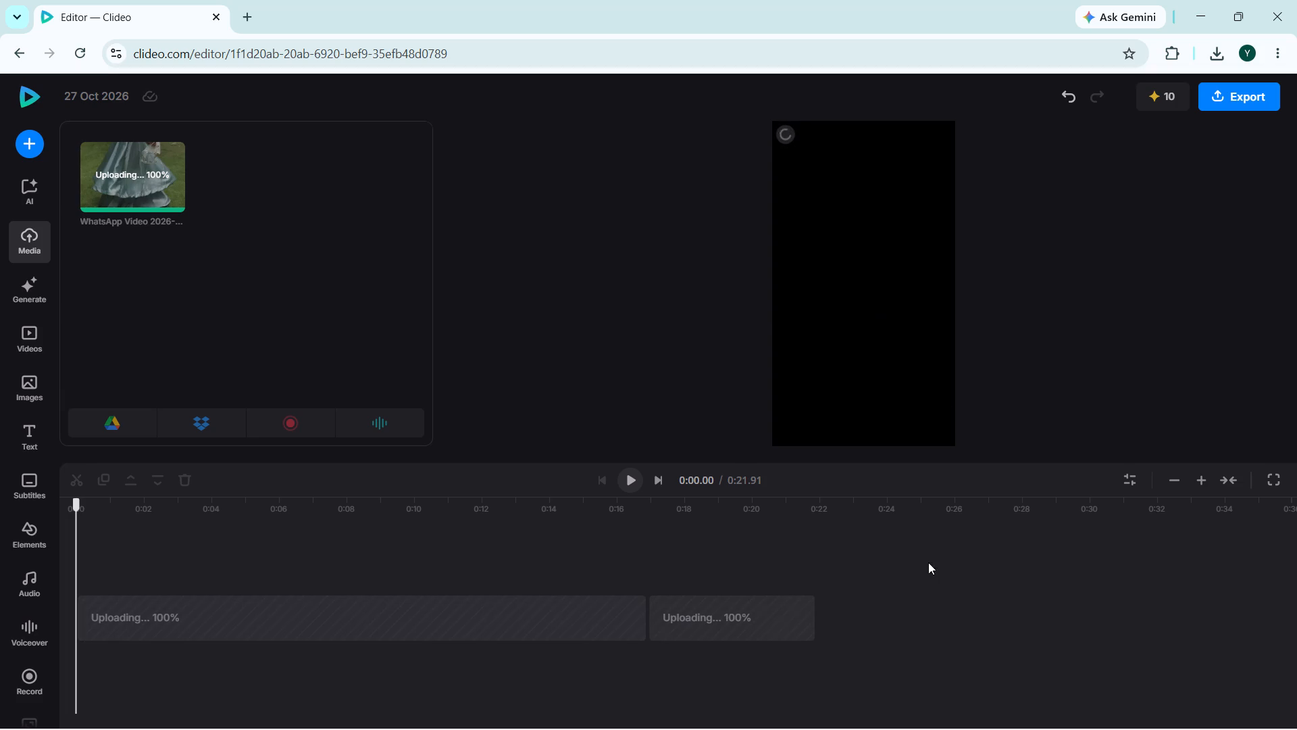
Connect the computer to the secured Wi-Fi network named "—" with automatic connection enabled.
{"action": "left_click", "coordinate": [1190, 713]}
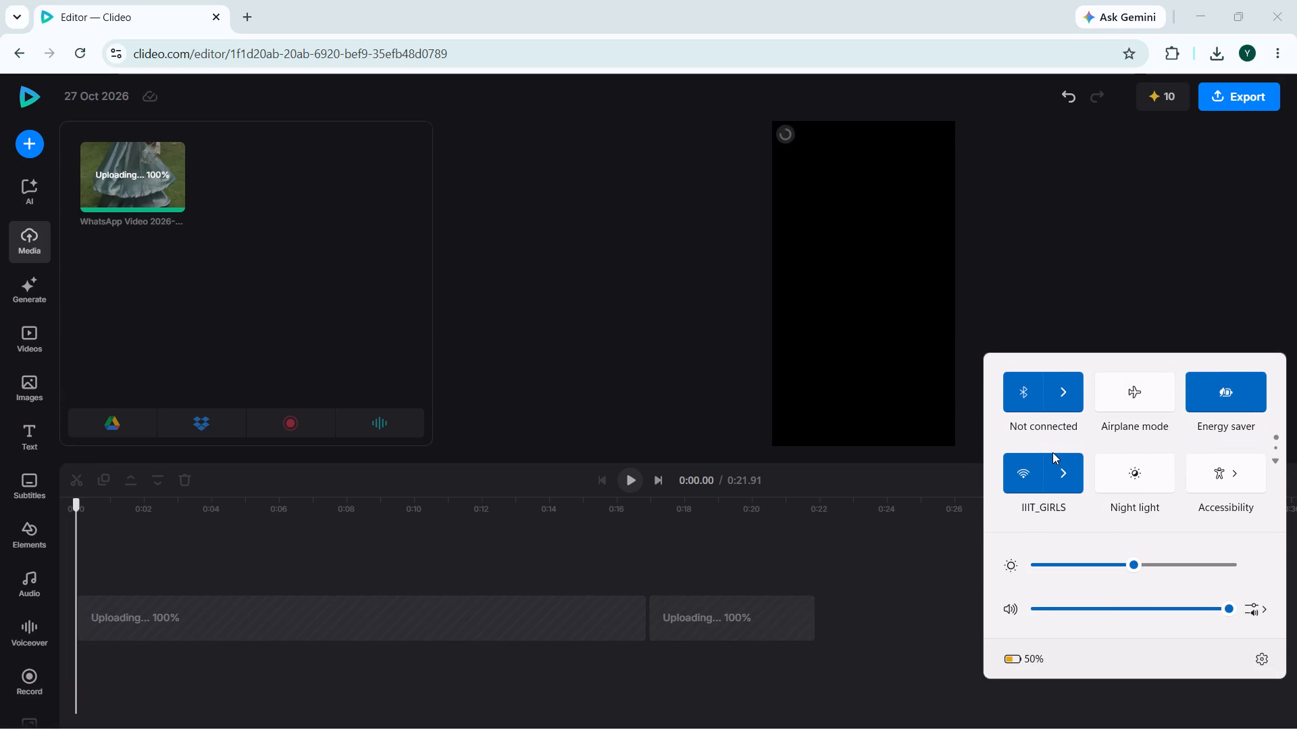
{"action": "left_click", "coordinate": [1052, 452]}
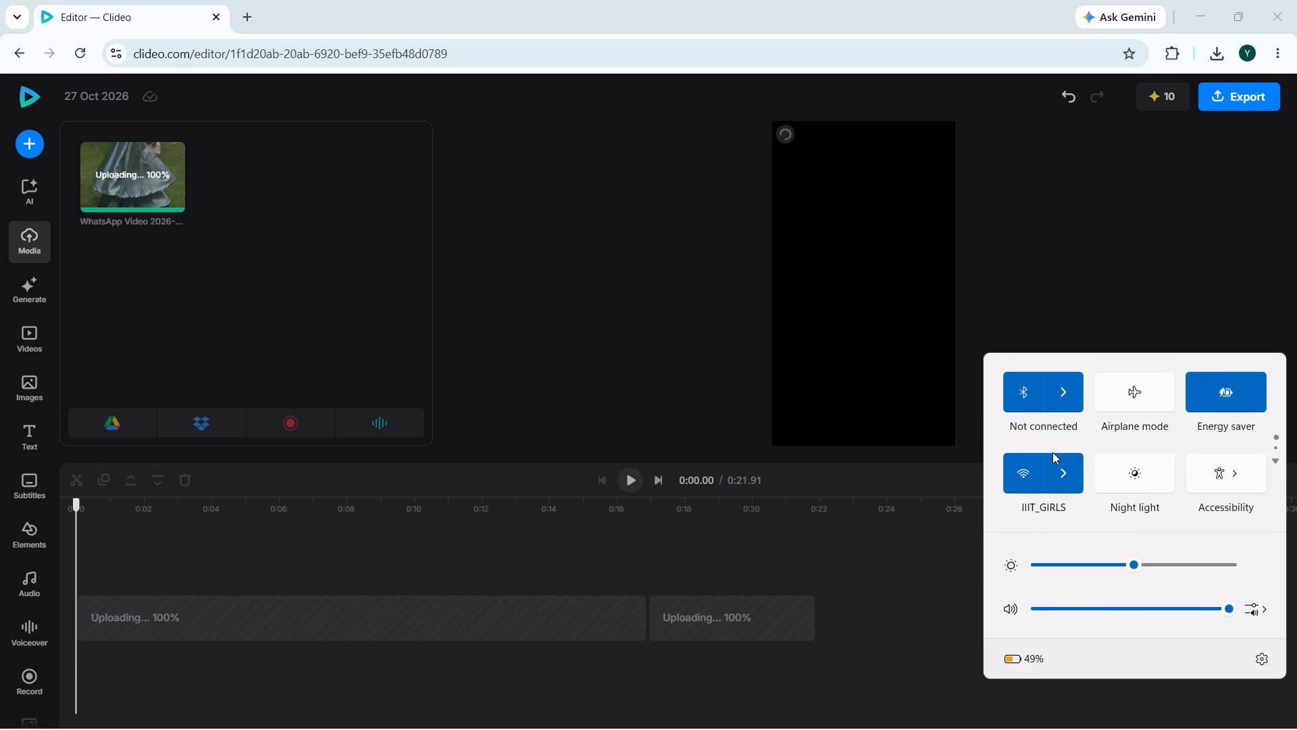
{"action": "left_click", "coordinate": [1057, 477]}
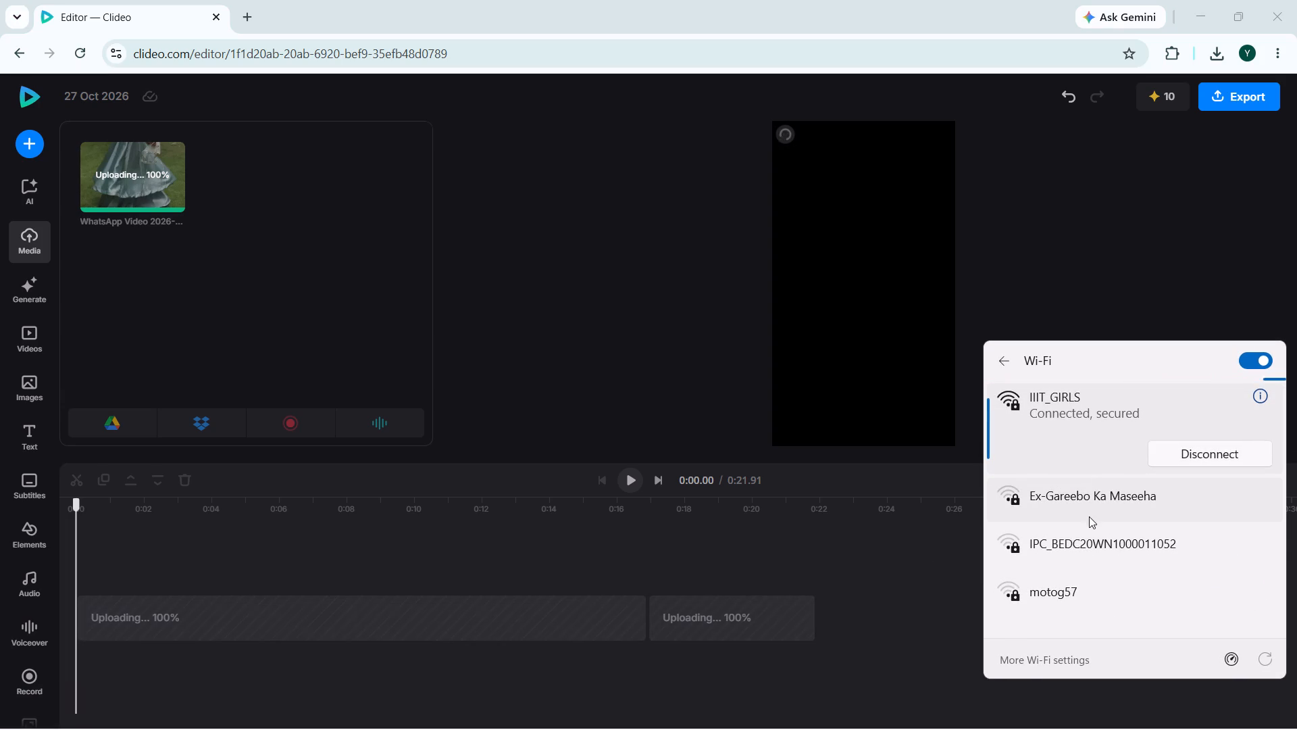
{"action": "left_click", "coordinate": [1102, 489]}
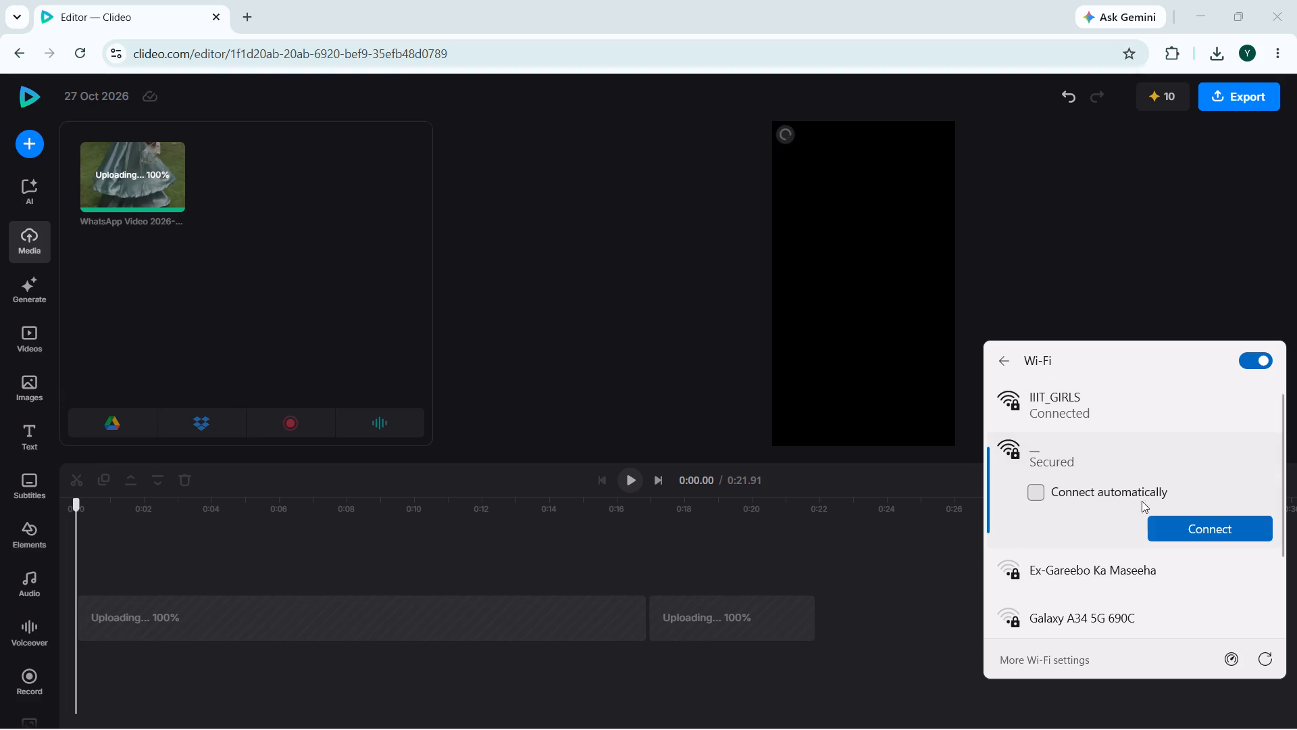
{"action": "left_click", "coordinate": [1042, 491]}
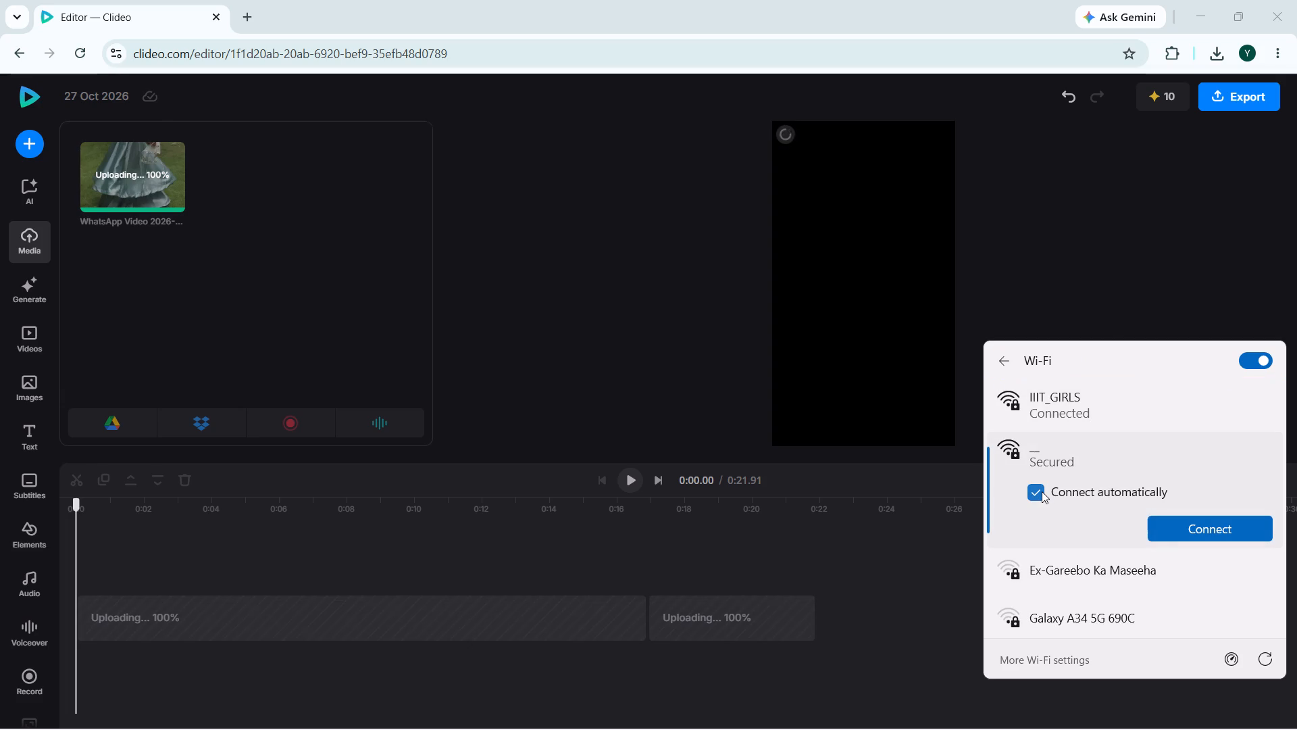
{"action": "left_click", "coordinate": [1184, 531]}
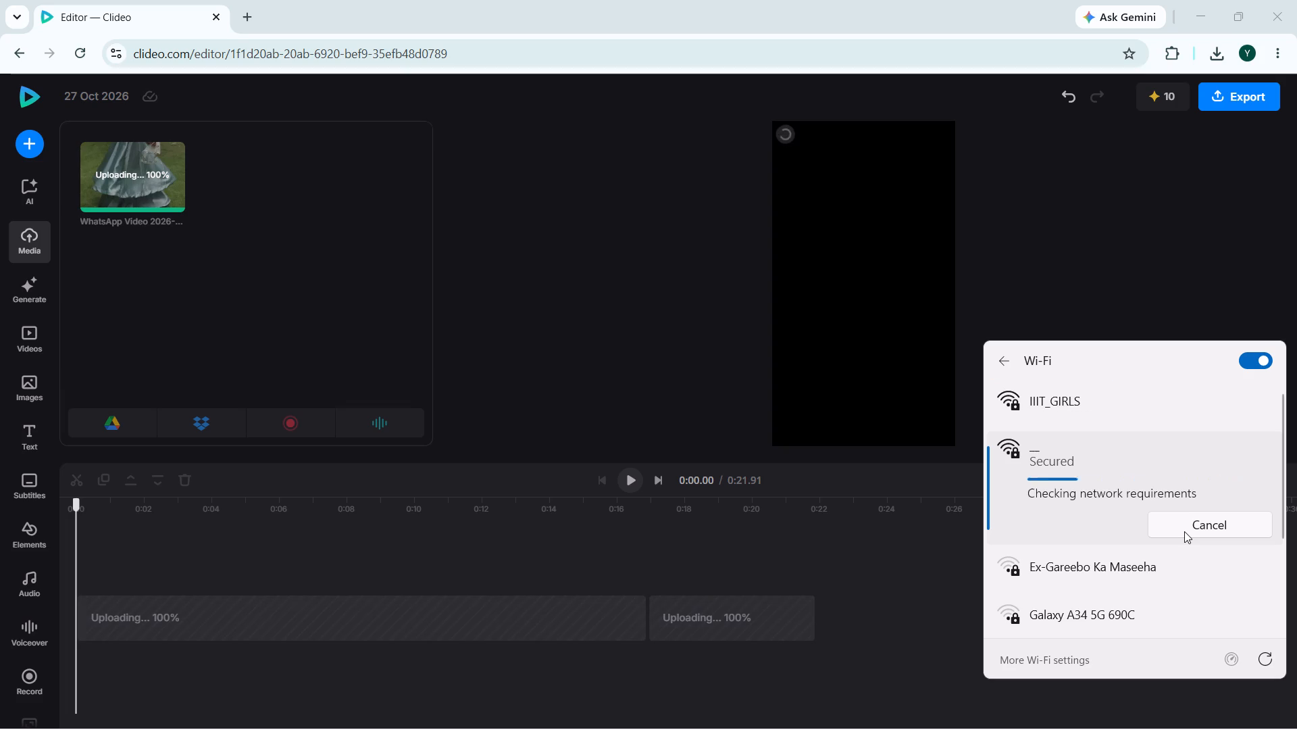
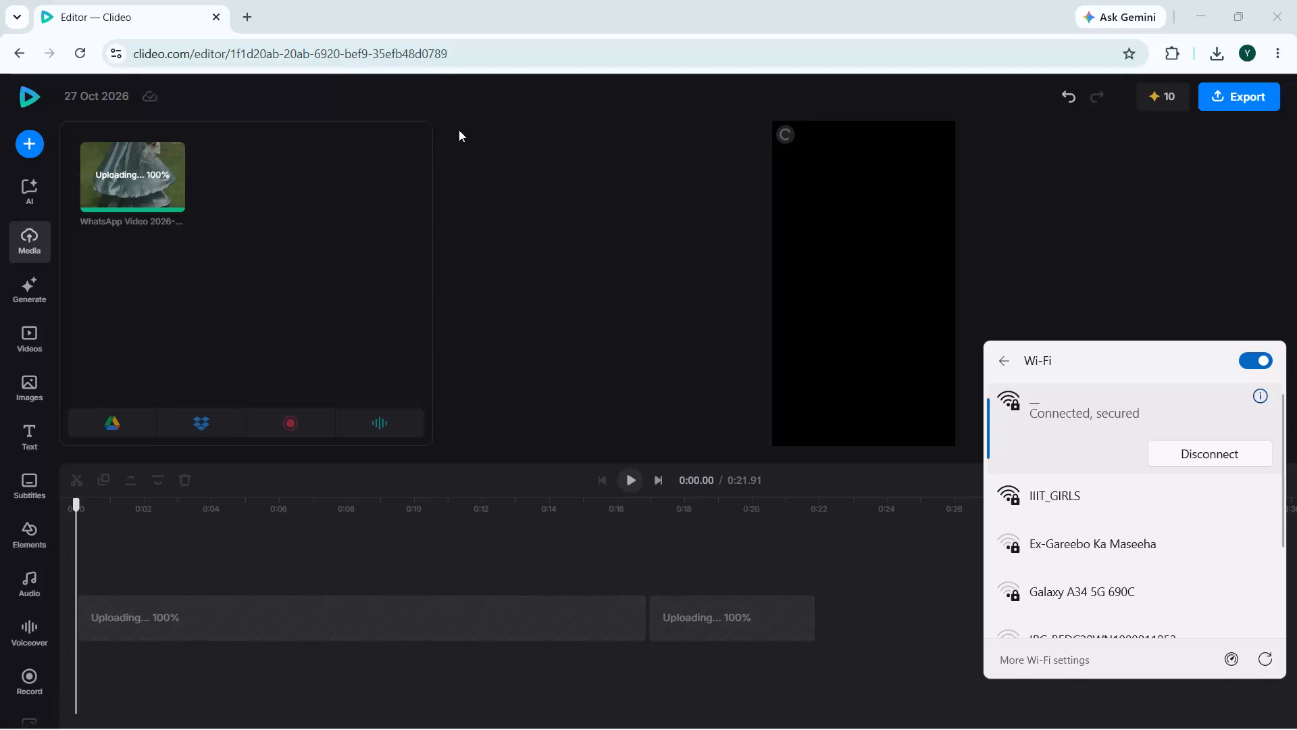
Dismiss the Wi-Fi network list and return to the Clideo editor.
{"action": "left_click", "coordinate": [434, 126]}
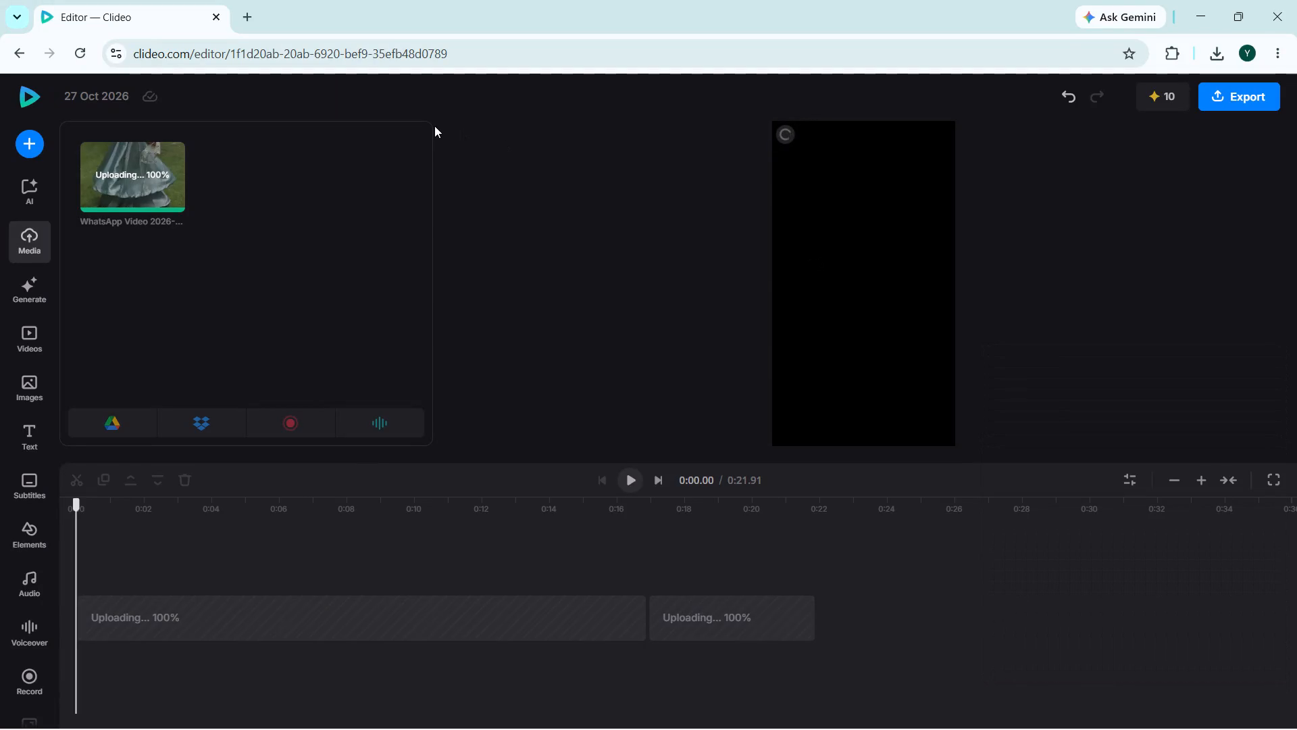
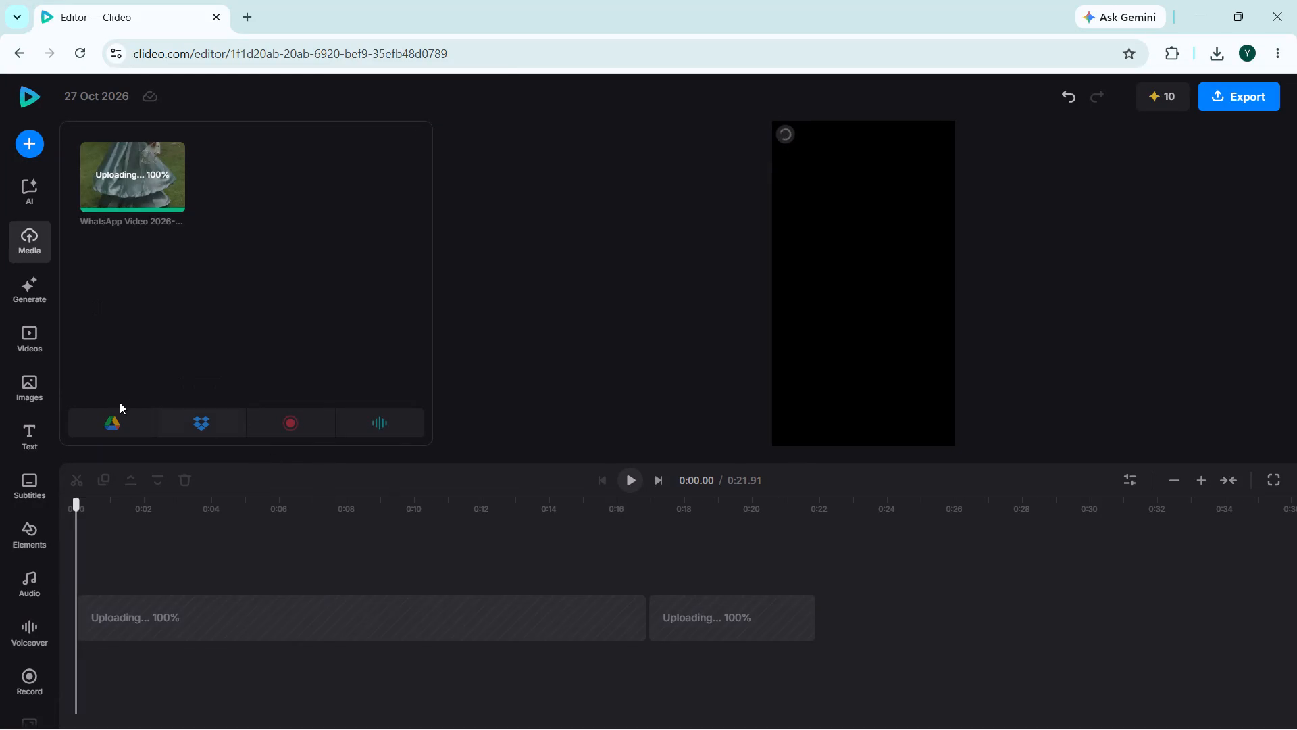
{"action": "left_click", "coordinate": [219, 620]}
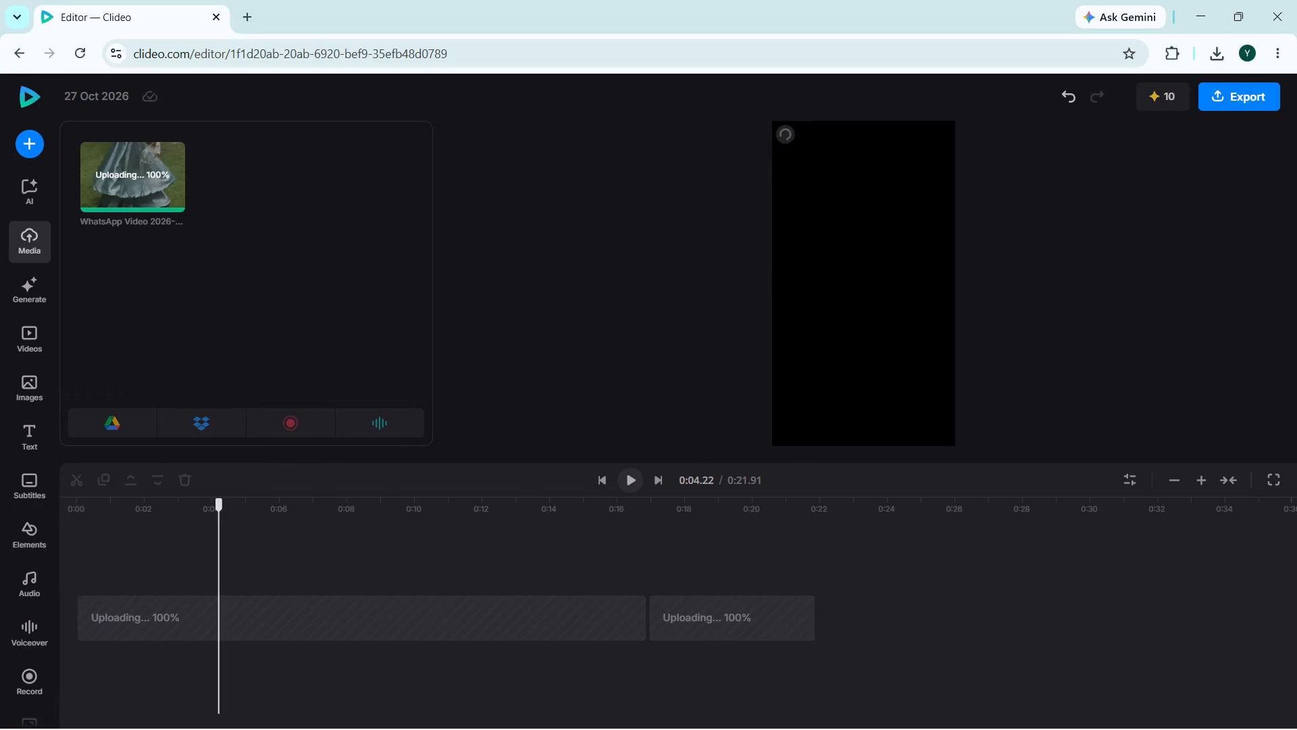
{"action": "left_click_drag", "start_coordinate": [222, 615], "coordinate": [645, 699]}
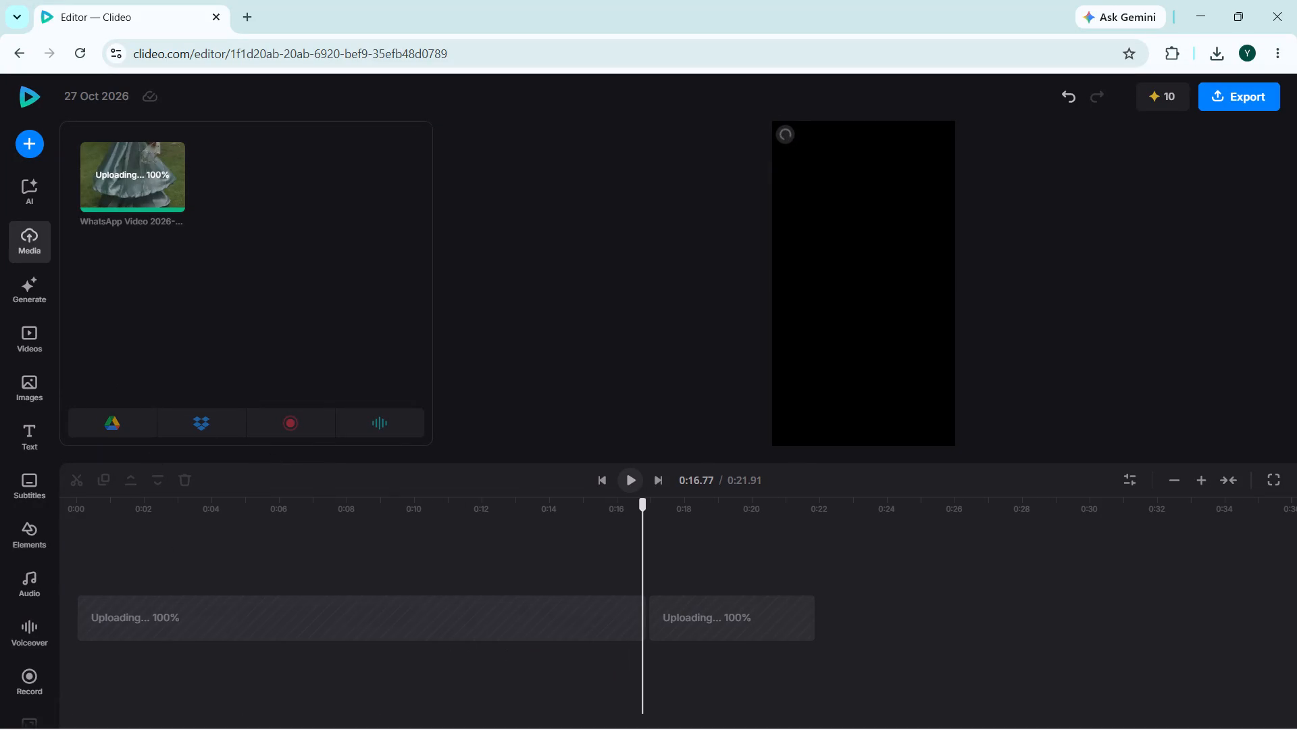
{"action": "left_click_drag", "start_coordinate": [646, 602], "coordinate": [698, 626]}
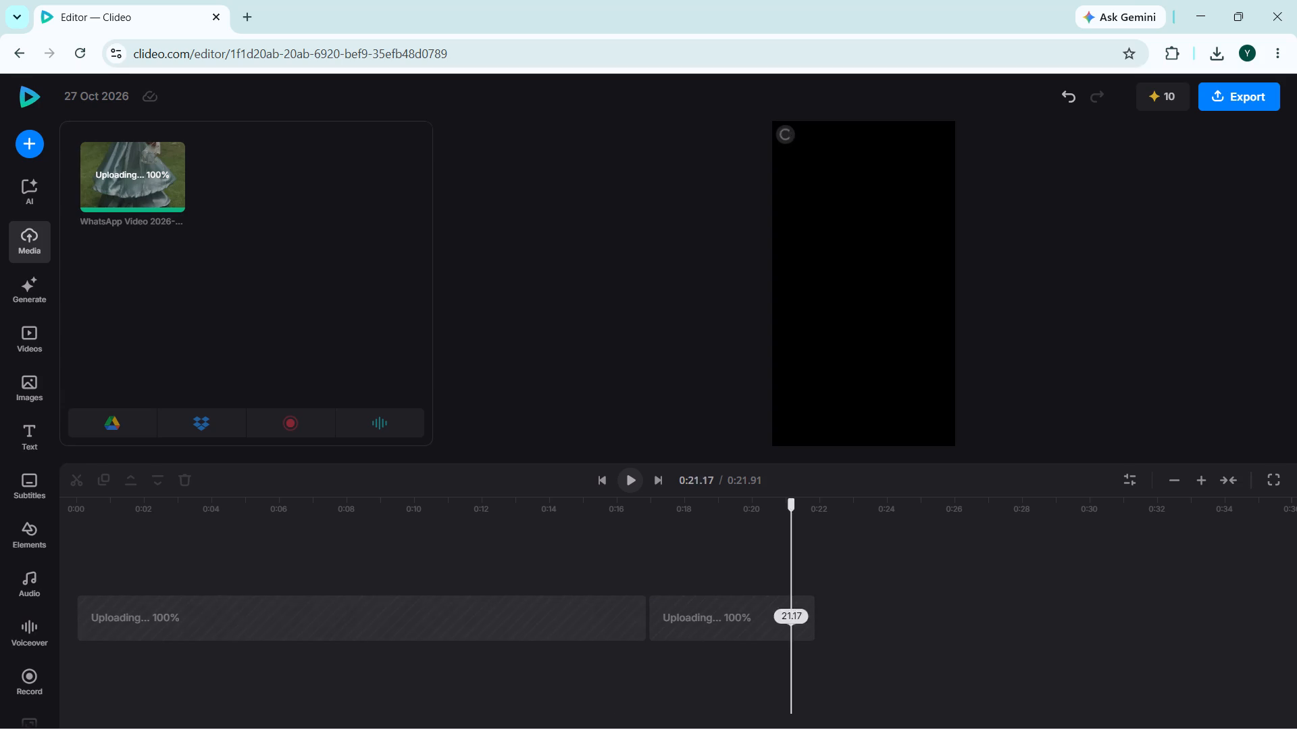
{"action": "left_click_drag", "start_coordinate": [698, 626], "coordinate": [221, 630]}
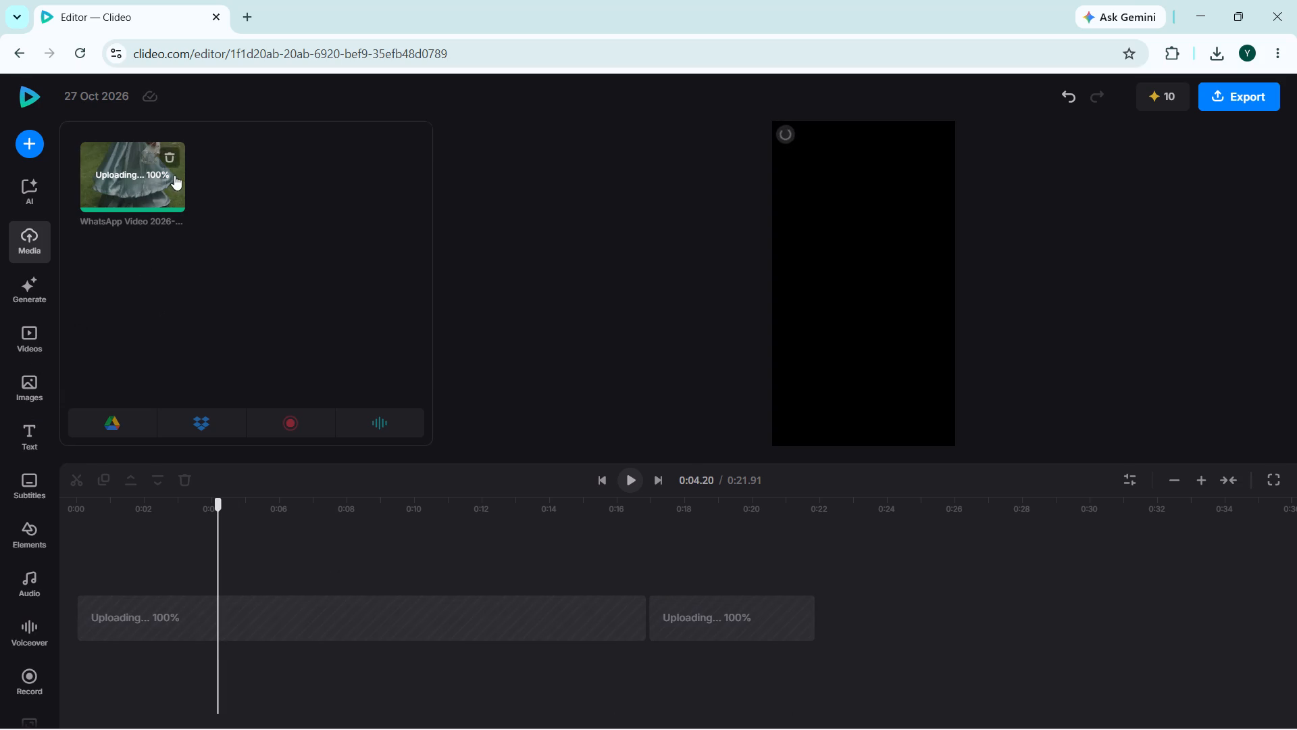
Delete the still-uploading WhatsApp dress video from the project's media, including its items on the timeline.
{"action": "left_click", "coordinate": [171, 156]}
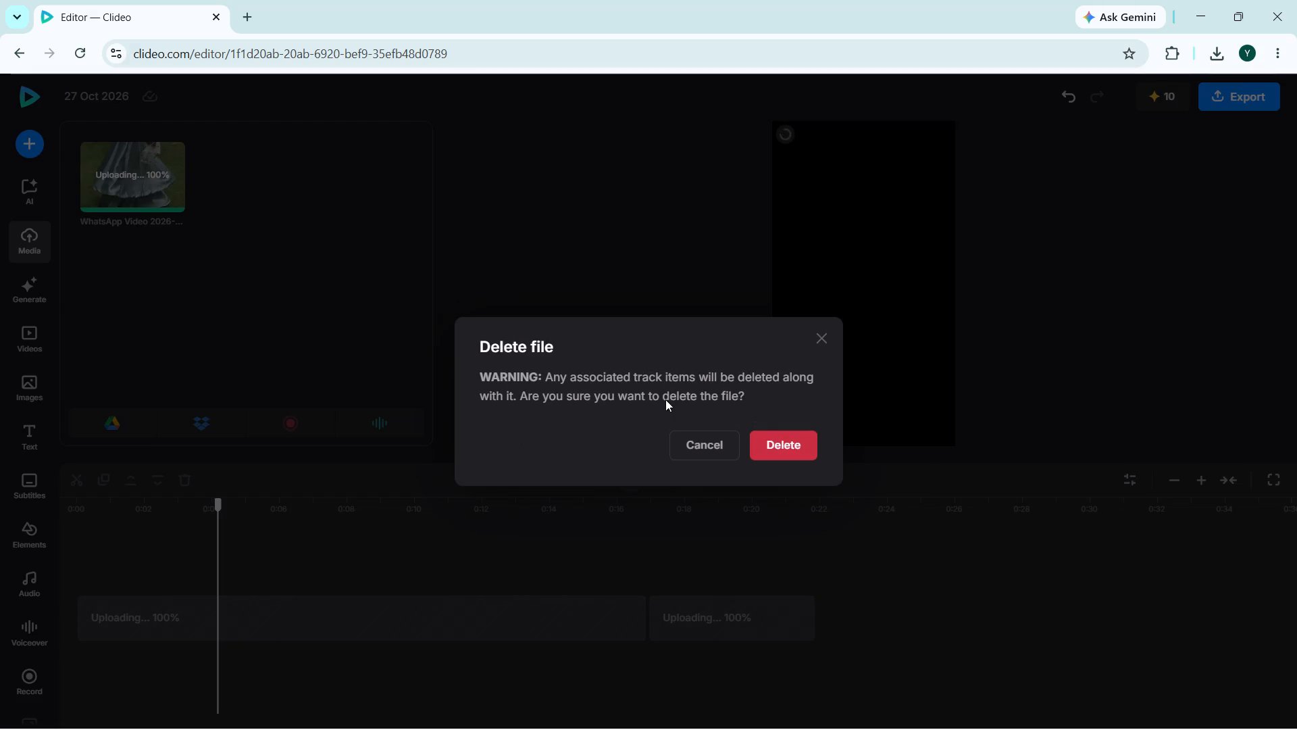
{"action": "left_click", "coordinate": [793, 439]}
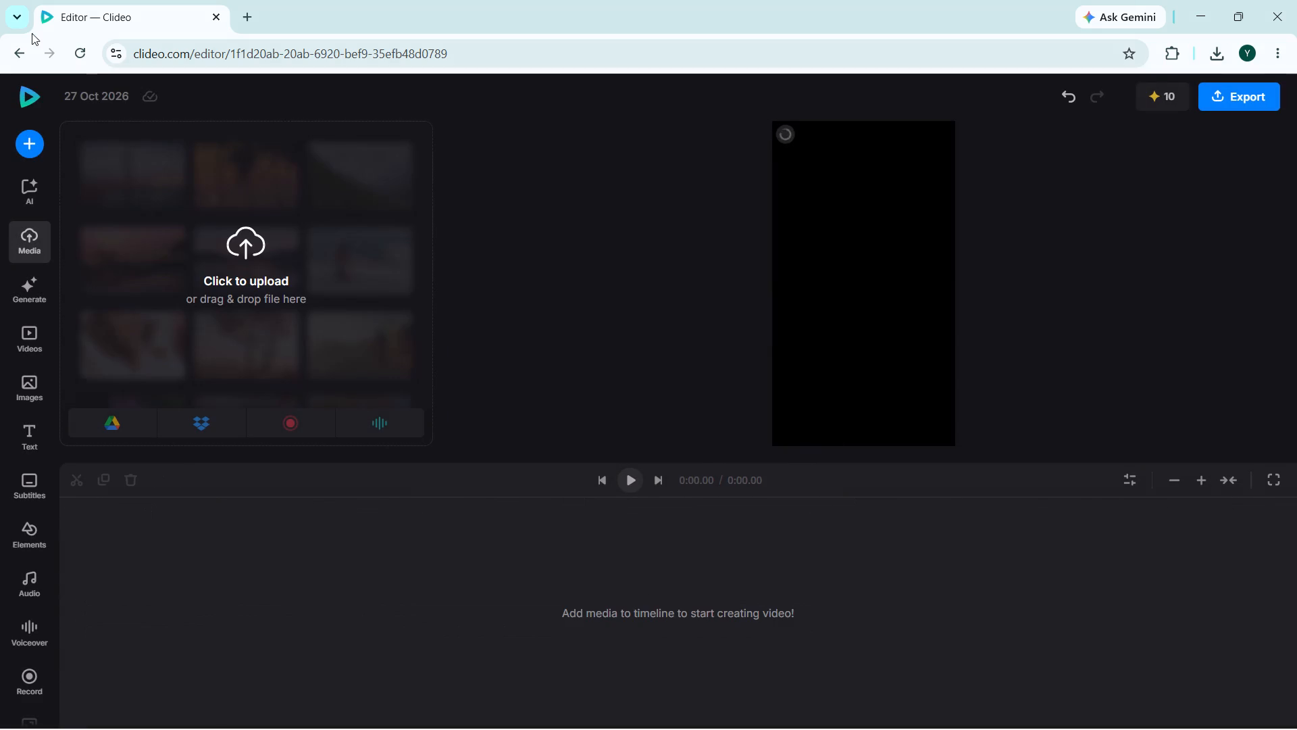
Return to the projects list and permanently delete the empty 0:00 project dated 27 Oct 2026.
{"action": "left_click", "coordinate": [13, 45]}
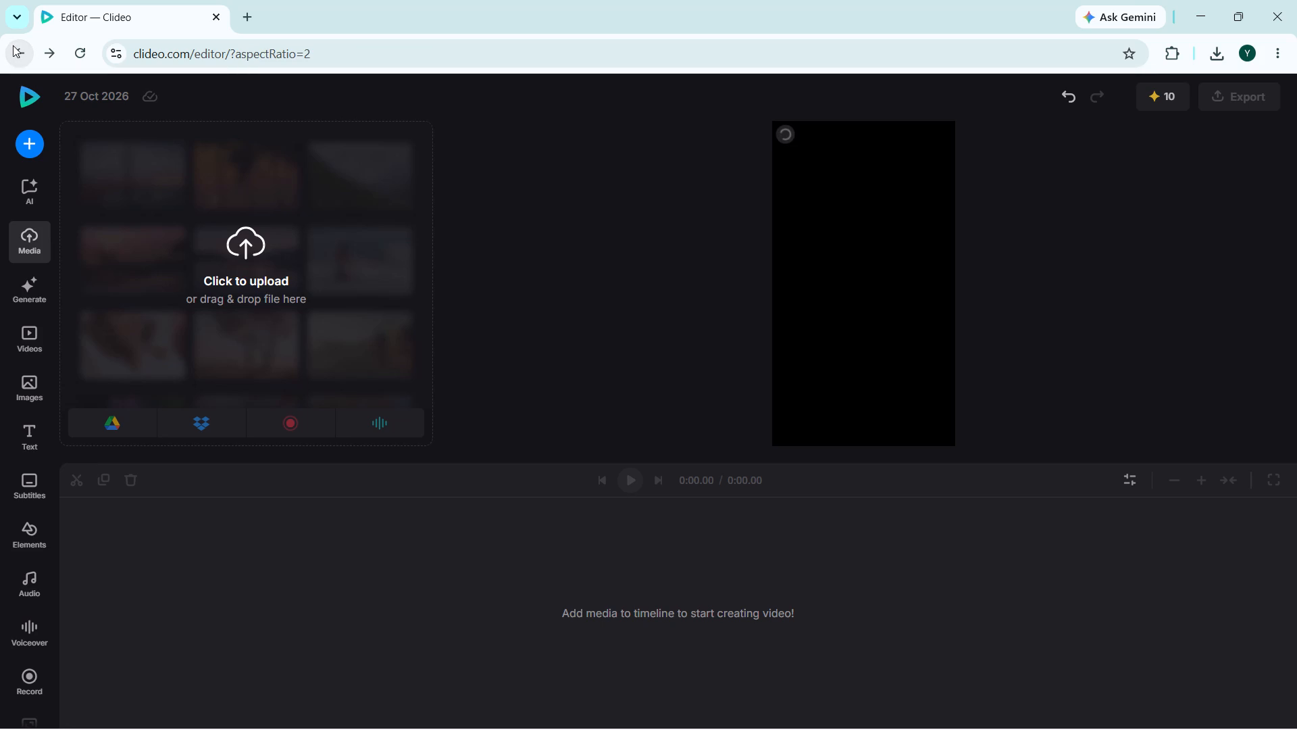
{"action": "left_click", "coordinate": [13, 45]}
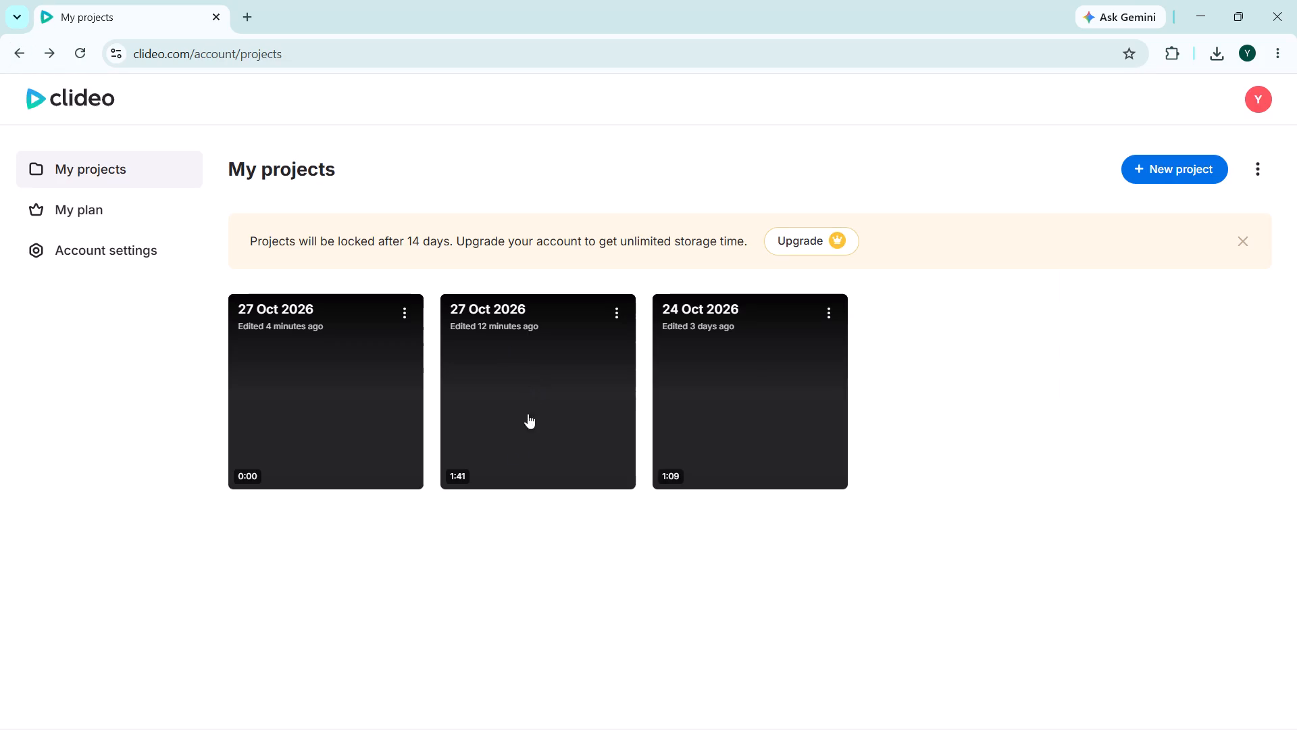
{"action": "left_click", "coordinate": [402, 309]}
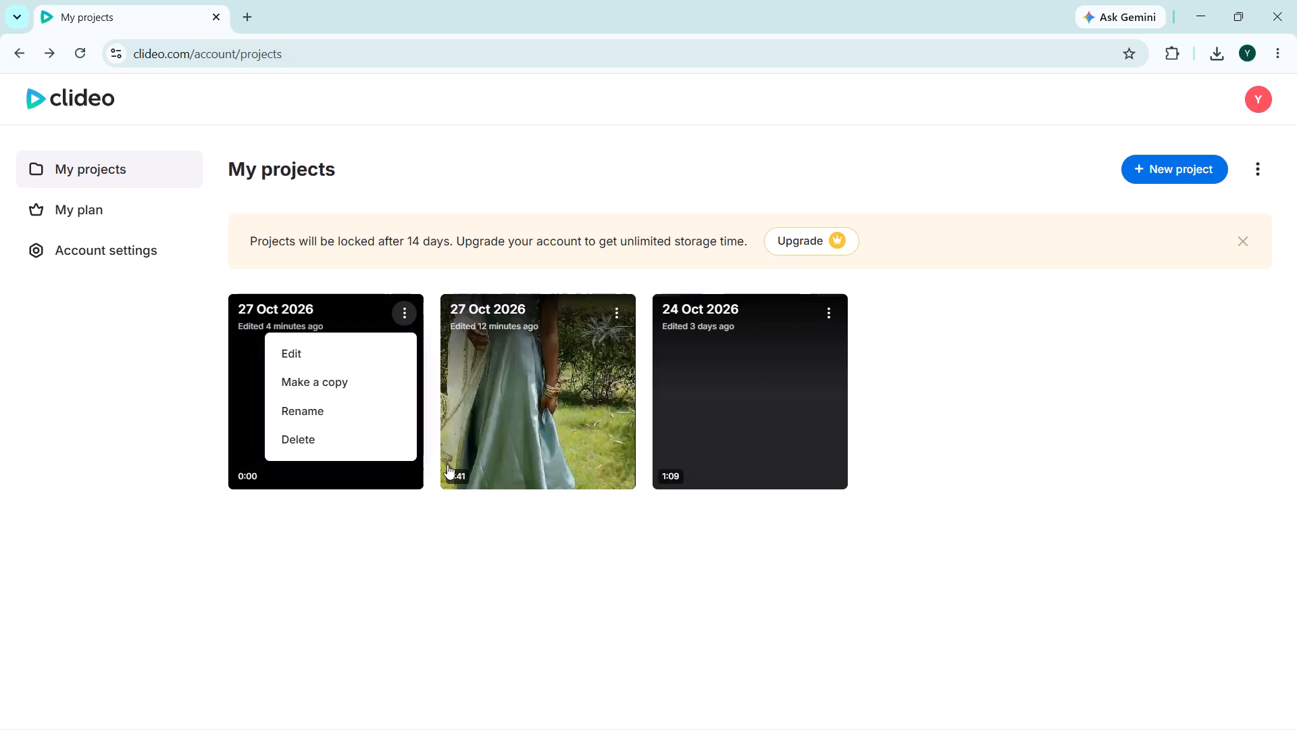
{"action": "left_click", "coordinate": [364, 437]}
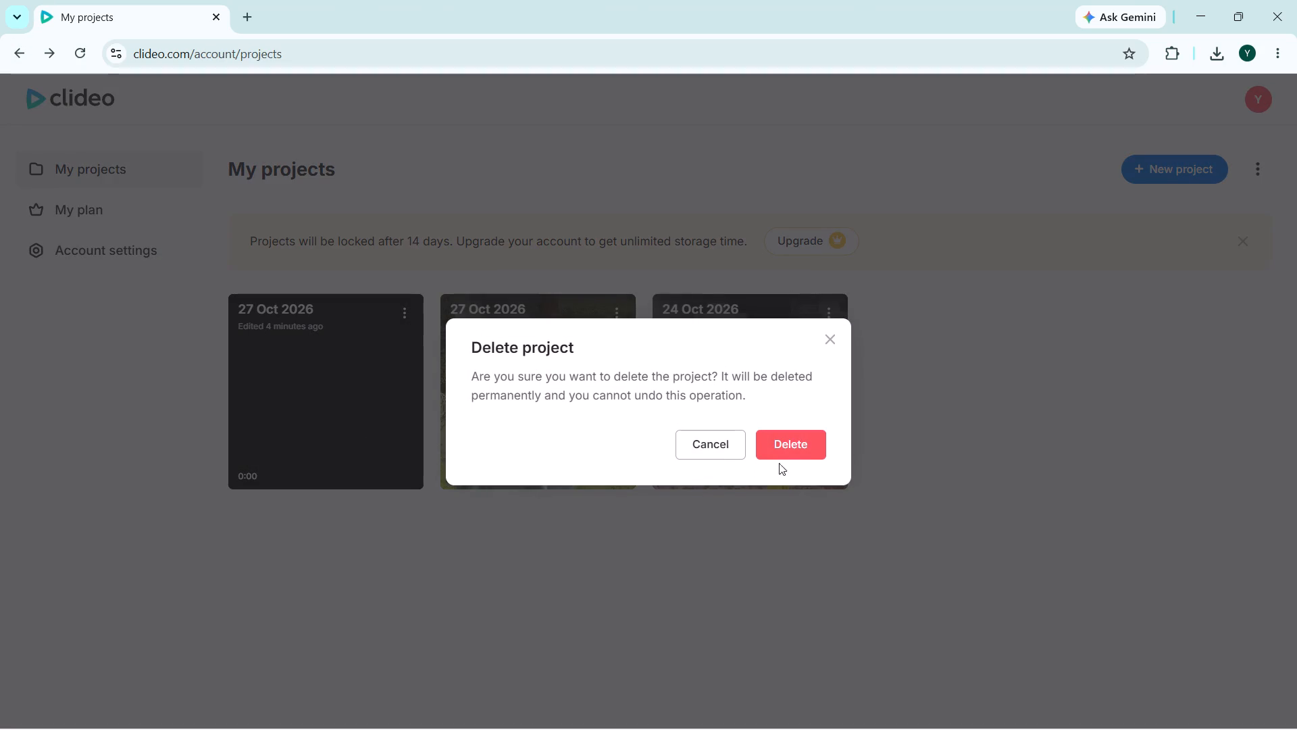
{"action": "left_click", "coordinate": [803, 450]}
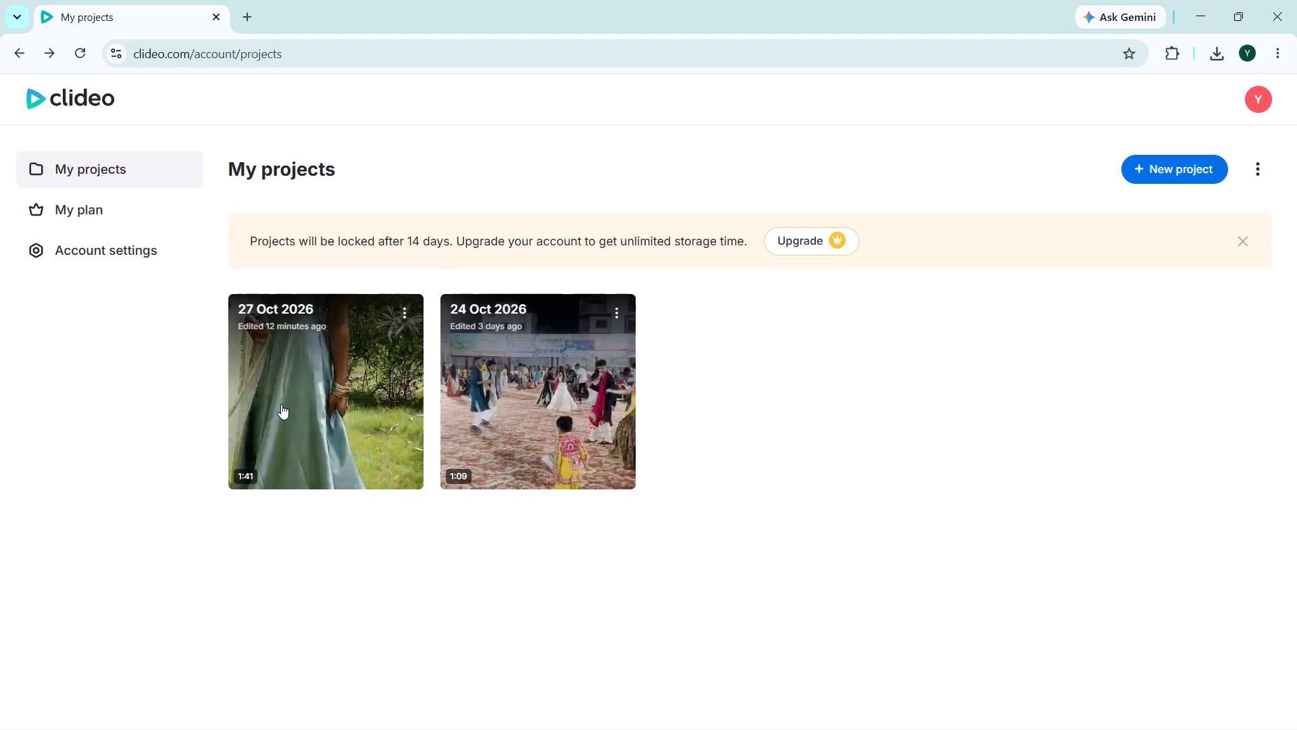
Open the remaining 27 Oct 2026 project with the dress clips for editing.
{"action": "left_click", "coordinate": [281, 404]}
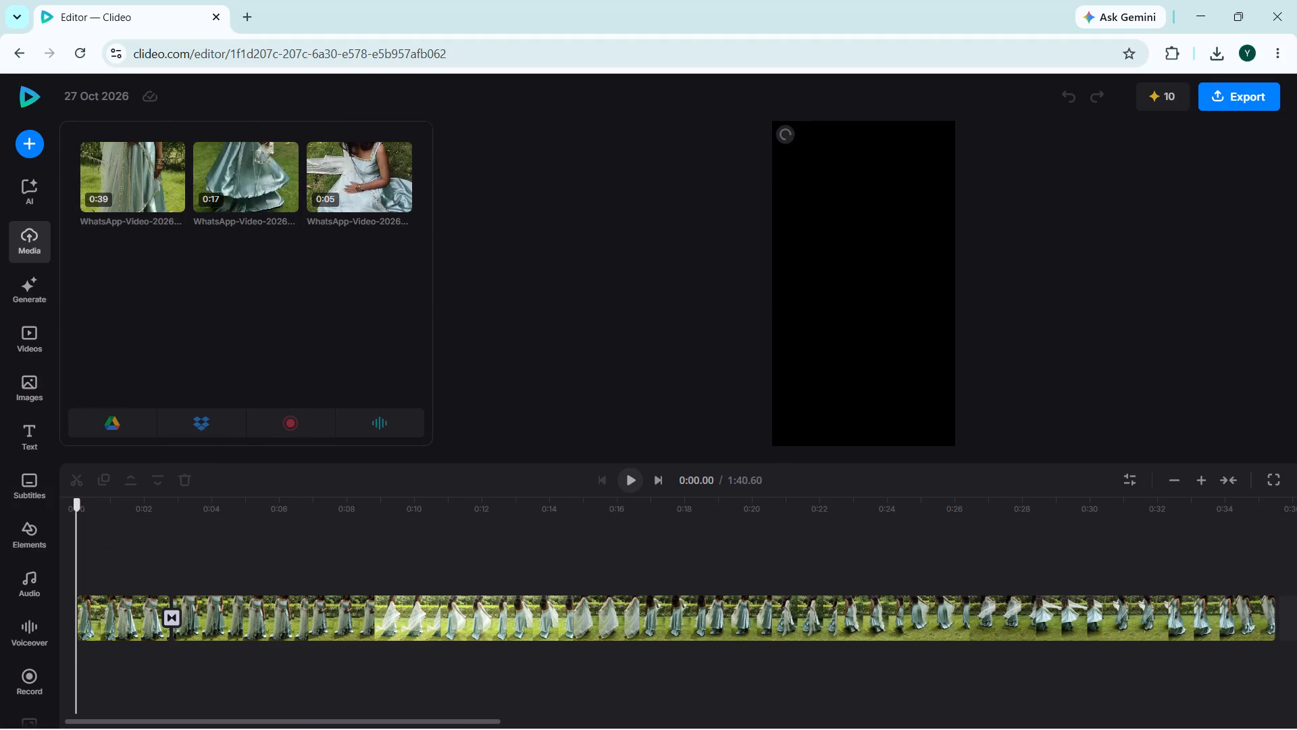
Split the long dress clip after the first transition at about 0:08.
{"action": "left_click_drag", "start_coordinate": [76, 516], "coordinate": [166, 548]}
{"action": "left_click_drag", "start_coordinate": [79, 502], "coordinate": [224, 510]}
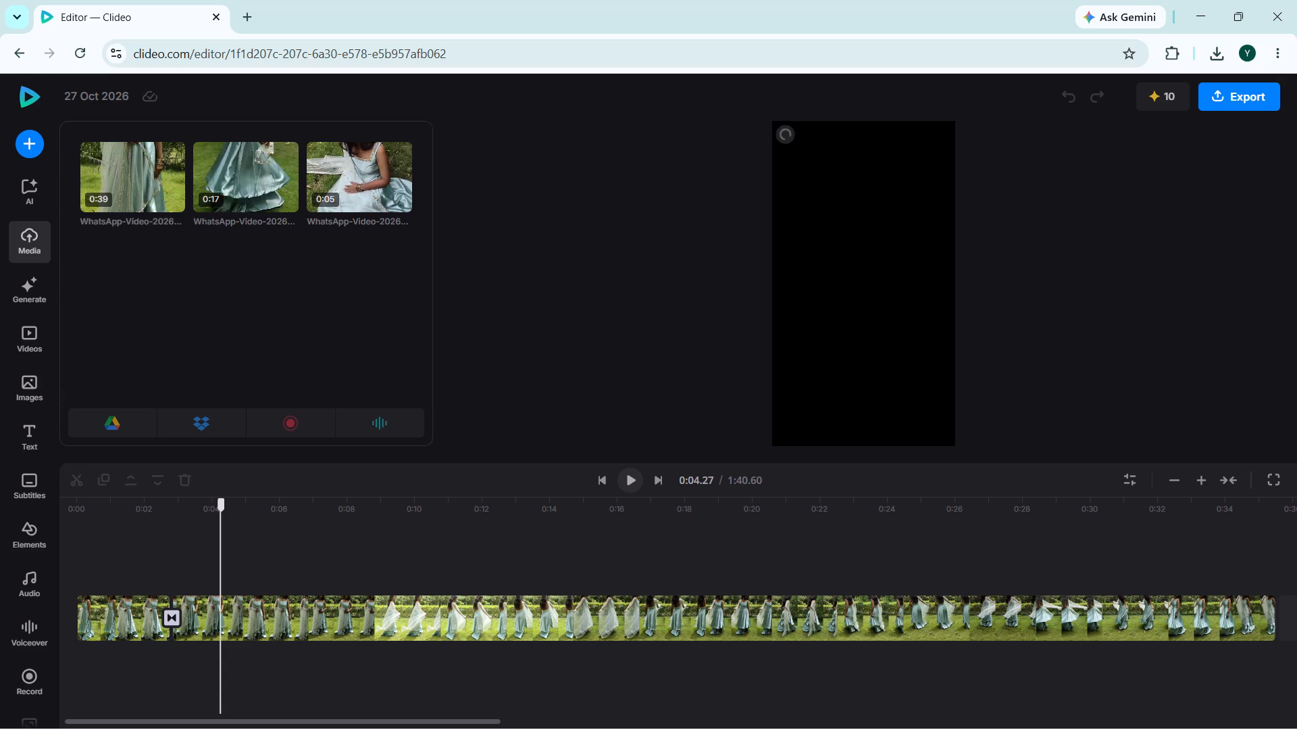
{"action": "left_click", "coordinate": [241, 605]}
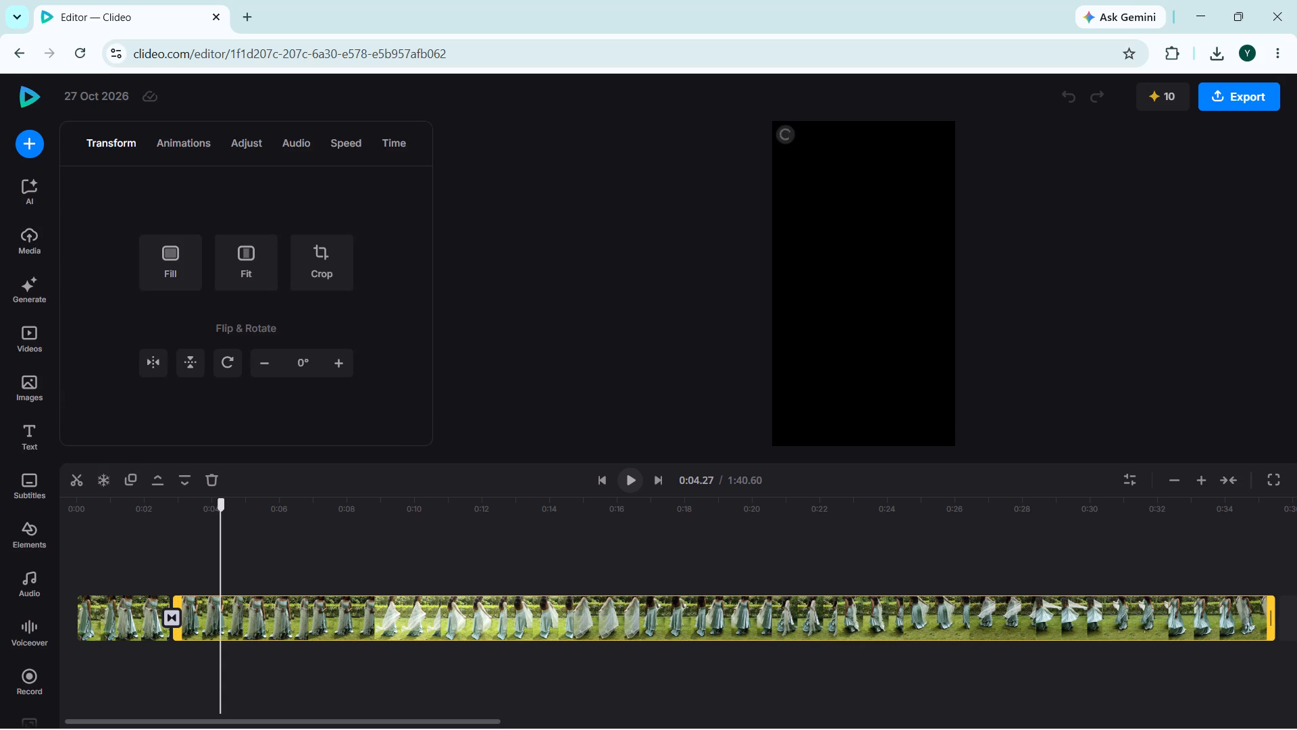
{"action": "left_click_drag", "start_coordinate": [215, 510], "coordinate": [326, 572]}
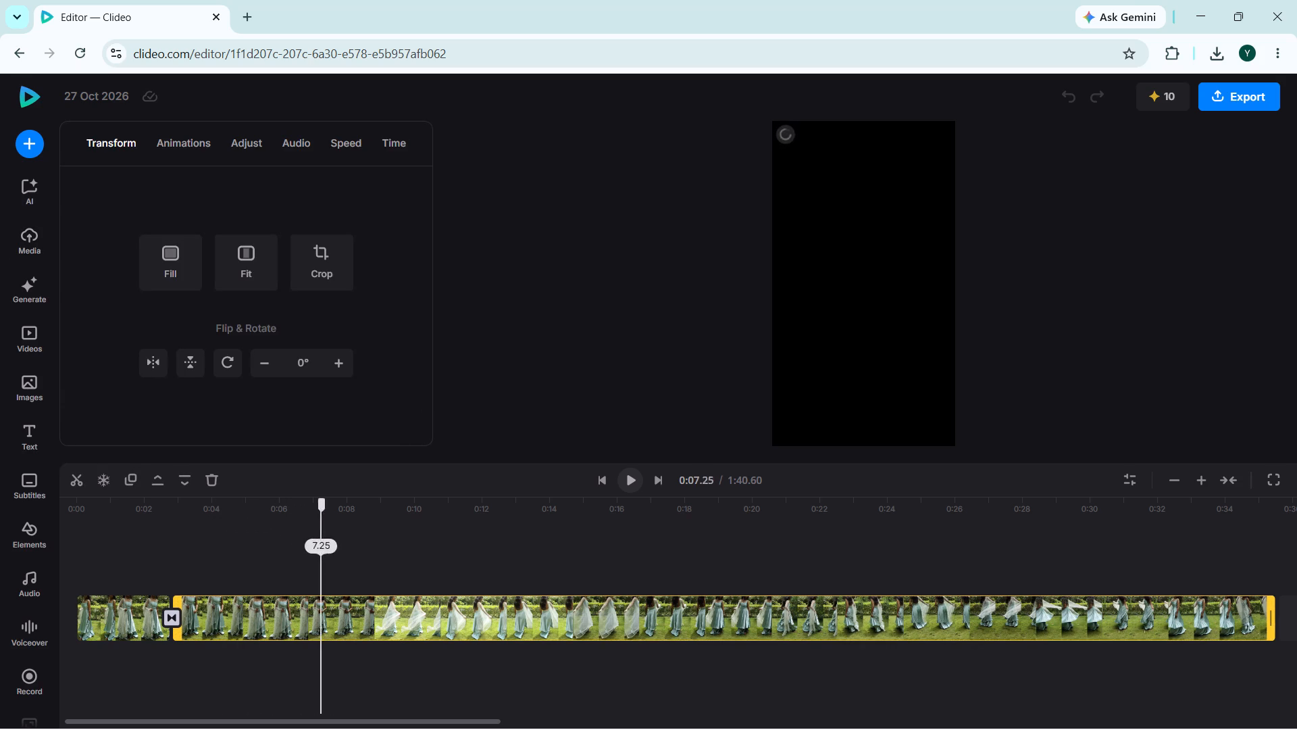
{"action": "left_click_drag", "start_coordinate": [326, 572], "coordinate": [295, 598]}
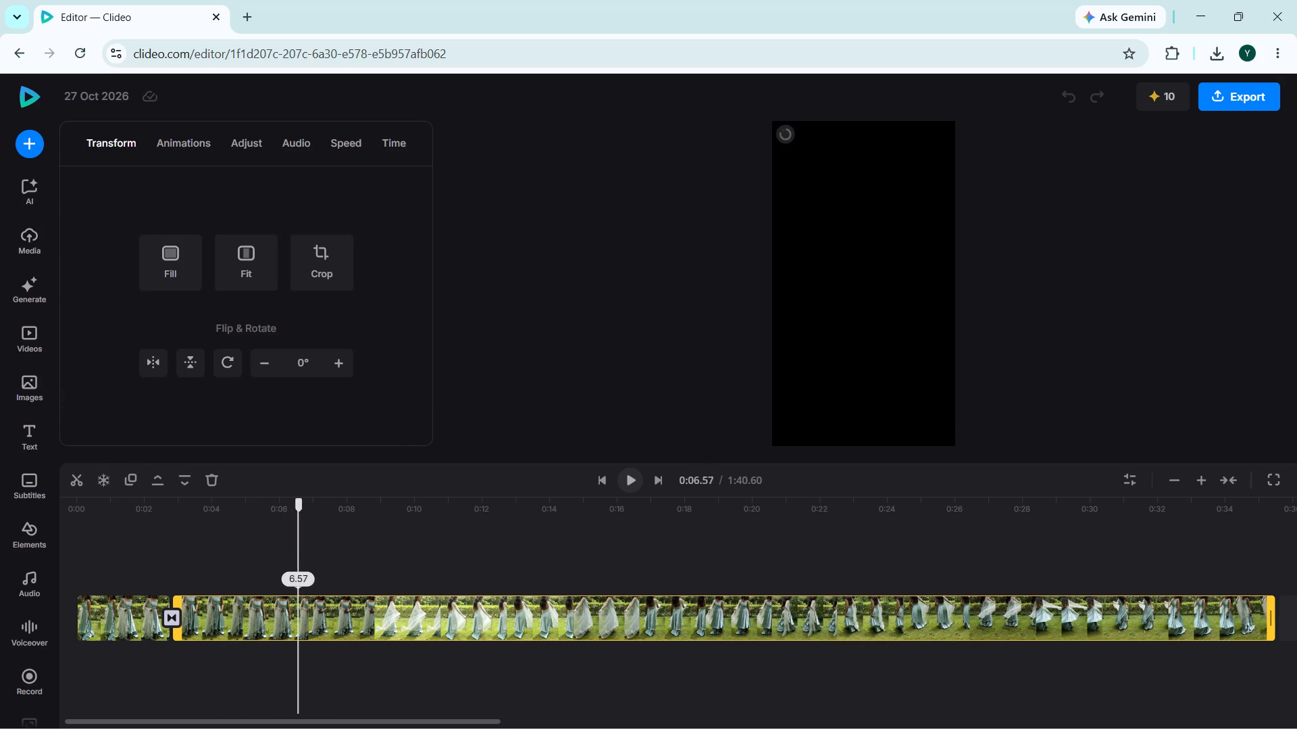
{"action": "left_click_drag", "start_coordinate": [295, 598], "coordinate": [342, 590]}
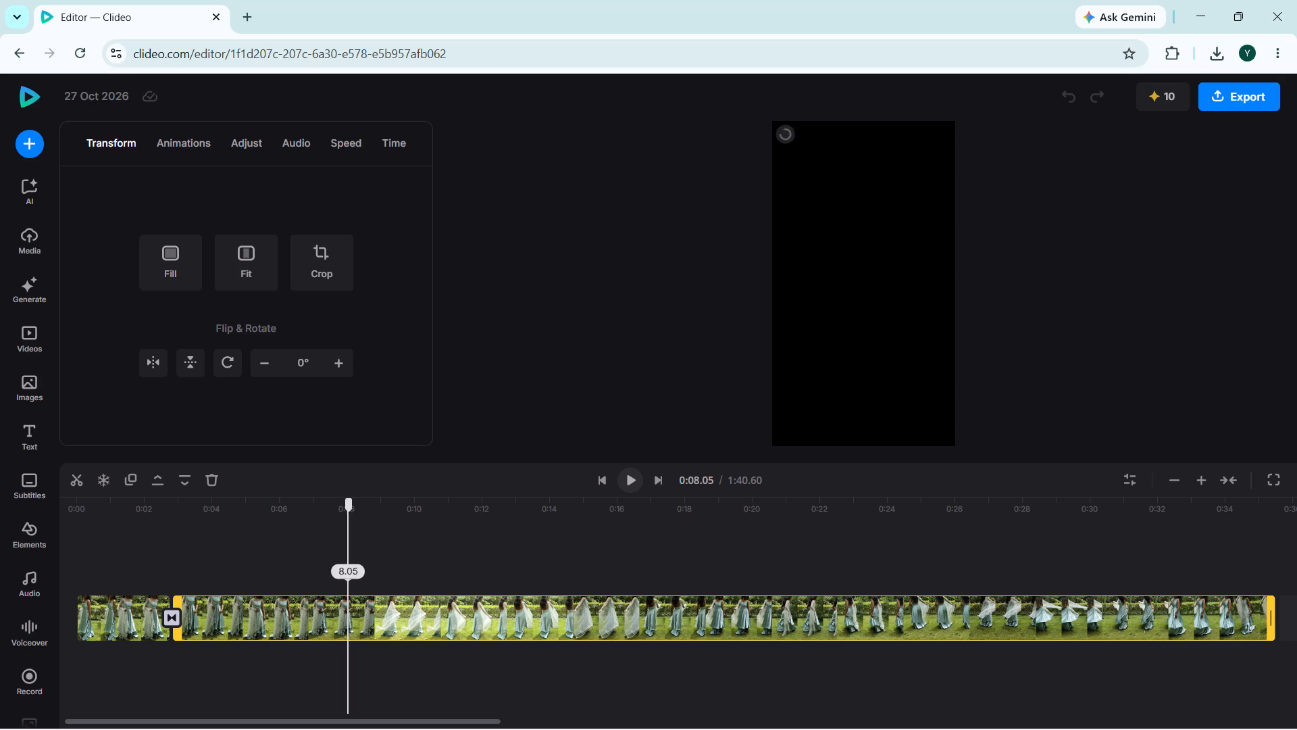
{"action": "left_click_drag", "start_coordinate": [342, 590], "coordinate": [341, 590]}
{"action": "left_click", "coordinate": [76, 485]}
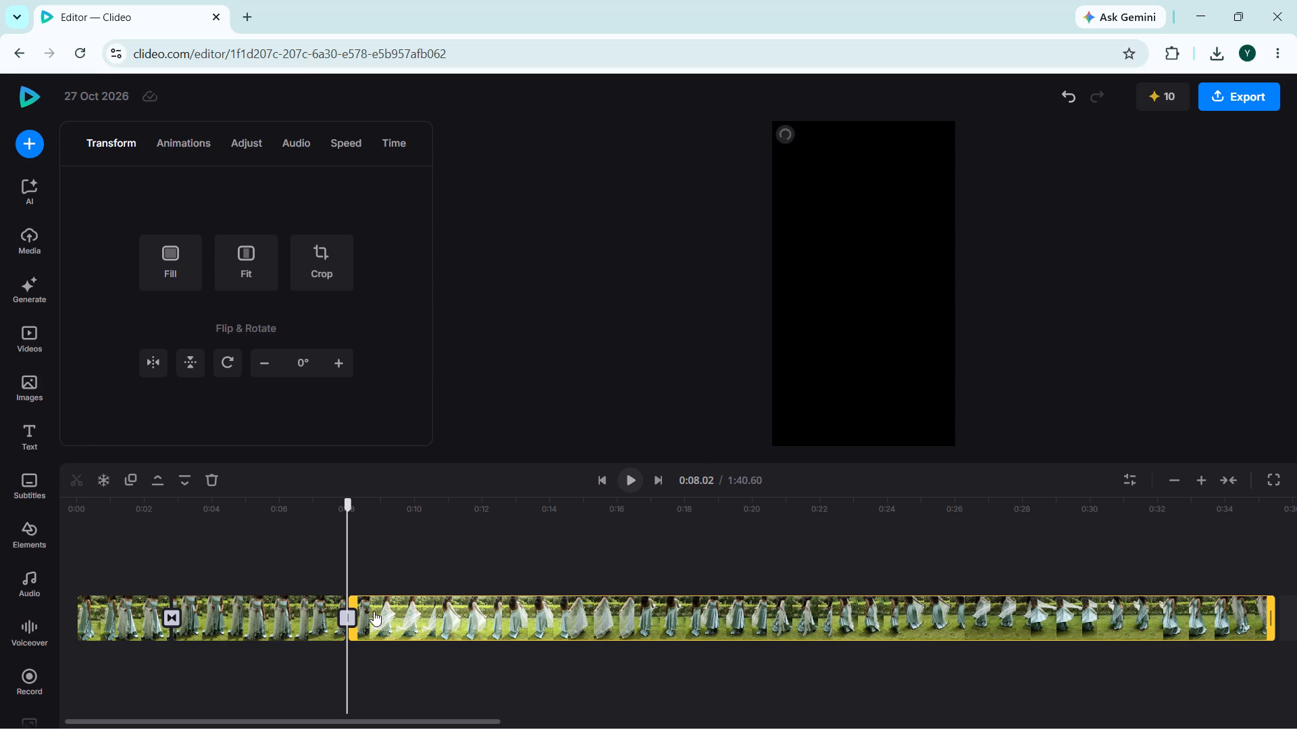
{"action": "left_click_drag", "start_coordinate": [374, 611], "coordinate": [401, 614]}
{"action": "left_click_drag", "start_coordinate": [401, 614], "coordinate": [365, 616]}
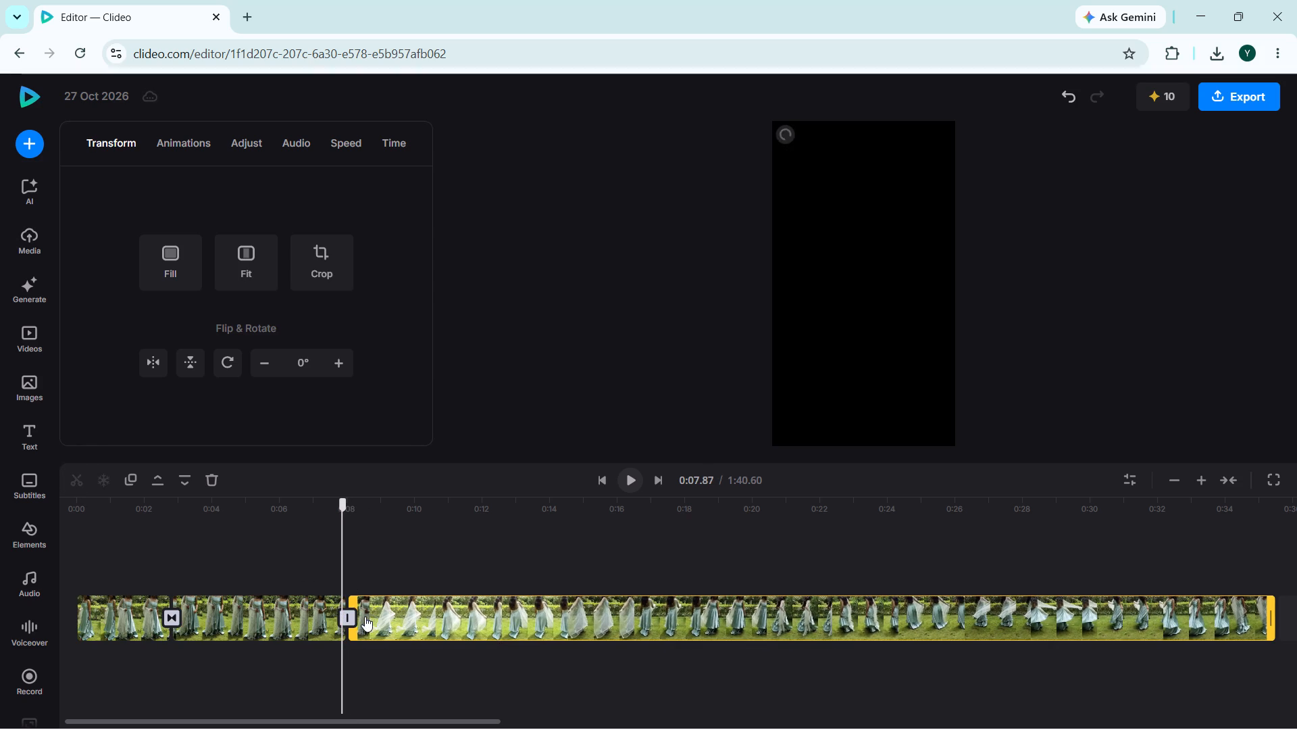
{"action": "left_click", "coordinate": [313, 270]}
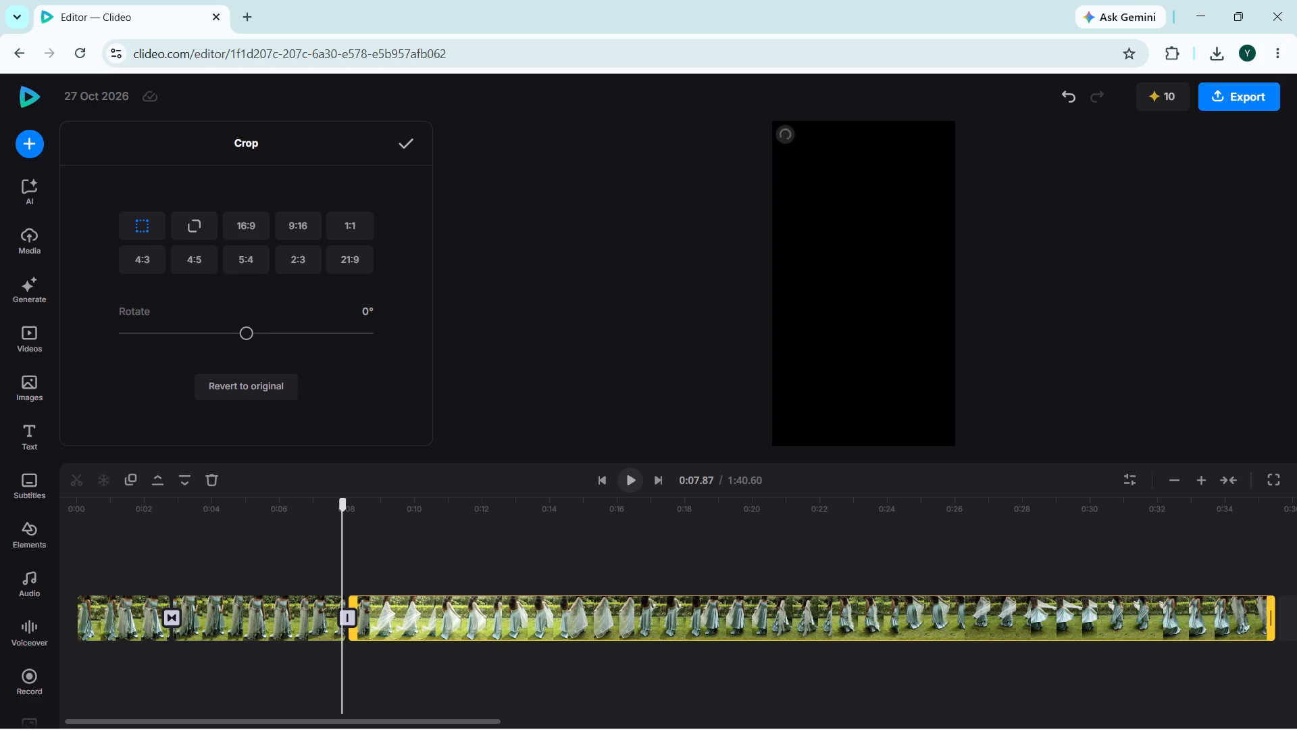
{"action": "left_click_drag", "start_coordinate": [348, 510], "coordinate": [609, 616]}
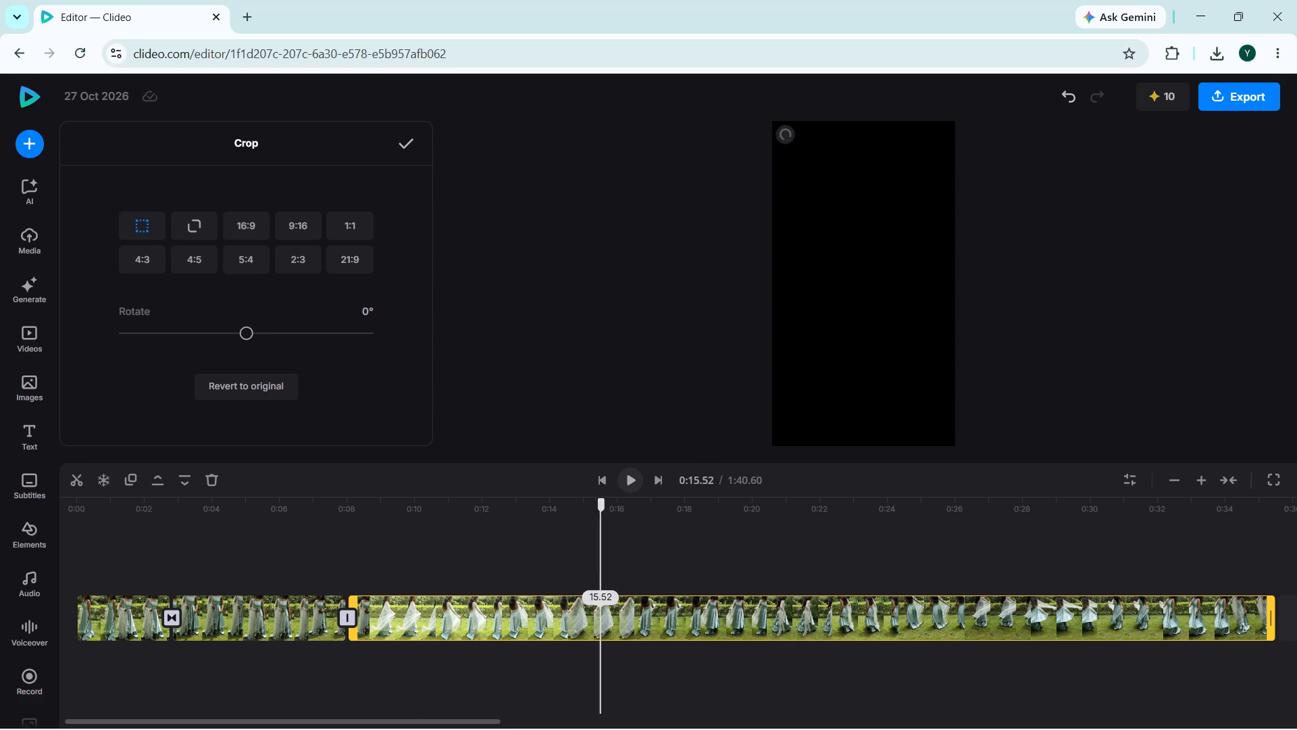
Insert a freeze frame at the end of the first dress clip, at about 0:02.75.
{"action": "left_click_drag", "start_coordinate": [609, 616], "coordinate": [199, 631]}
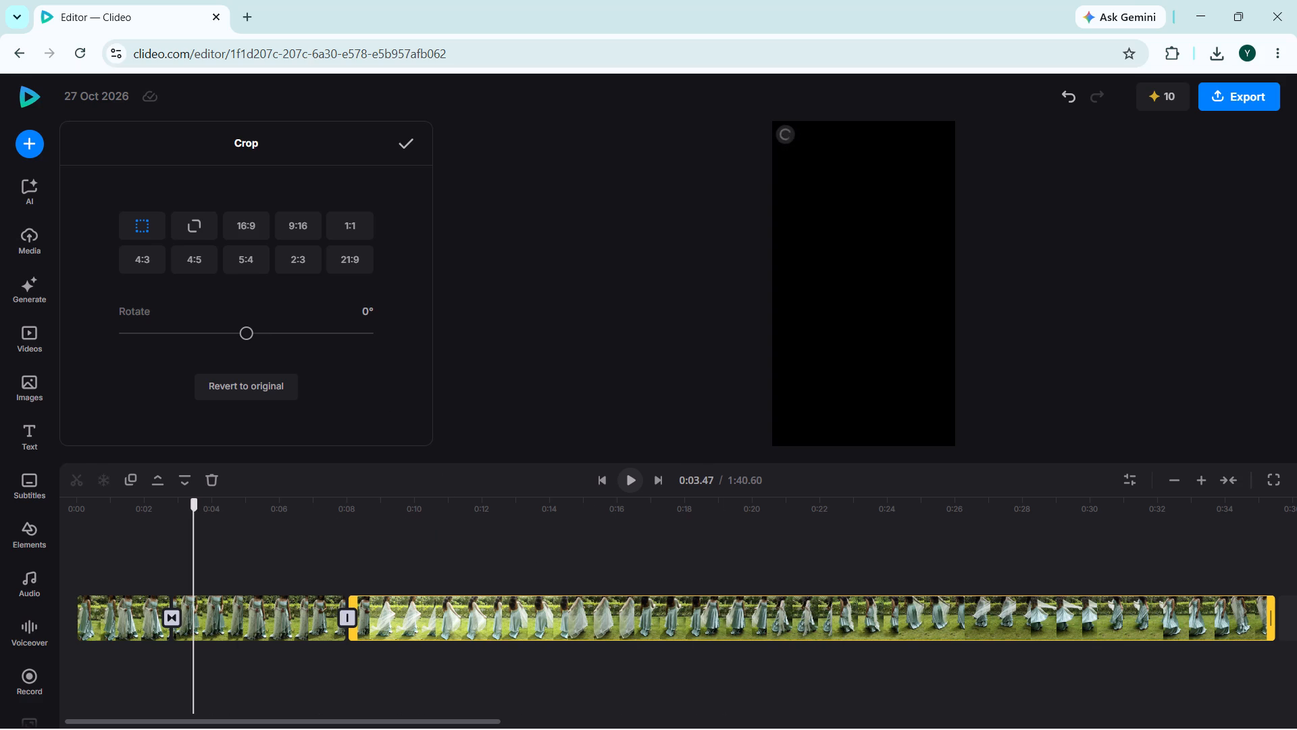
{"action": "left_click_drag", "start_coordinate": [195, 504], "coordinate": [484, 562]}
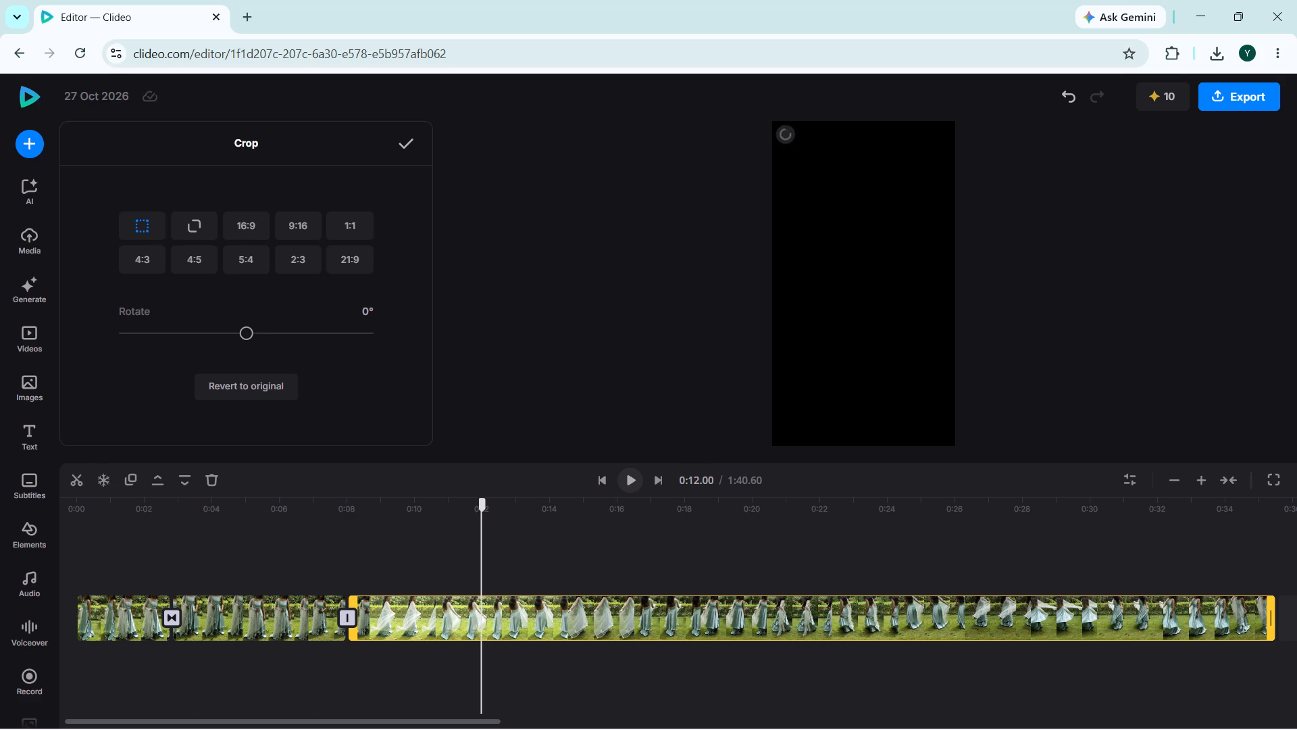
{"action": "left_click_drag", "start_coordinate": [484, 562], "coordinate": [247, 583]}
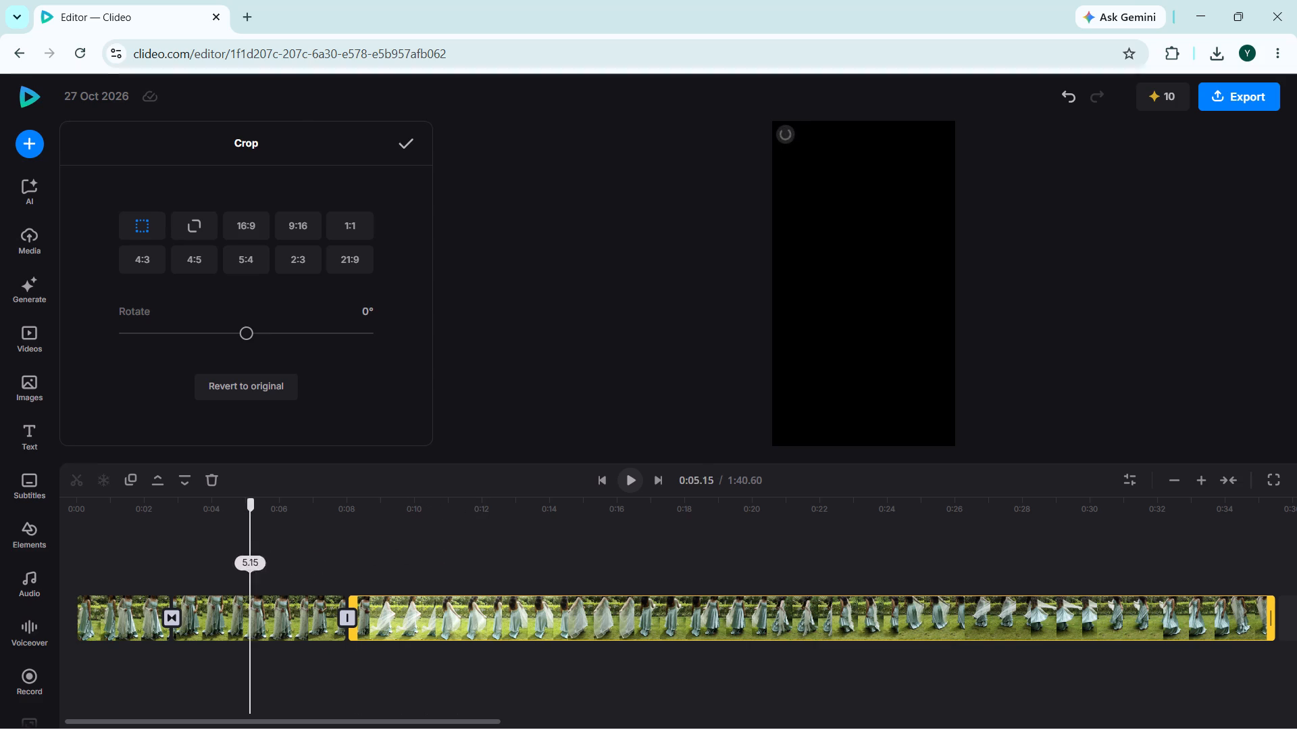
{"action": "left_click_drag", "start_coordinate": [247, 583], "coordinate": [243, 585]}
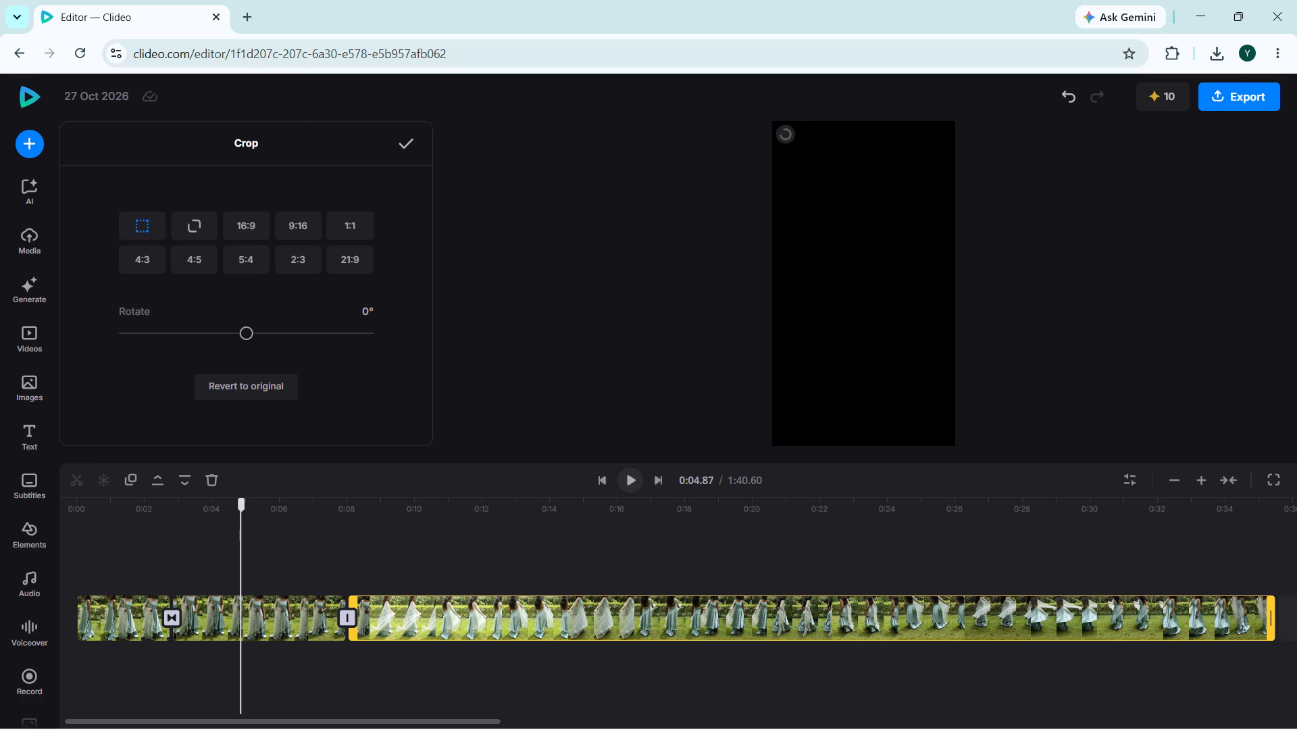
{"action": "left_click_drag", "start_coordinate": [244, 504], "coordinate": [176, 525]}
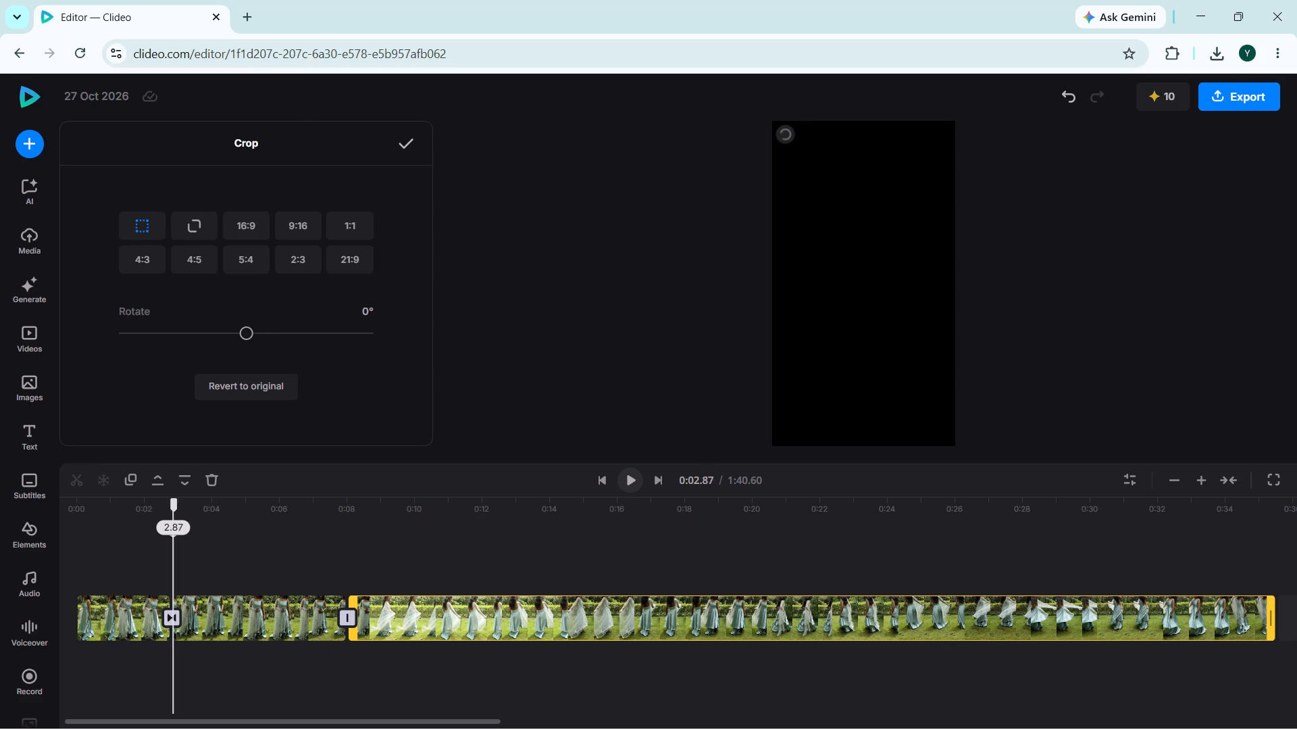
{"action": "left_click_drag", "start_coordinate": [176, 525], "coordinate": [172, 525]}
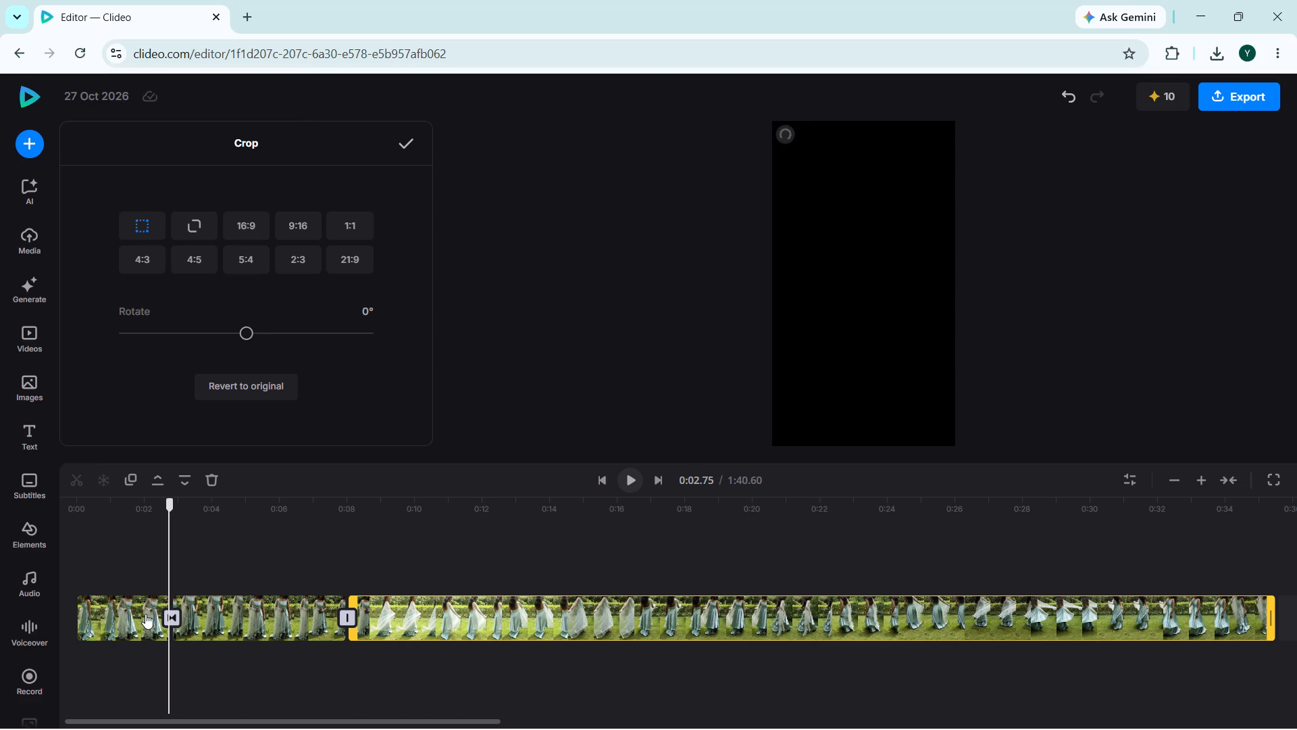
{"action": "left_click", "coordinate": [146, 619]}
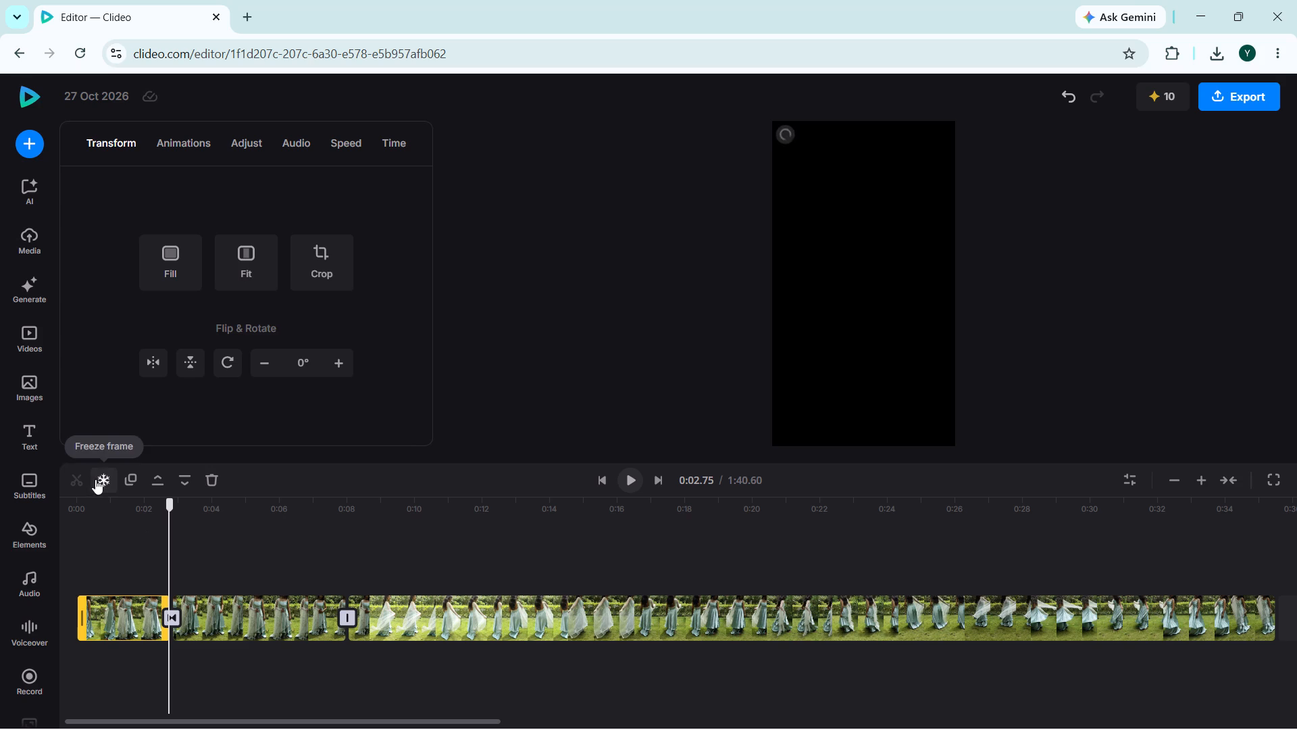
{"action": "left_click", "coordinate": [95, 479]}
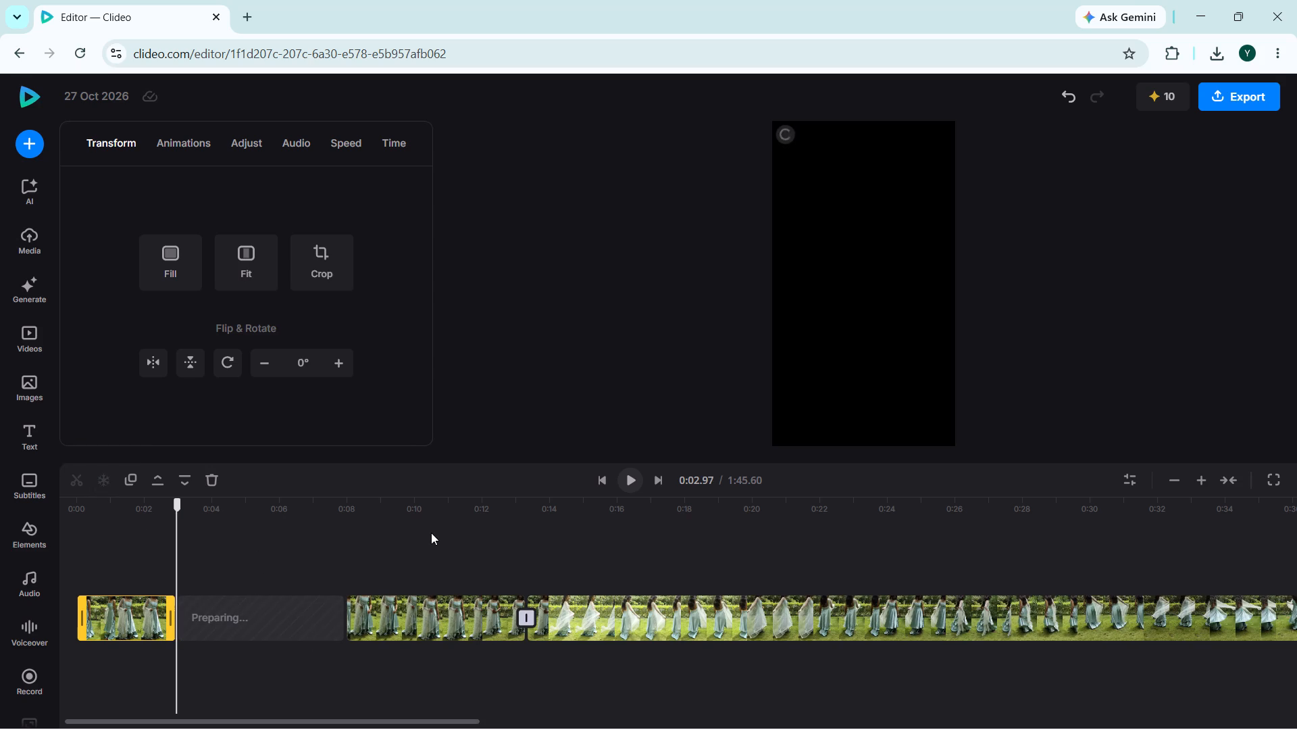
Select the long dress clip that follows the last split on the timeline for editing.
{"action": "left_click", "coordinate": [431, 533]}
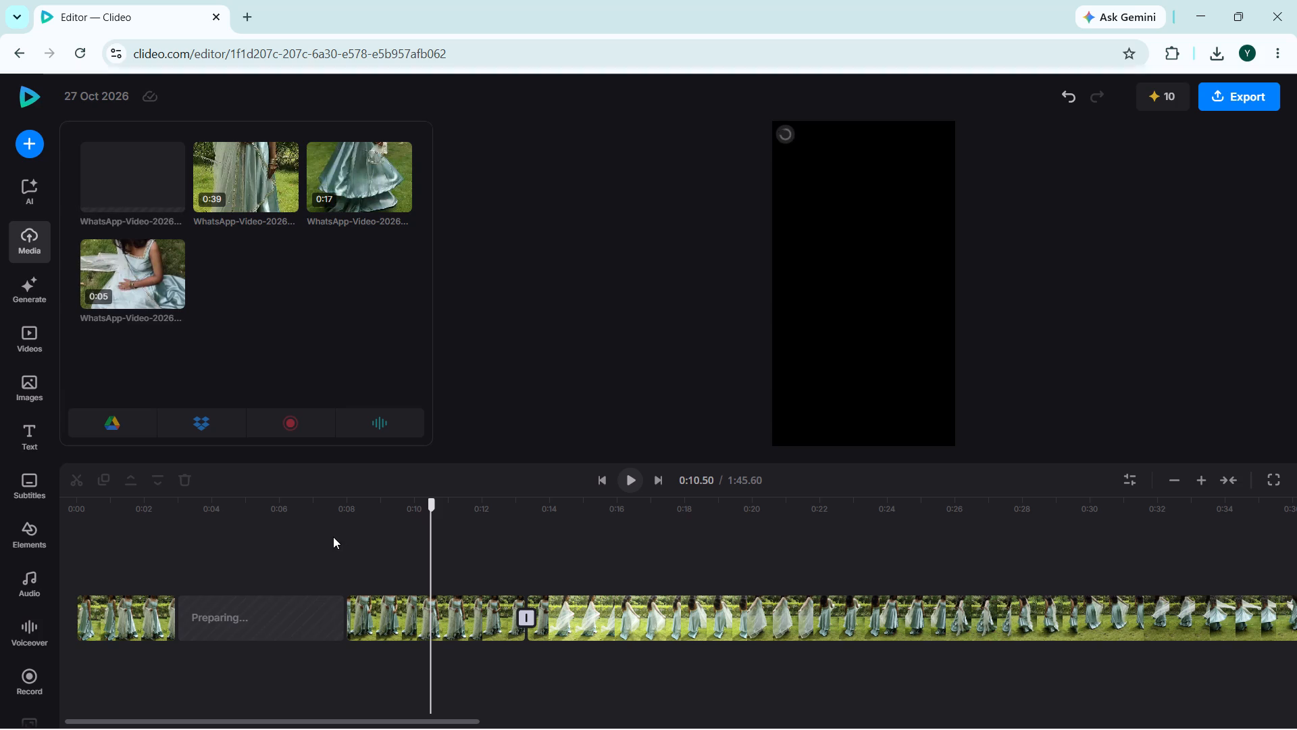
{"action": "scroll", "coordinate": [725, 630], "scroll_direction": "left", "scroll_amount": 4}
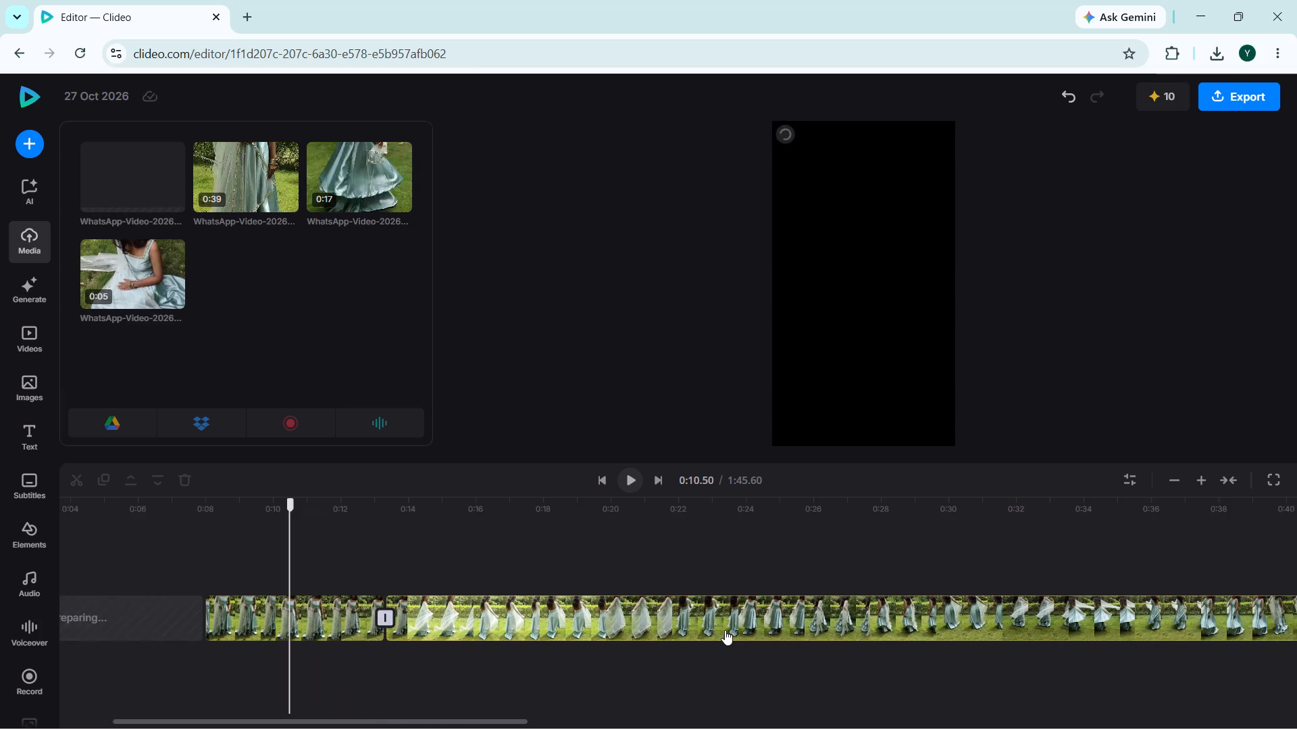
{"action": "scroll", "coordinate": [725, 630], "scroll_direction": "left", "scroll_amount": 3}
{"action": "scroll", "coordinate": [725, 630], "scroll_direction": "right", "scroll_amount": 6}
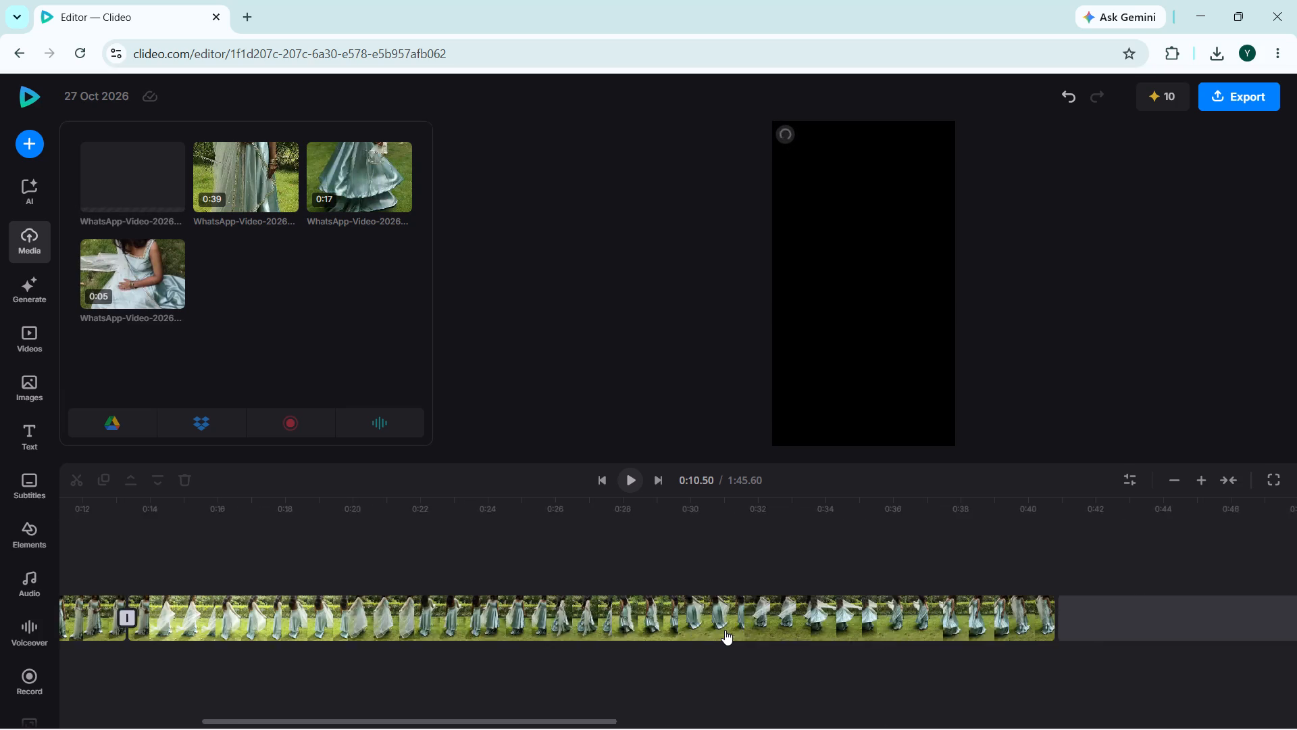
{"action": "scroll", "coordinate": [725, 630], "scroll_direction": "up", "scroll_amount": 1}
{"action": "left_click", "coordinate": [686, 625]}
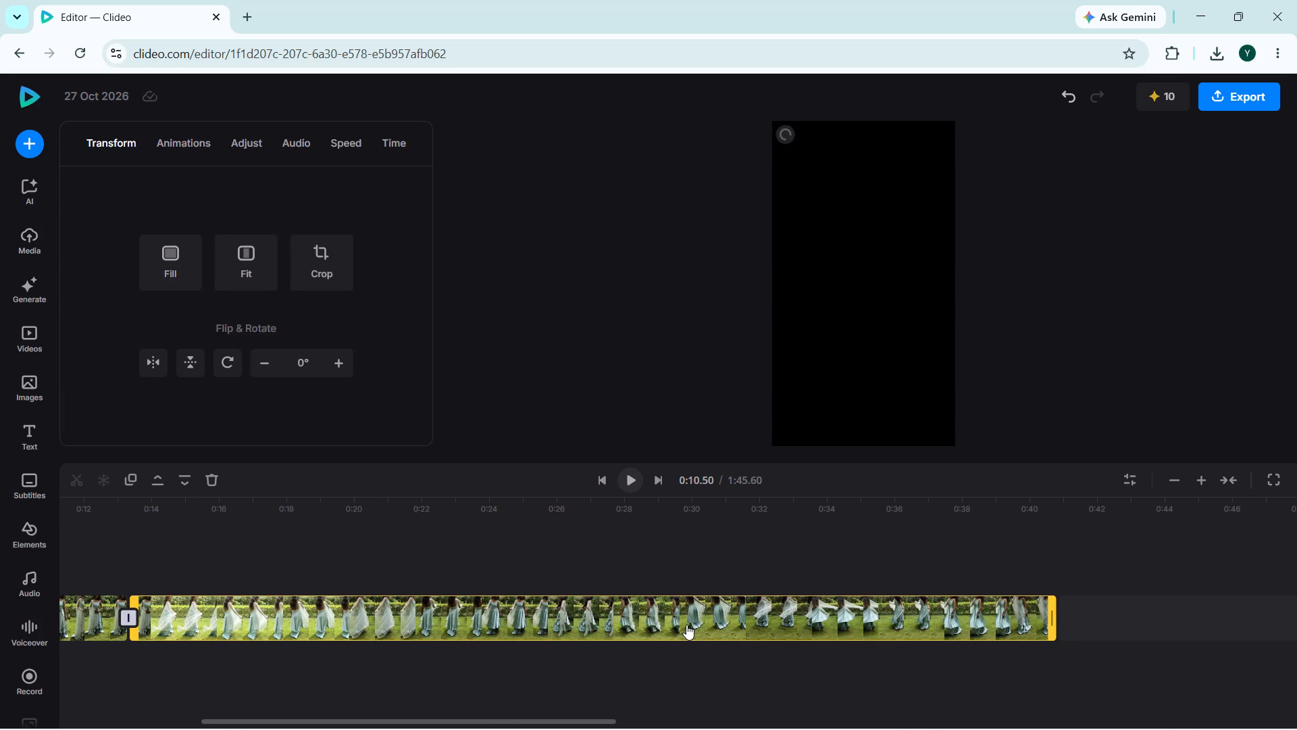
Place the playhead at about 0:20 within the long dress clip following the split, keeping that clip selected.
{"action": "scroll", "coordinate": [634, 619], "scroll_direction": "left", "scroll_amount": 1}
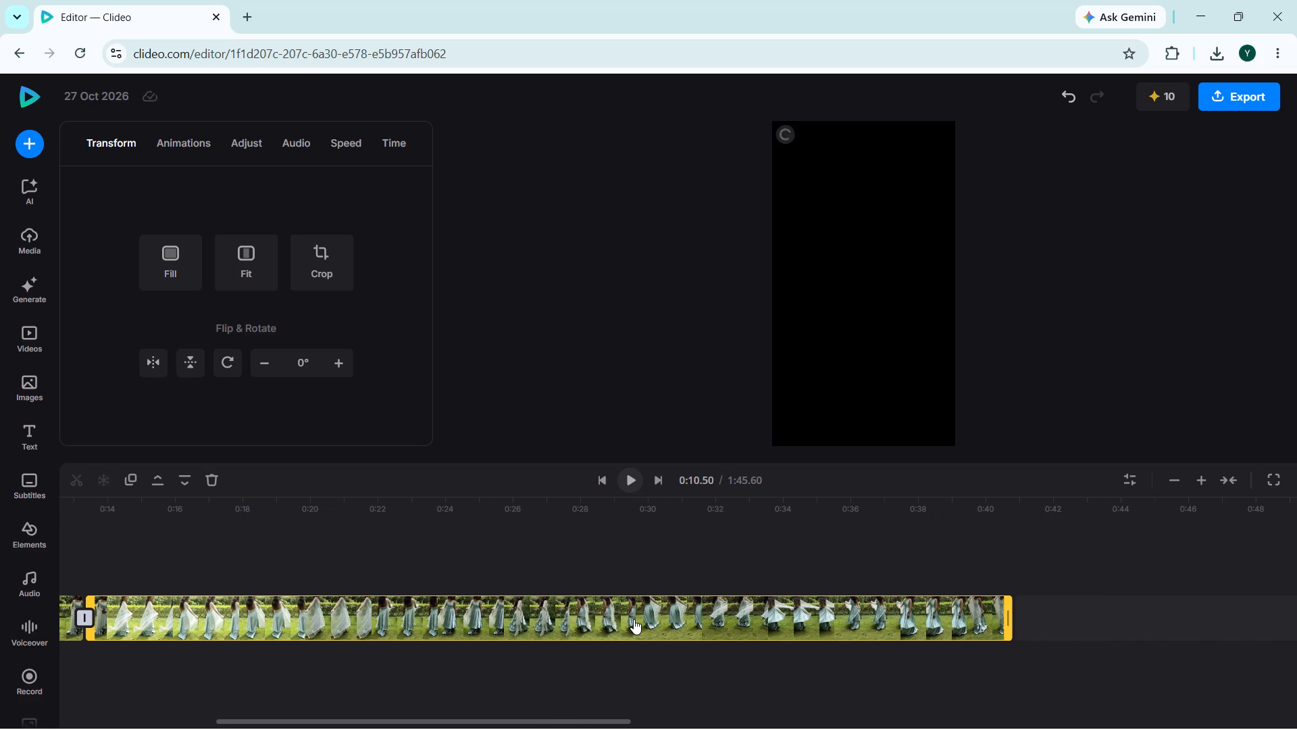
{"action": "scroll", "coordinate": [634, 619], "scroll_direction": "left", "scroll_amount": 1}
{"action": "left_click", "coordinate": [417, 635]}
{"action": "left_click", "coordinate": [373, 606]}
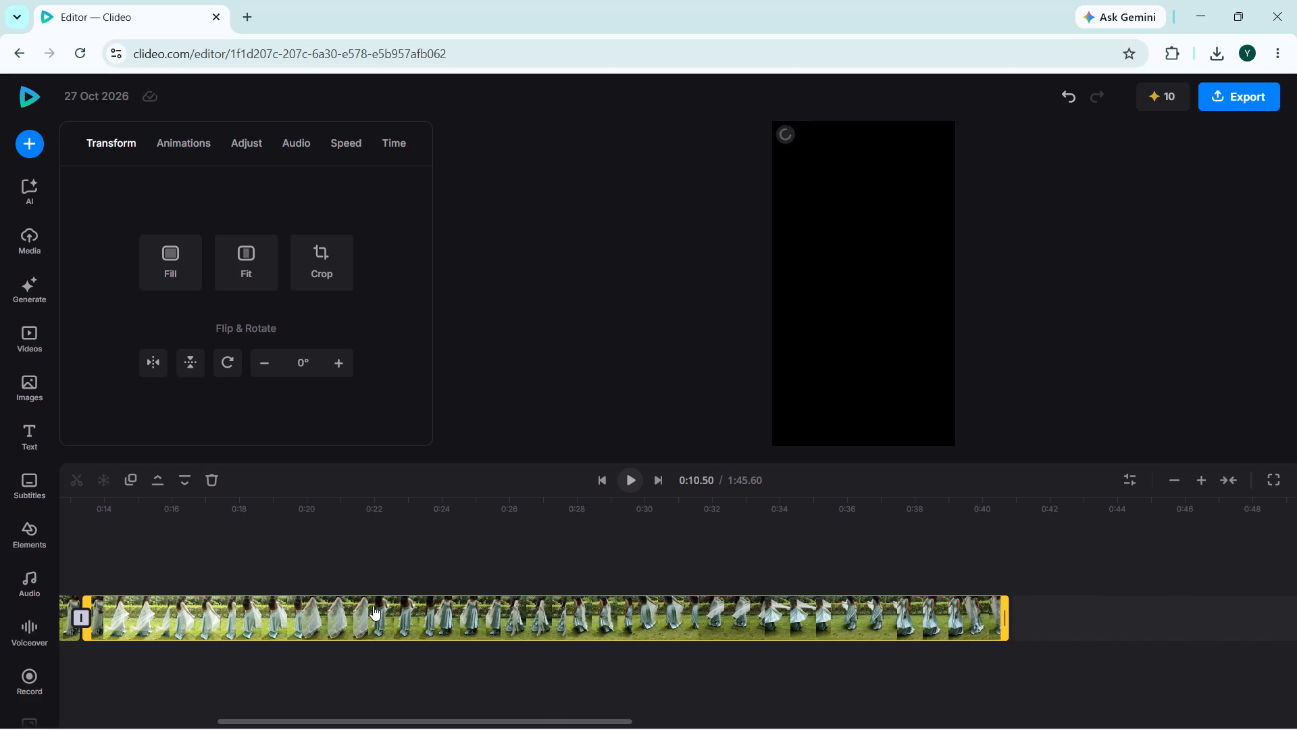
{"action": "scroll", "coordinate": [234, 617], "scroll_direction": "right", "scroll_amount": 2}
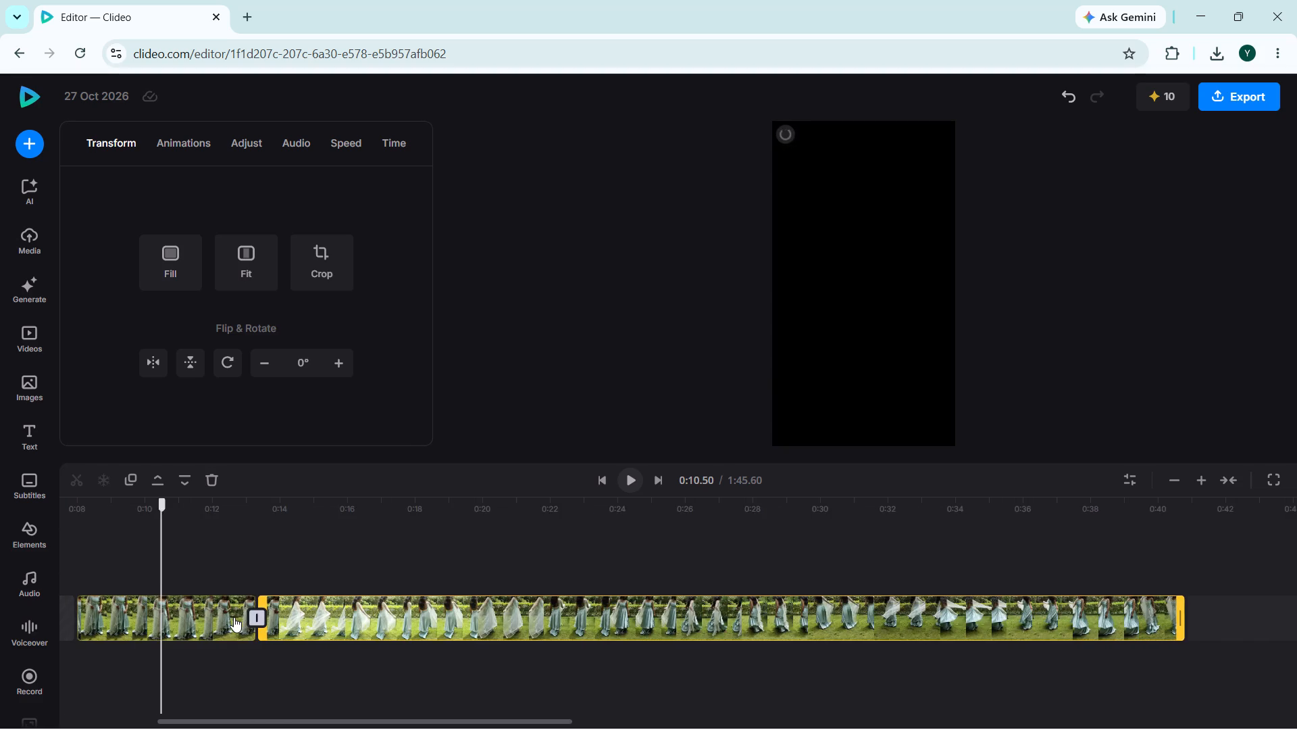
{"action": "scroll", "coordinate": [234, 617], "scroll_direction": "right", "scroll_amount": 2}
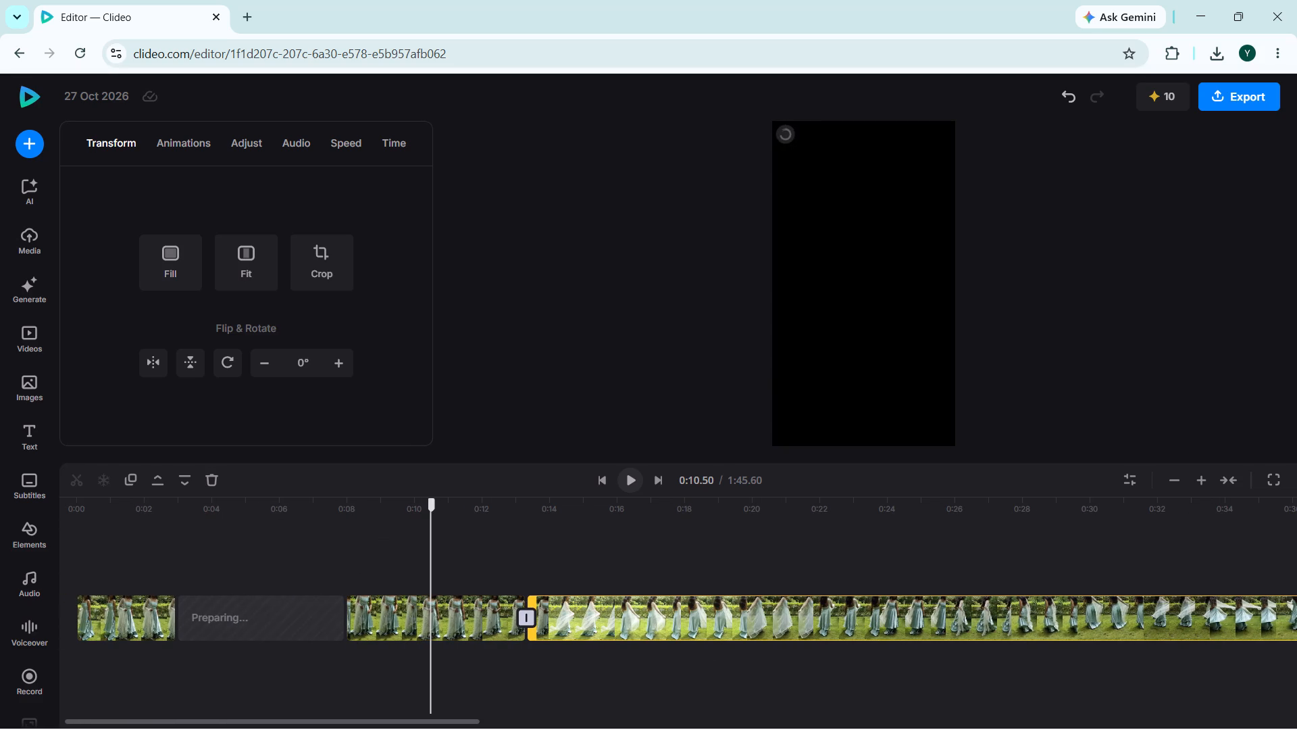
{"action": "left_click_drag", "start_coordinate": [434, 508], "coordinate": [757, 561]}
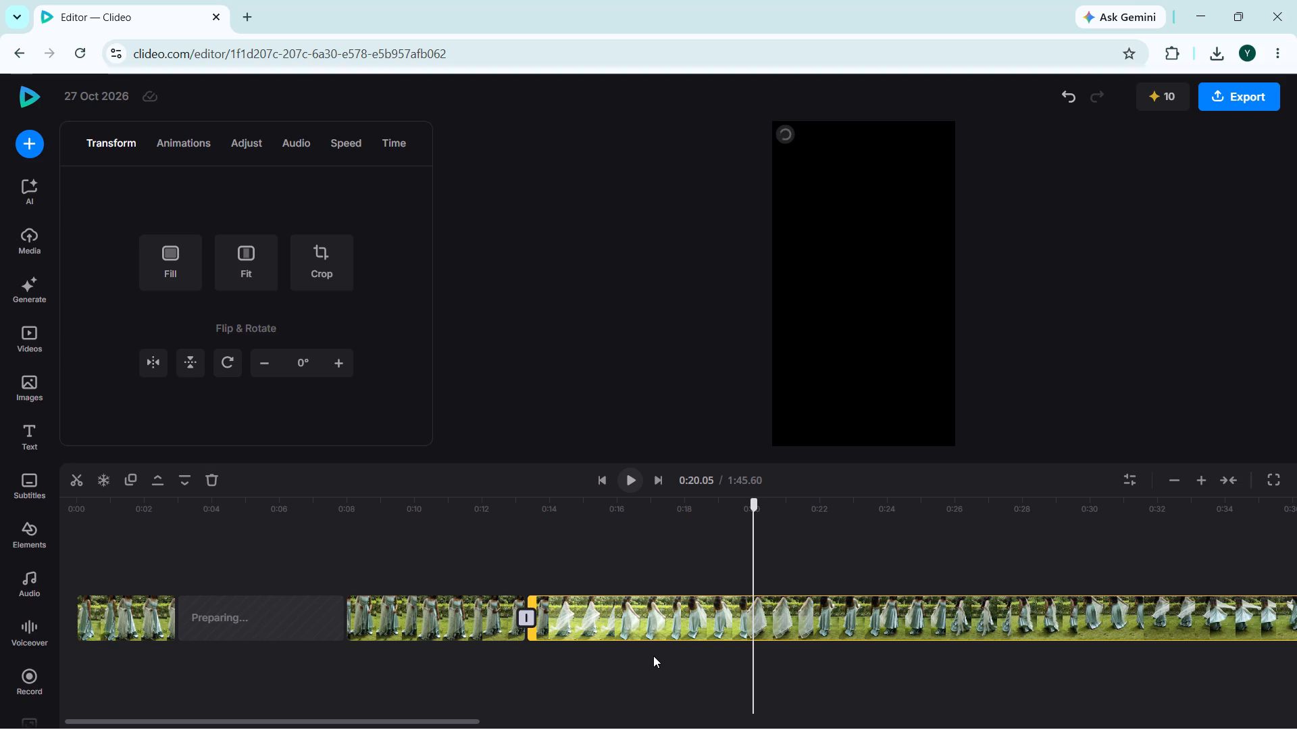
{"action": "scroll", "coordinate": [802, 643], "scroll_direction": "left", "scroll_amount": 1}
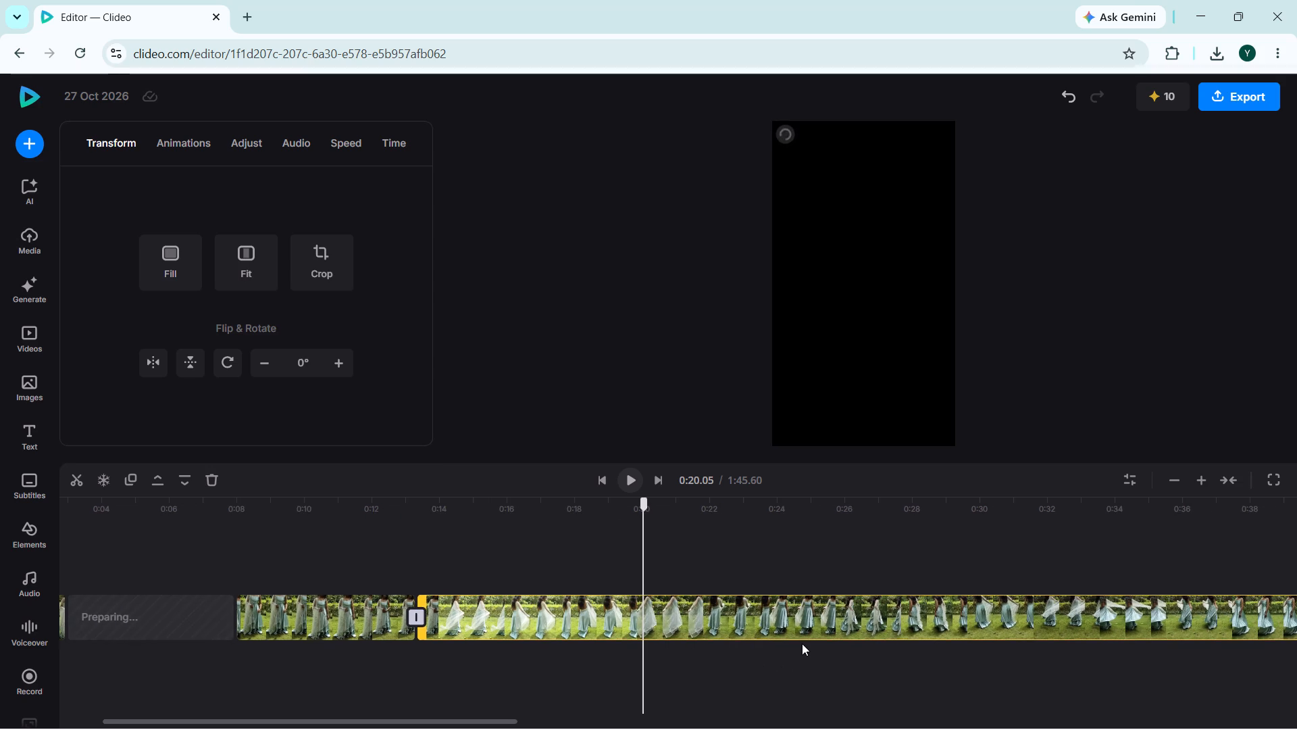
{"action": "scroll", "coordinate": [802, 643], "scroll_direction": "left", "scroll_amount": 1}
{"action": "left_click", "coordinate": [777, 610]}
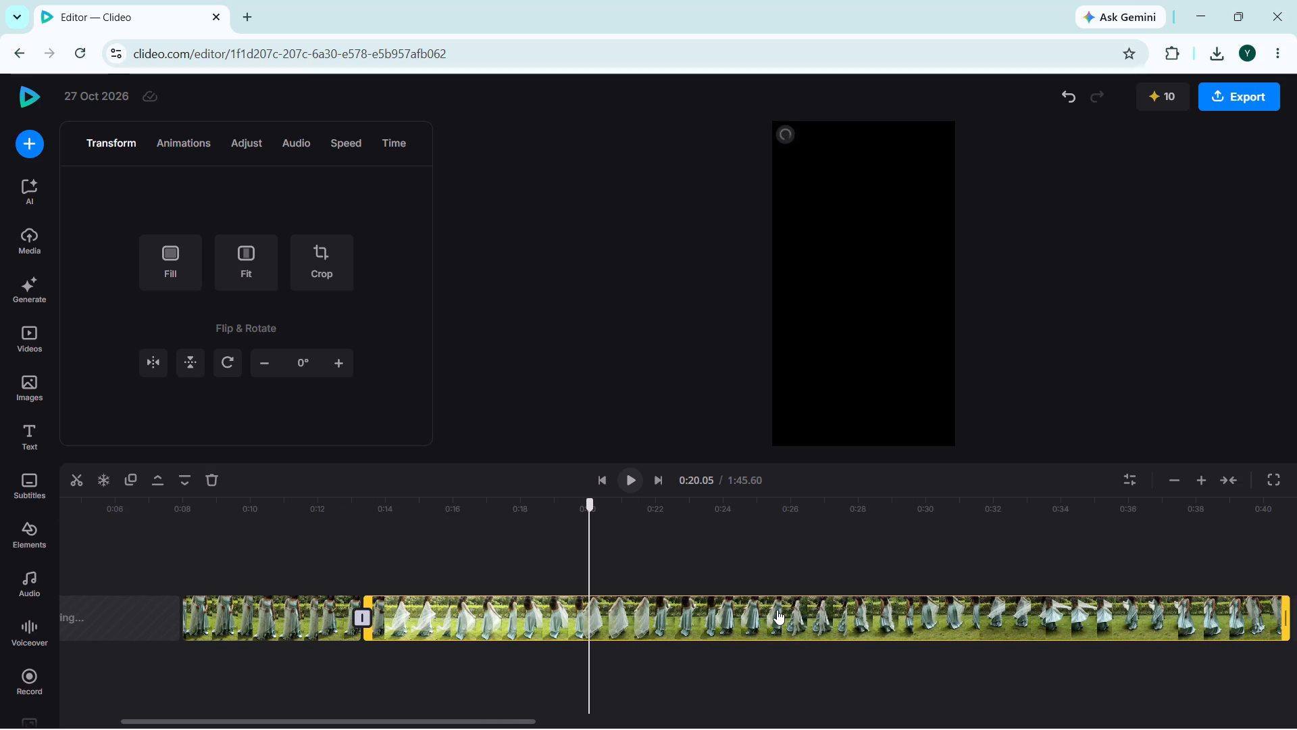
Find the Kuro app through the system search and launch it.
{"action": "key", "text": "k"}
{"action": "key", "text": "Return"}
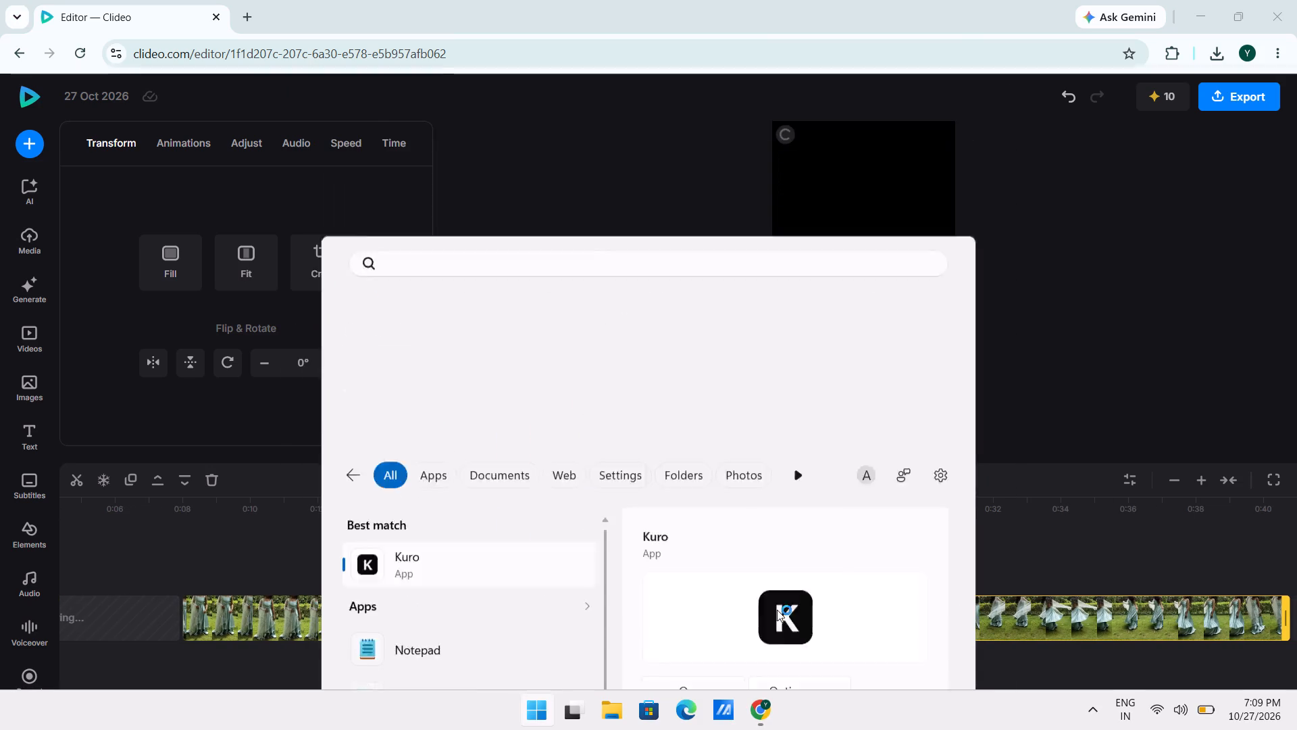
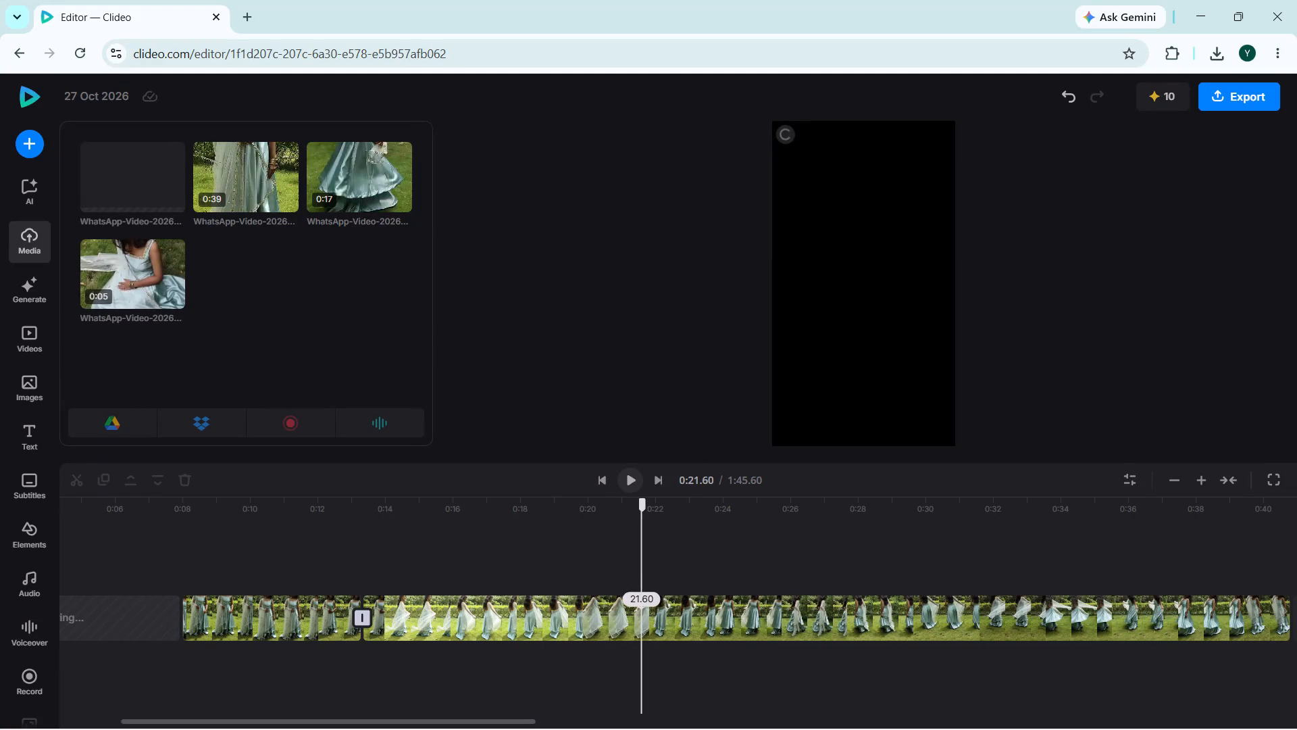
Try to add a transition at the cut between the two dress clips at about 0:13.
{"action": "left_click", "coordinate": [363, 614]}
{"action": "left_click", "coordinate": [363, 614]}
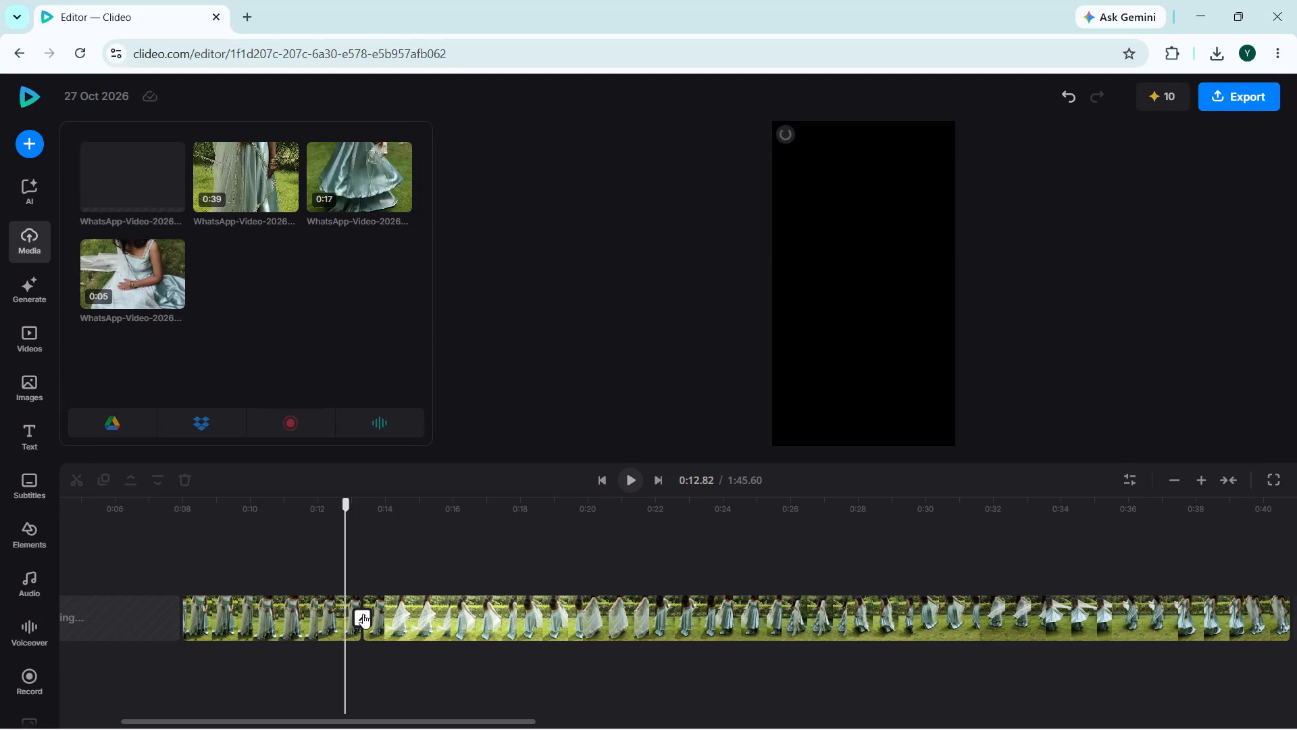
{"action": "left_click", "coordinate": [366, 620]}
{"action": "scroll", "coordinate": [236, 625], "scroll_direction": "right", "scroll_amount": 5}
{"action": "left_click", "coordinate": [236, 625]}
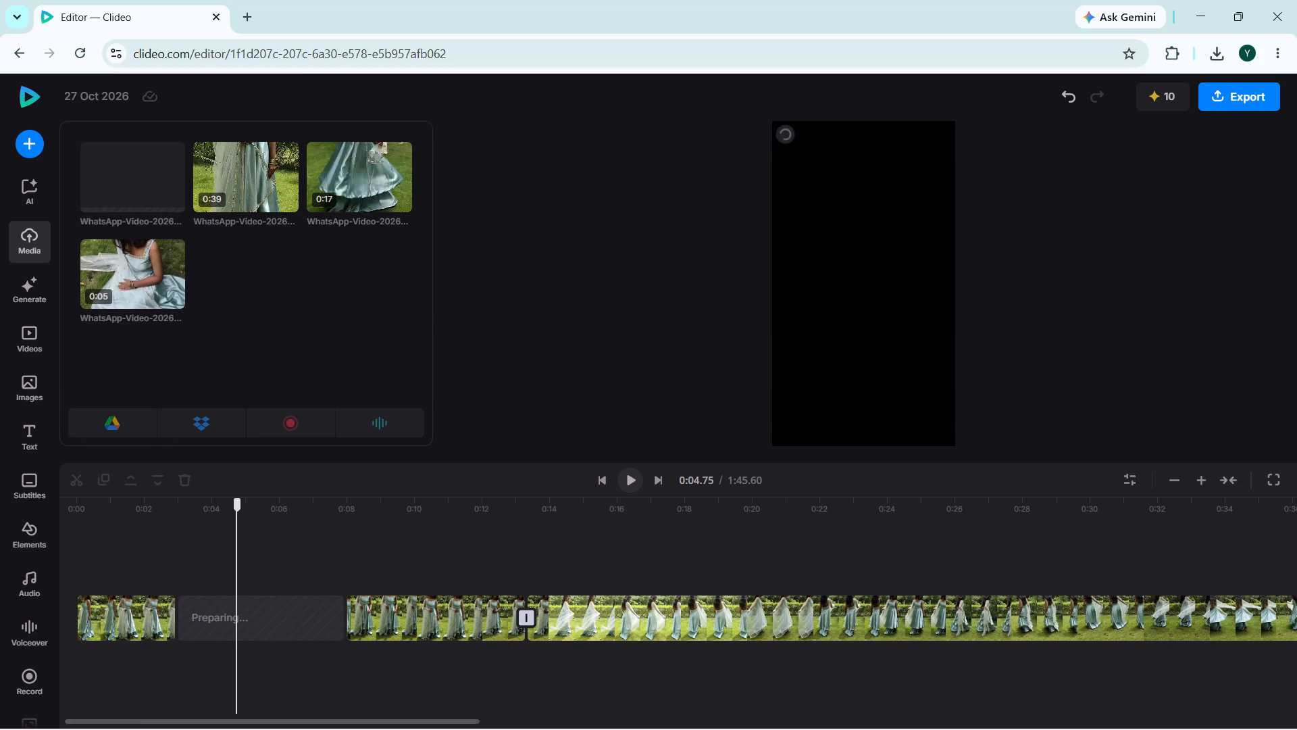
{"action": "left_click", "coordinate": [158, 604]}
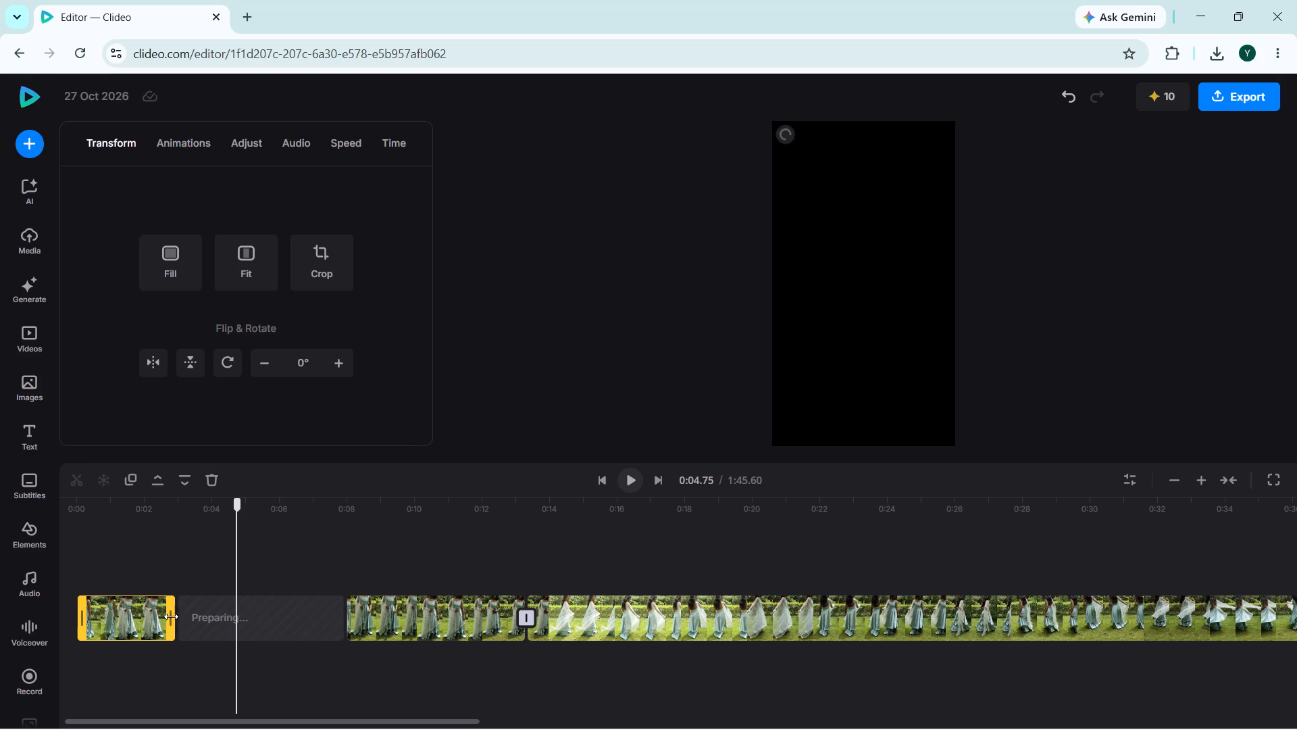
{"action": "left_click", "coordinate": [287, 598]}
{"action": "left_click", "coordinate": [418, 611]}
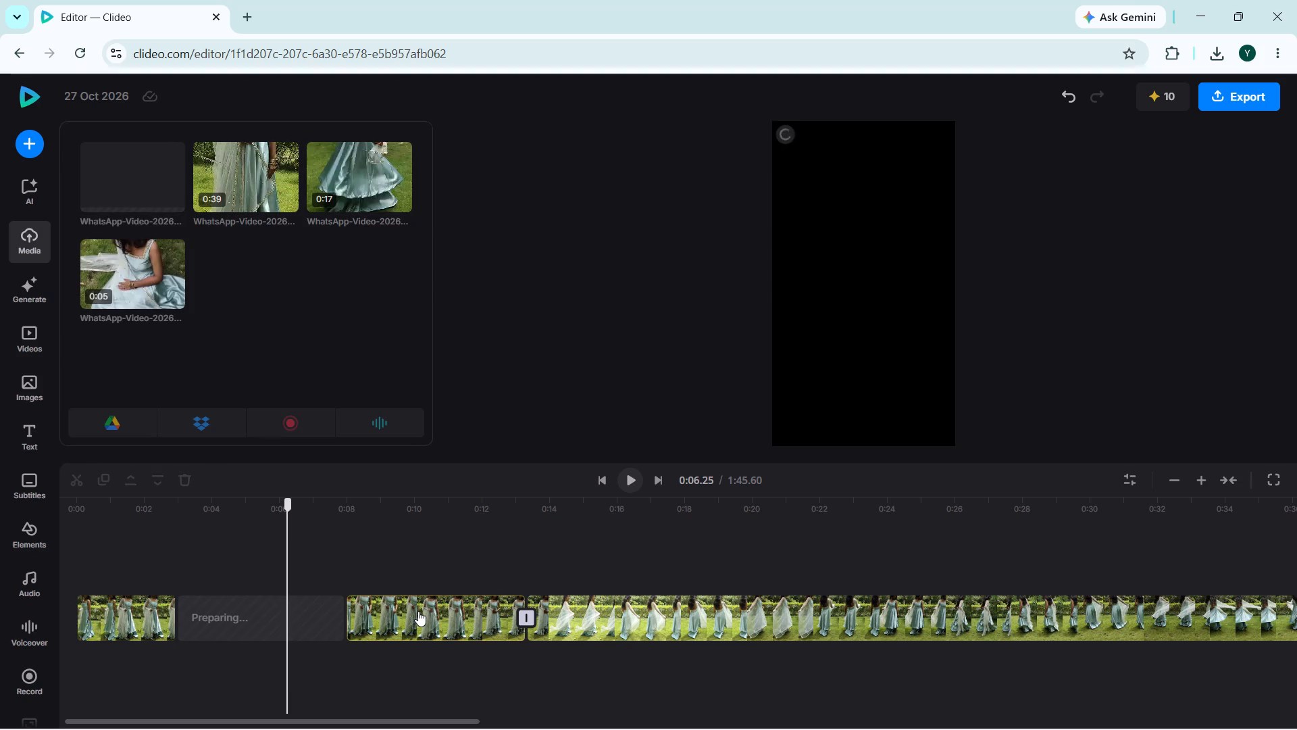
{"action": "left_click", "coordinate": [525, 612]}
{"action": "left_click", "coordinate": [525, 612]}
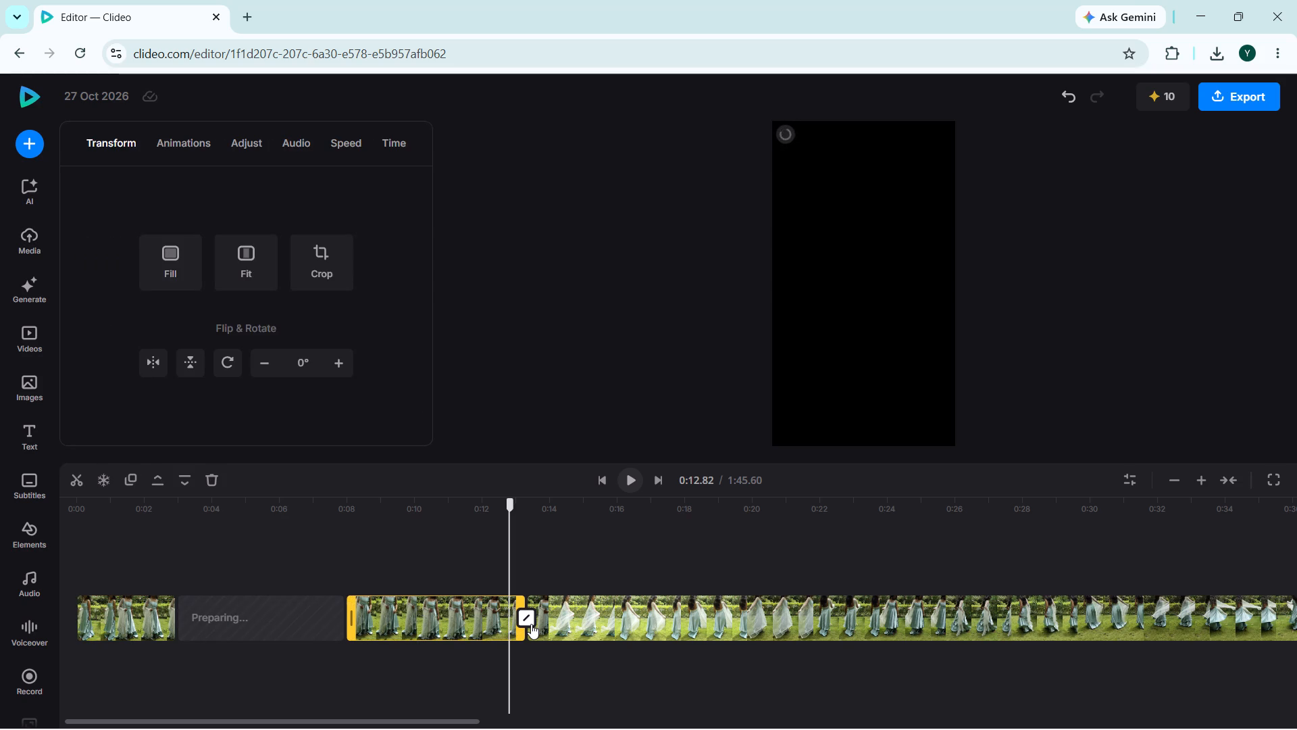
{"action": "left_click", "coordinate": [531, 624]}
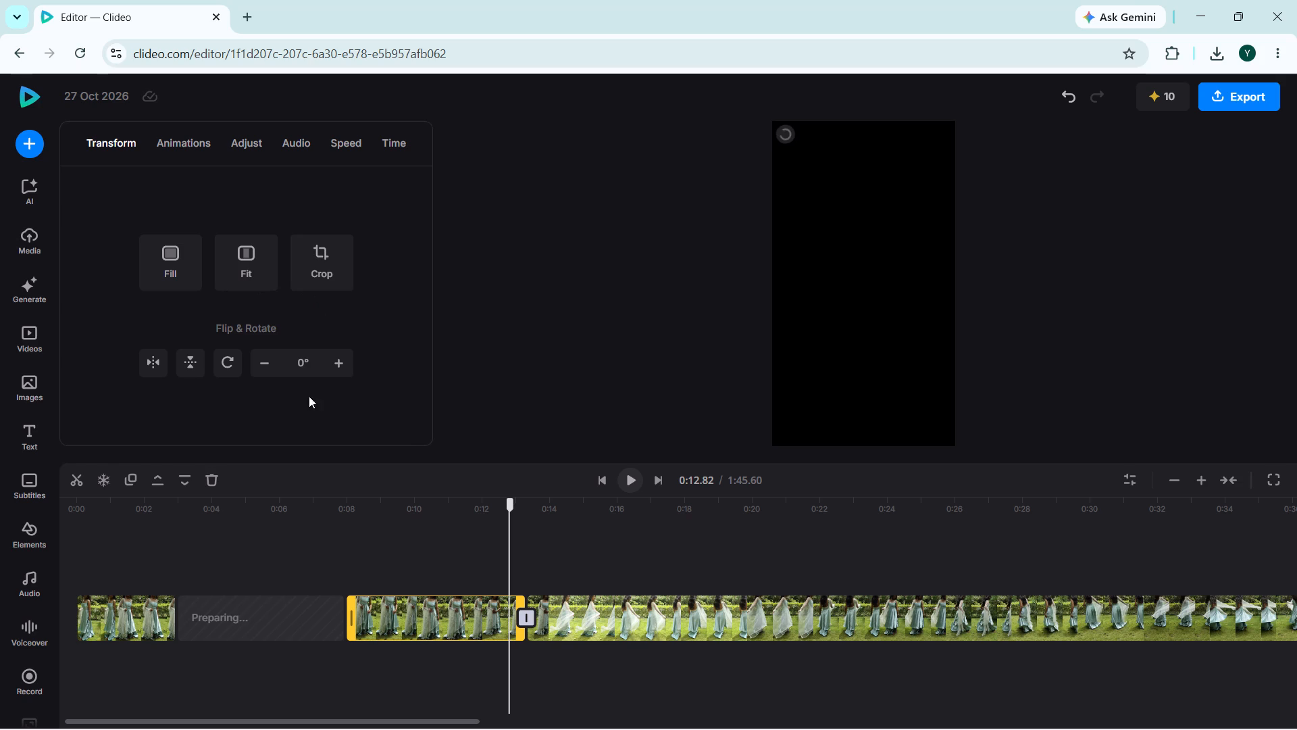
Apply the Fade entrance animation to both dress clips that meet at the cut at about 0:13.
{"action": "left_click", "coordinate": [179, 135]}
{"action": "left_click", "coordinate": [206, 270]}
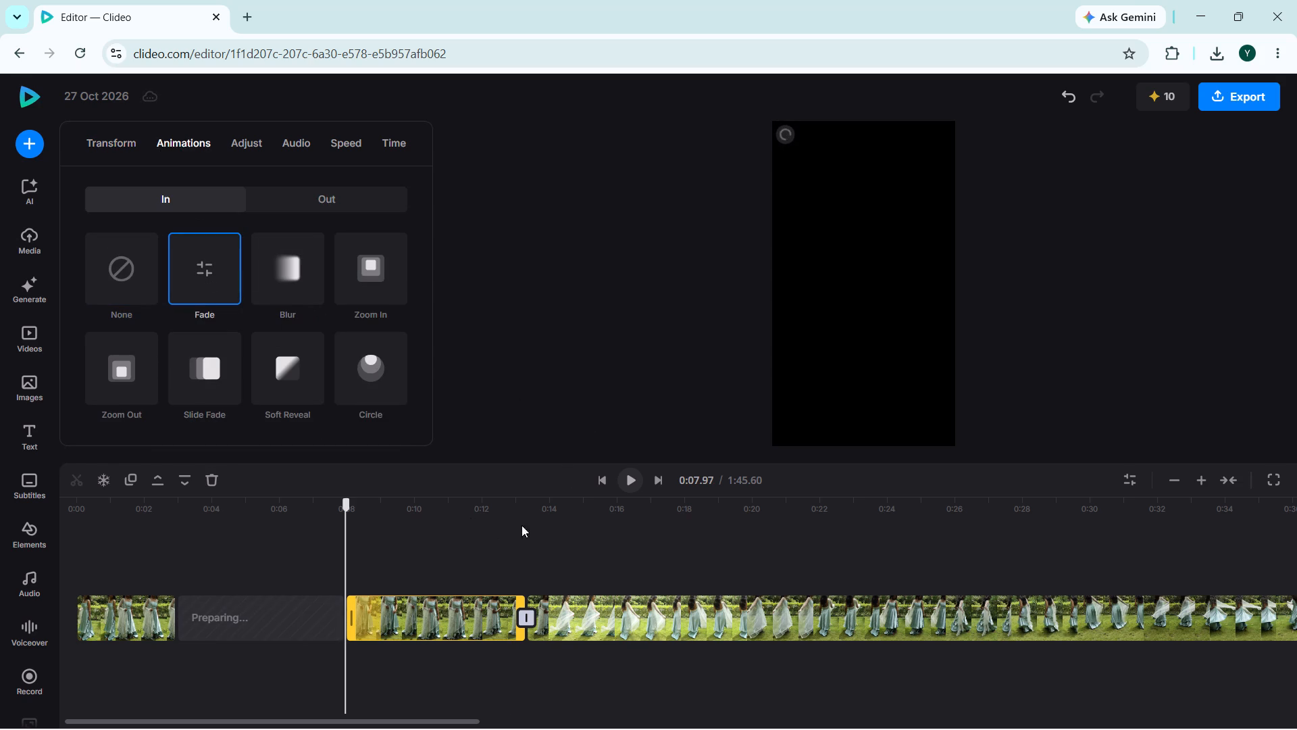
{"action": "left_click", "coordinate": [582, 604]}
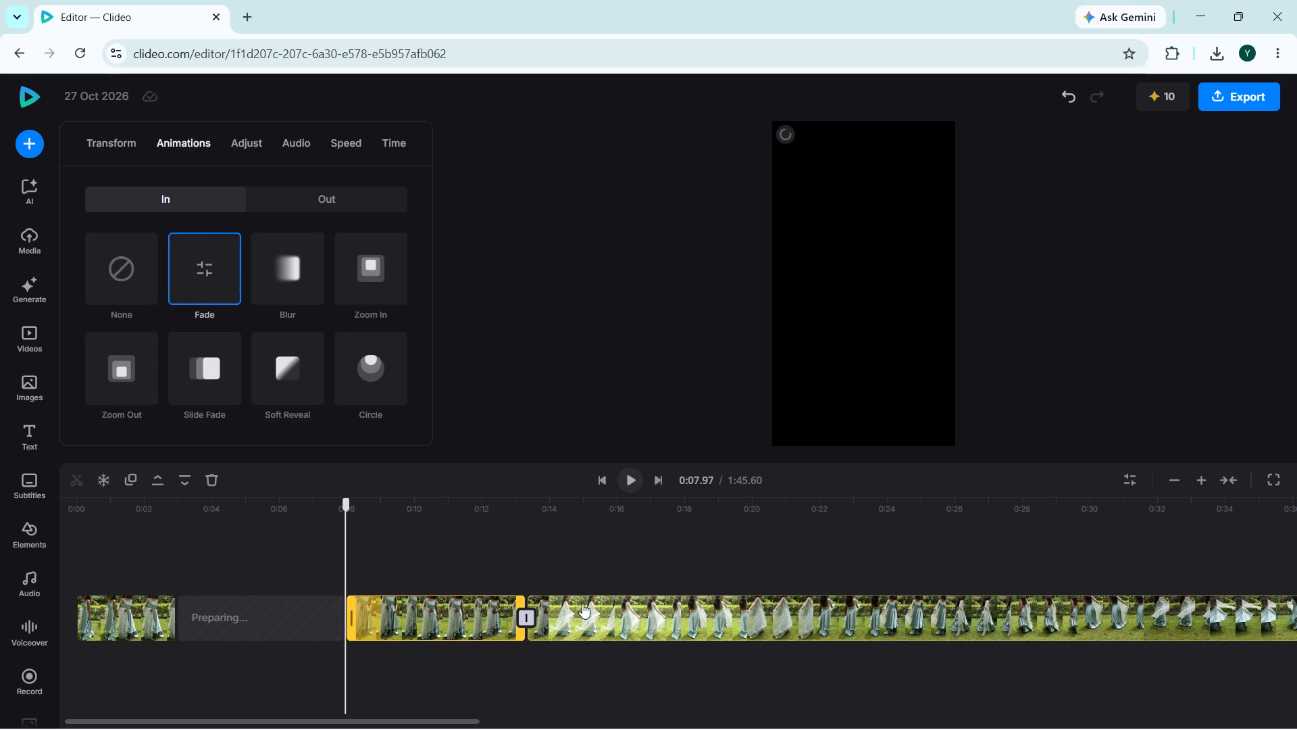
{"action": "left_click", "coordinate": [199, 286]}
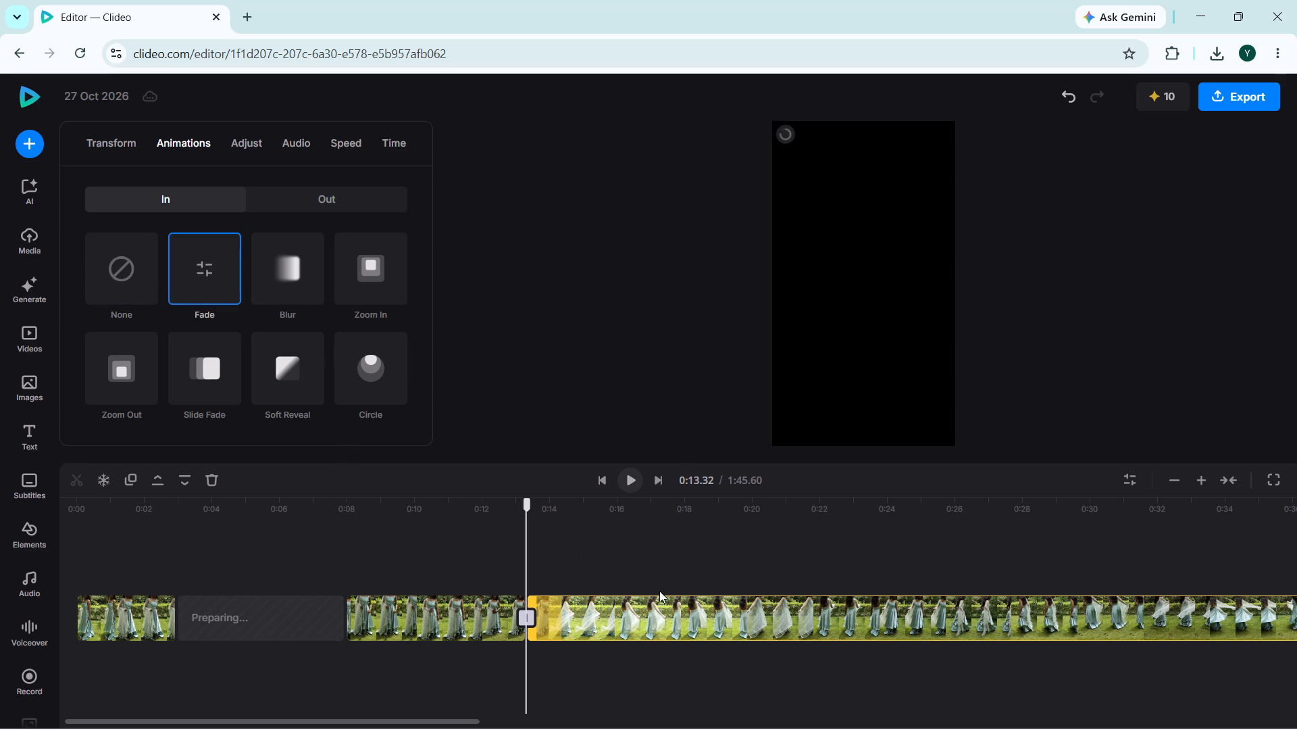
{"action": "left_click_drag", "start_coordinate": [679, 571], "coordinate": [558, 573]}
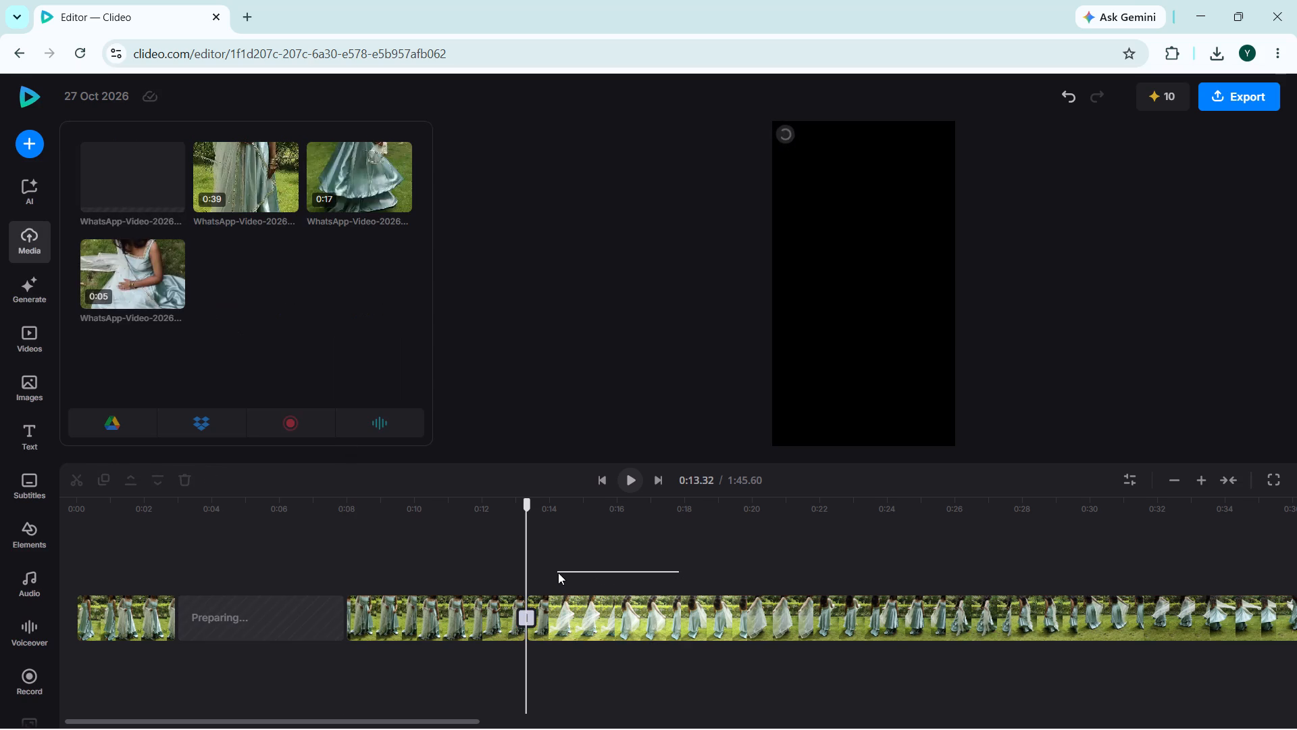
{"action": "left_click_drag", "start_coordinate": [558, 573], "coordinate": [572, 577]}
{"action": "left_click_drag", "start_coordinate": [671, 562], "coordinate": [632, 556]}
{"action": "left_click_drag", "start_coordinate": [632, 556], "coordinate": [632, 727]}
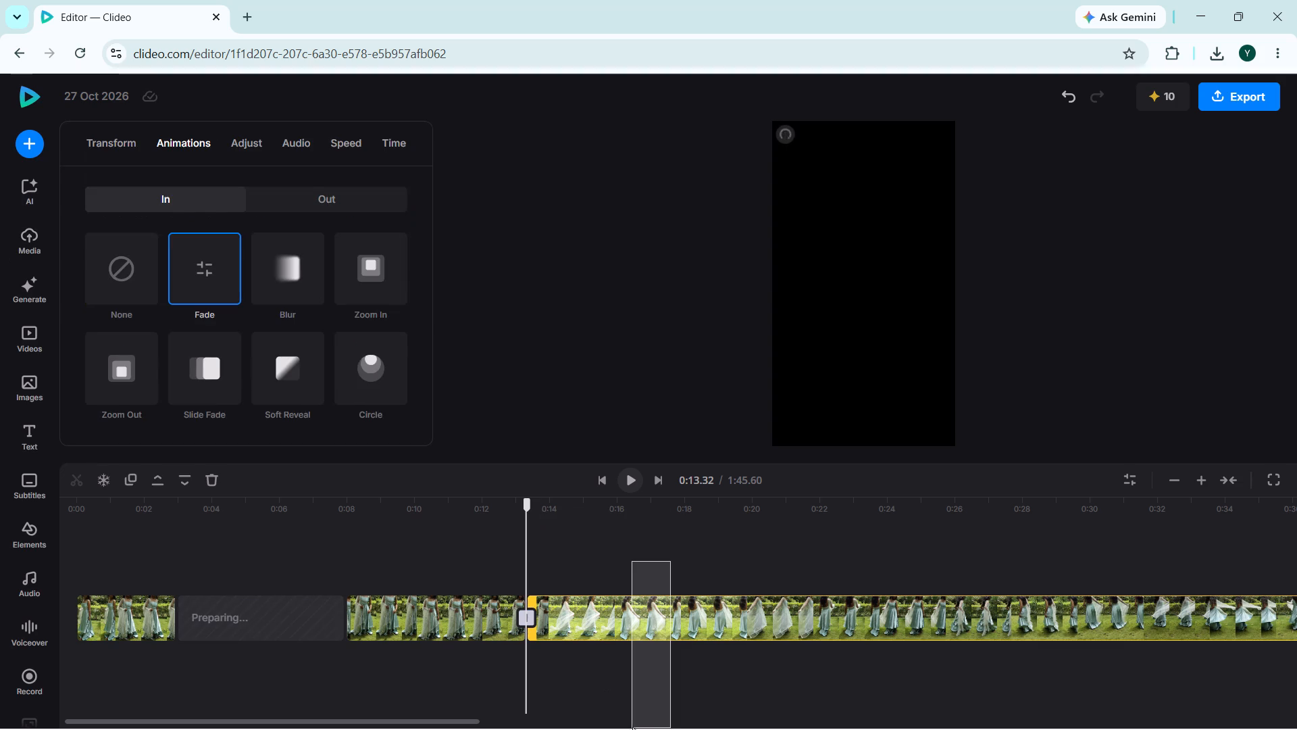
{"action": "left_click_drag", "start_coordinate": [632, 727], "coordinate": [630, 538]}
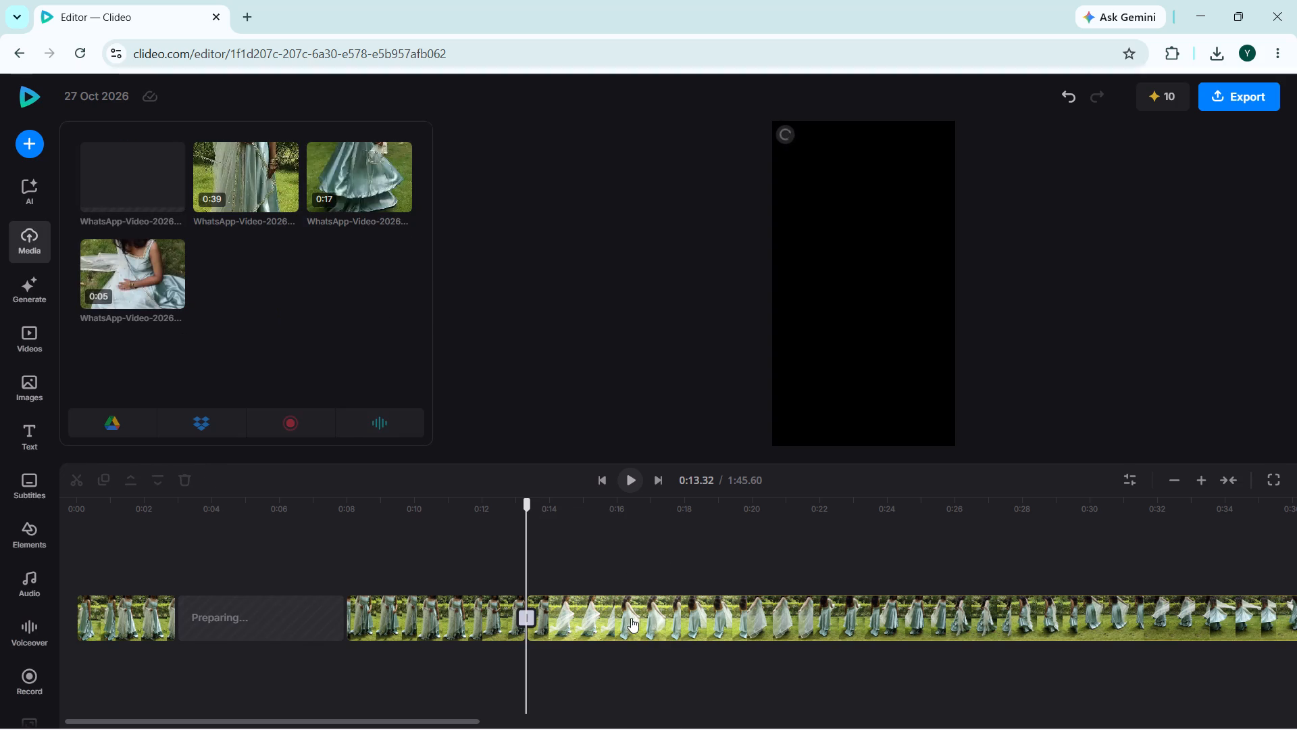
Split the long dress clip that starts at the 0:13 cut at about 0:27.6.
{"action": "left_click", "coordinate": [631, 624]}
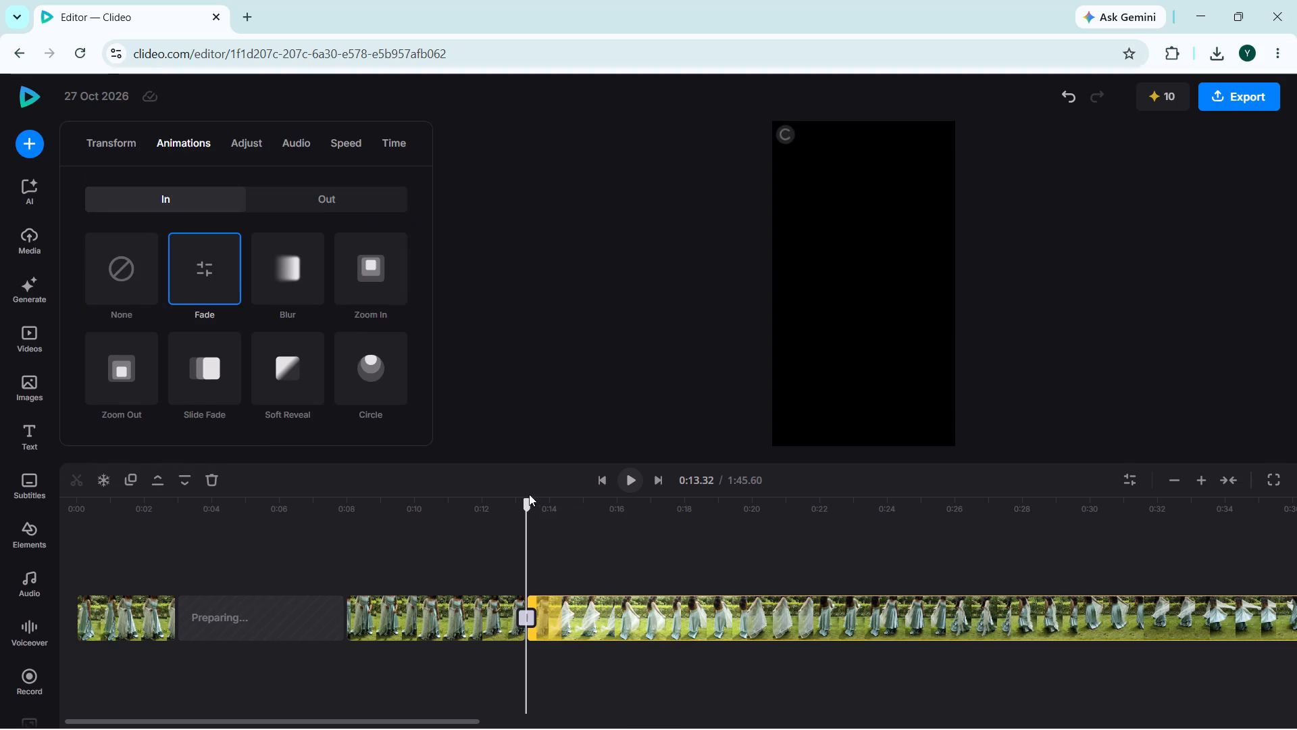
{"action": "left_click_drag", "start_coordinate": [524, 503], "coordinate": [770, 520]}
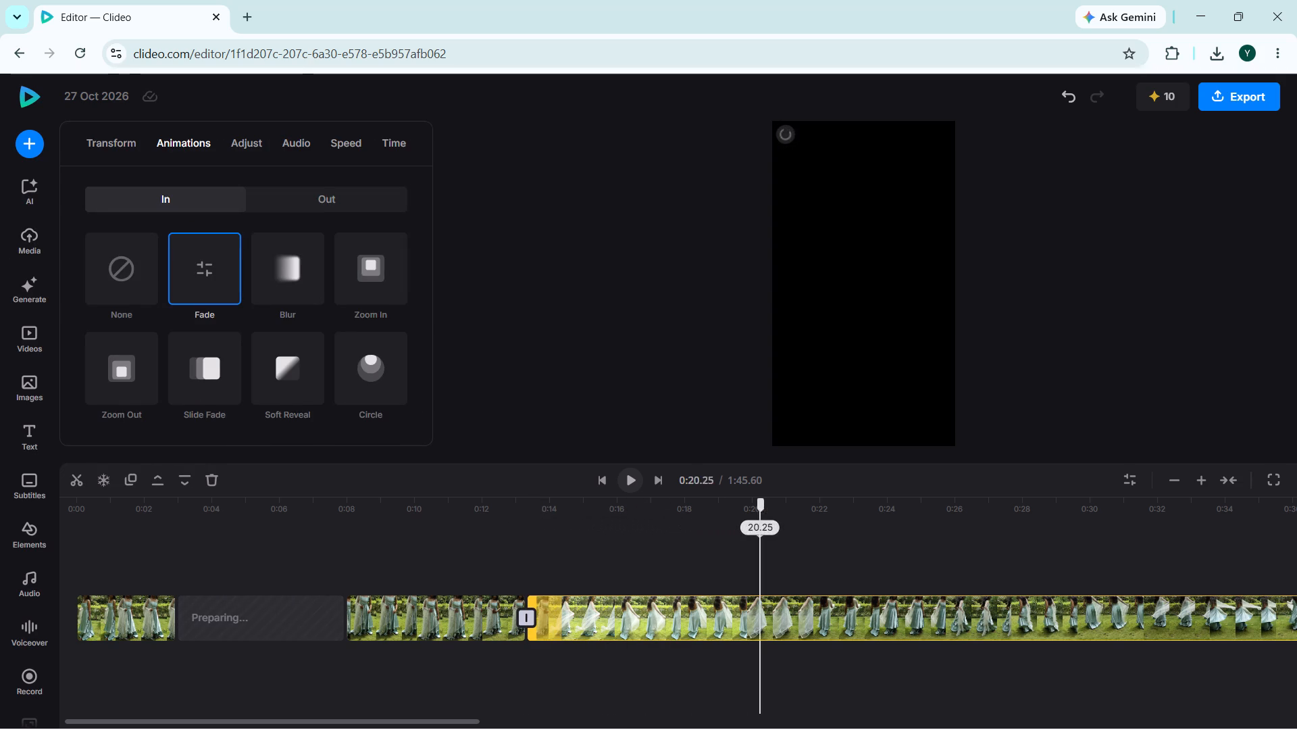
{"action": "left_click_drag", "start_coordinate": [770, 520], "coordinate": [950, 569]}
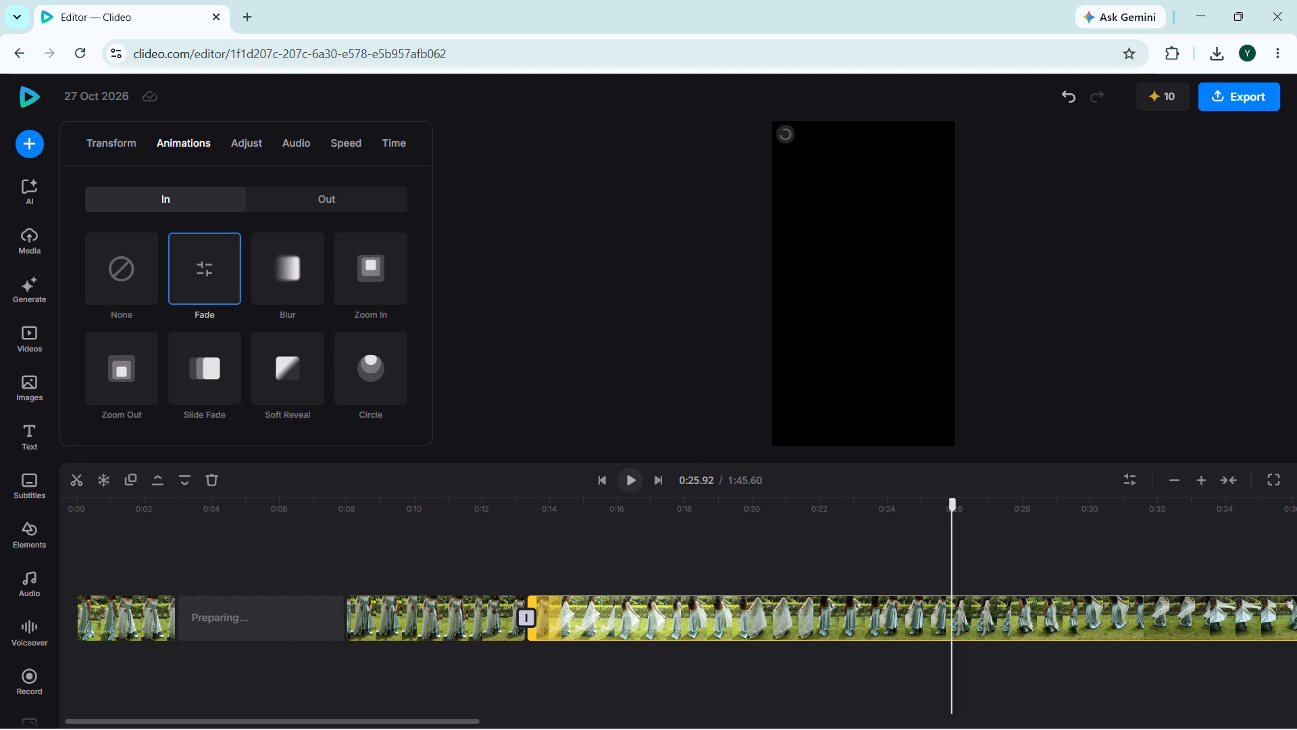
{"action": "left_click_drag", "start_coordinate": [950, 515], "coordinate": [1007, 533]}
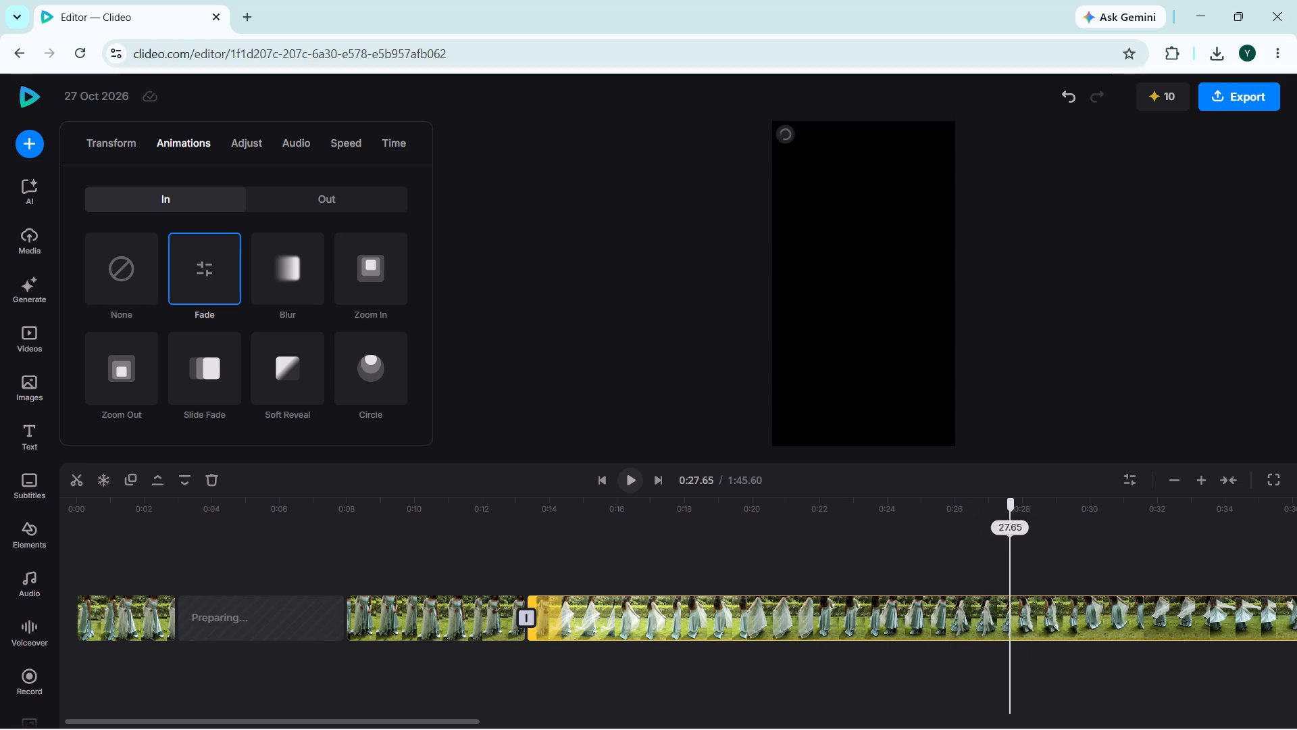
{"action": "left_click_drag", "start_coordinate": [1007, 533], "coordinate": [1008, 533]}
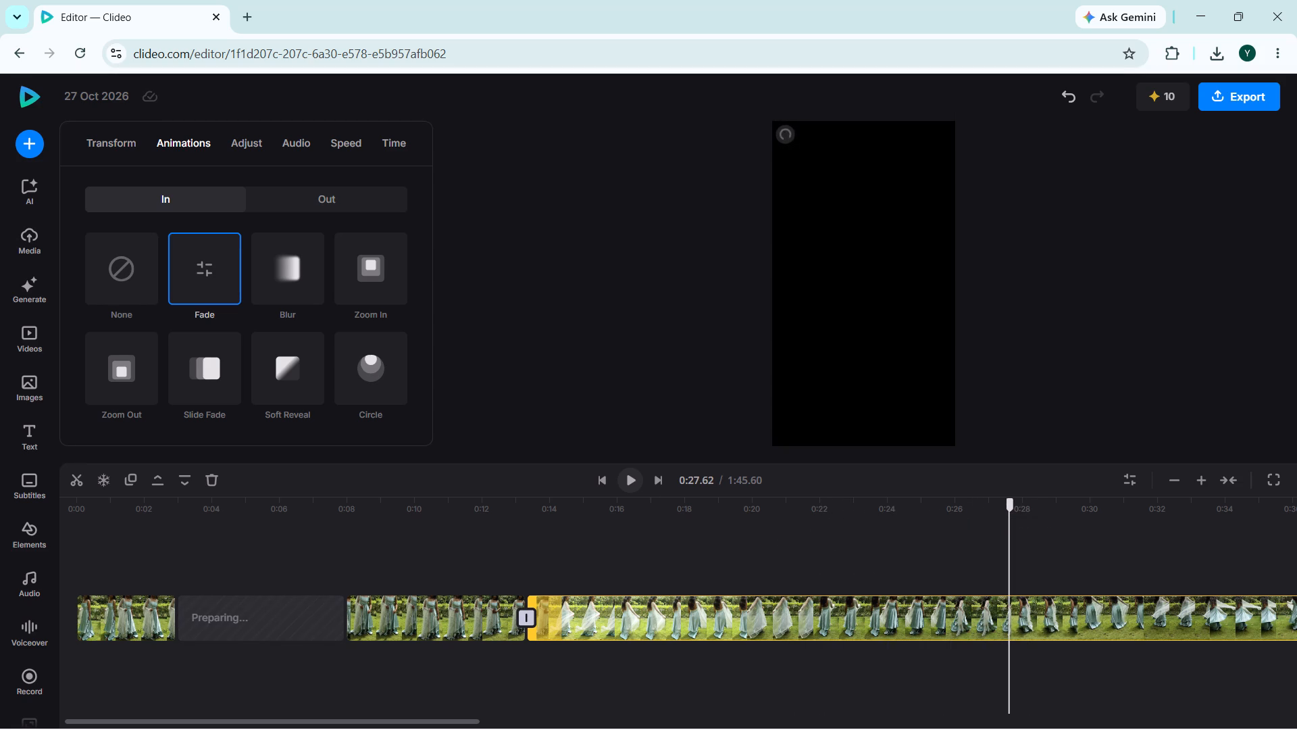
{"action": "left_click", "coordinate": [78, 481]}
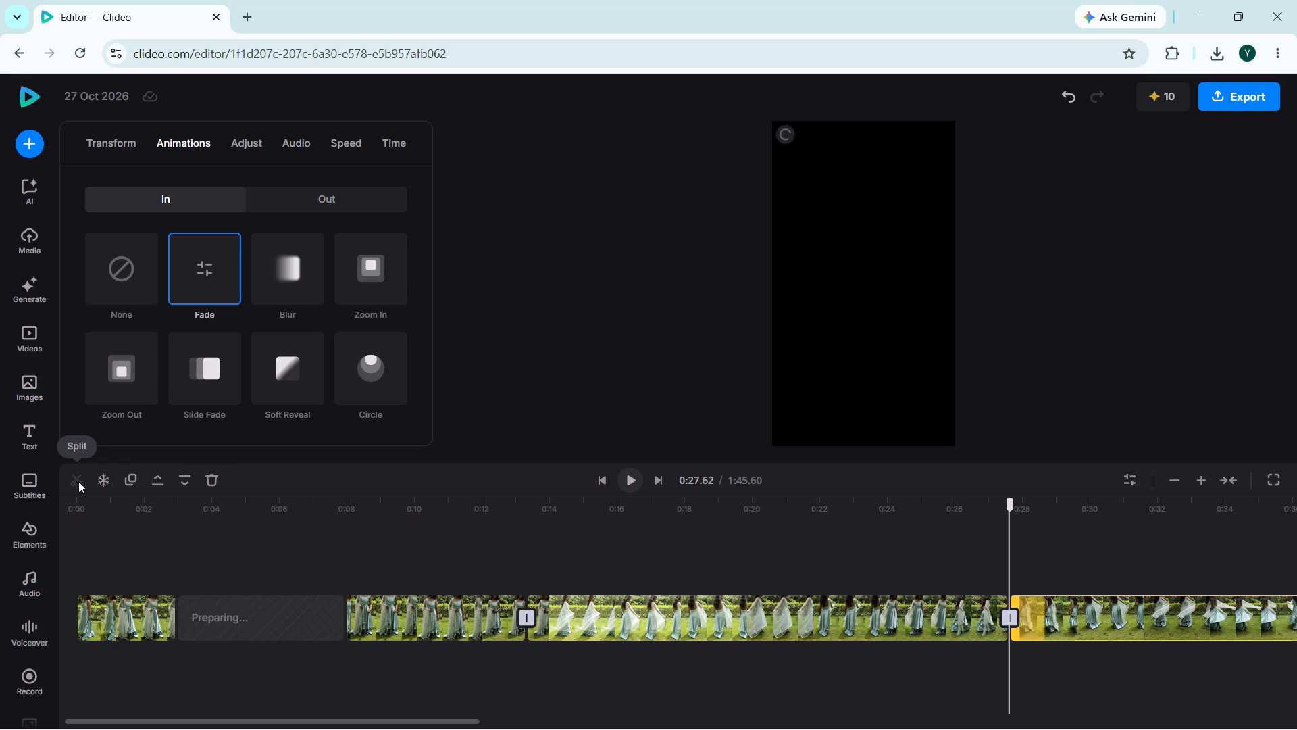
Delete the long empty gap between the end of the split clip's second part and the final dress clip.
{"action": "left_click", "coordinate": [746, 623]}
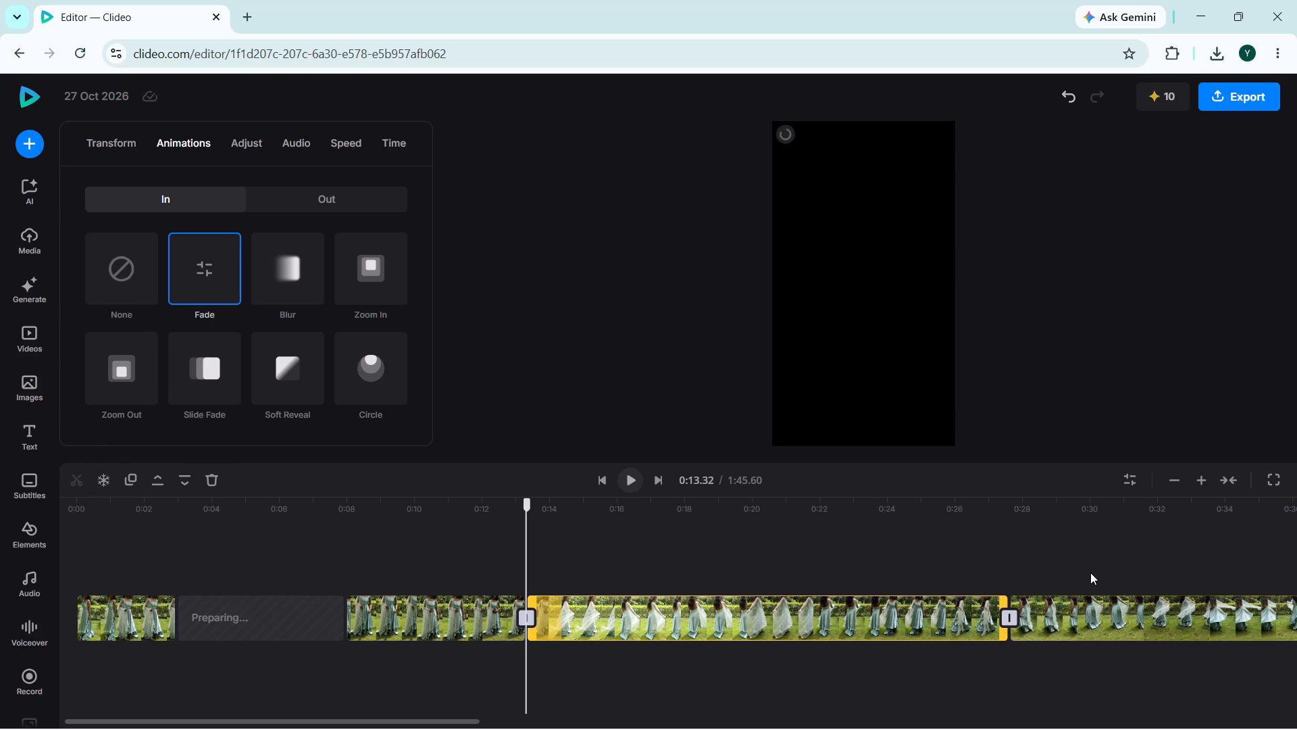
{"action": "scroll", "coordinate": [1090, 572], "scroll_direction": "left", "scroll_amount": 7}
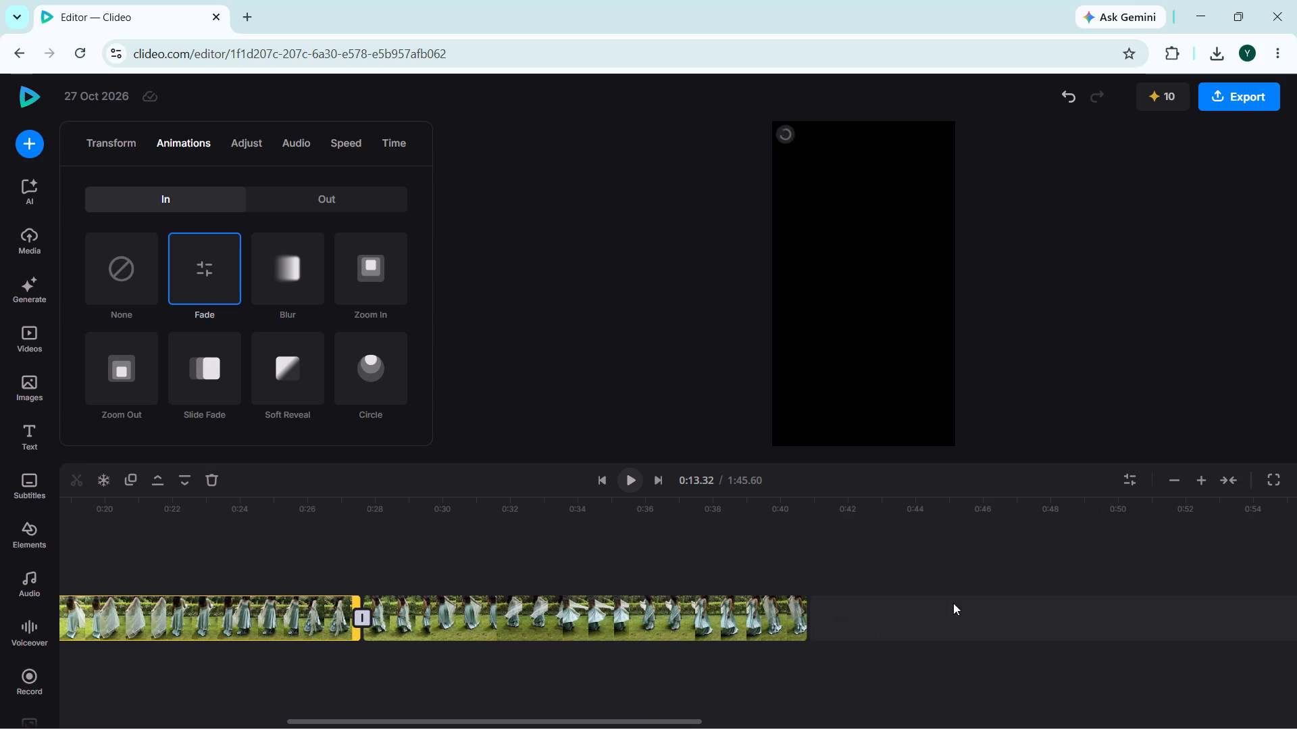
{"action": "left_click", "coordinate": [939, 631]}
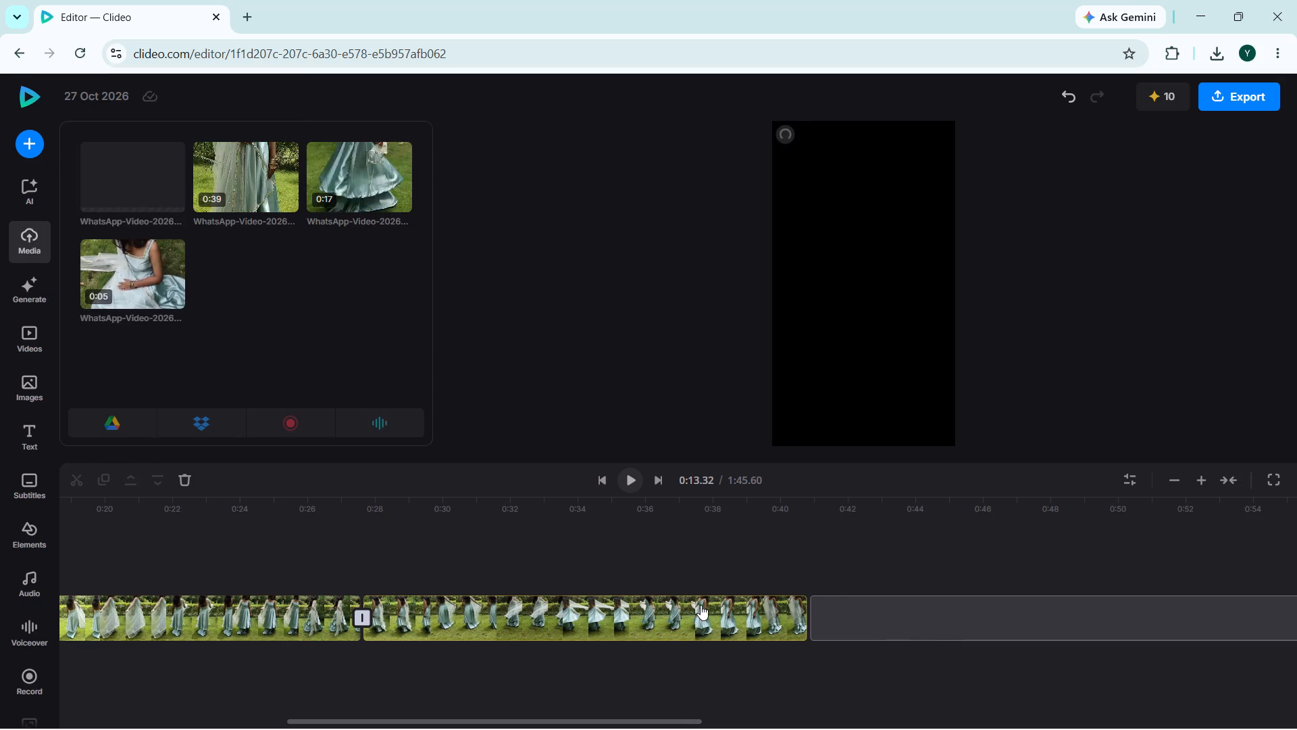
{"action": "scroll", "coordinate": [941, 564], "scroll_direction": "left", "scroll_amount": 6}
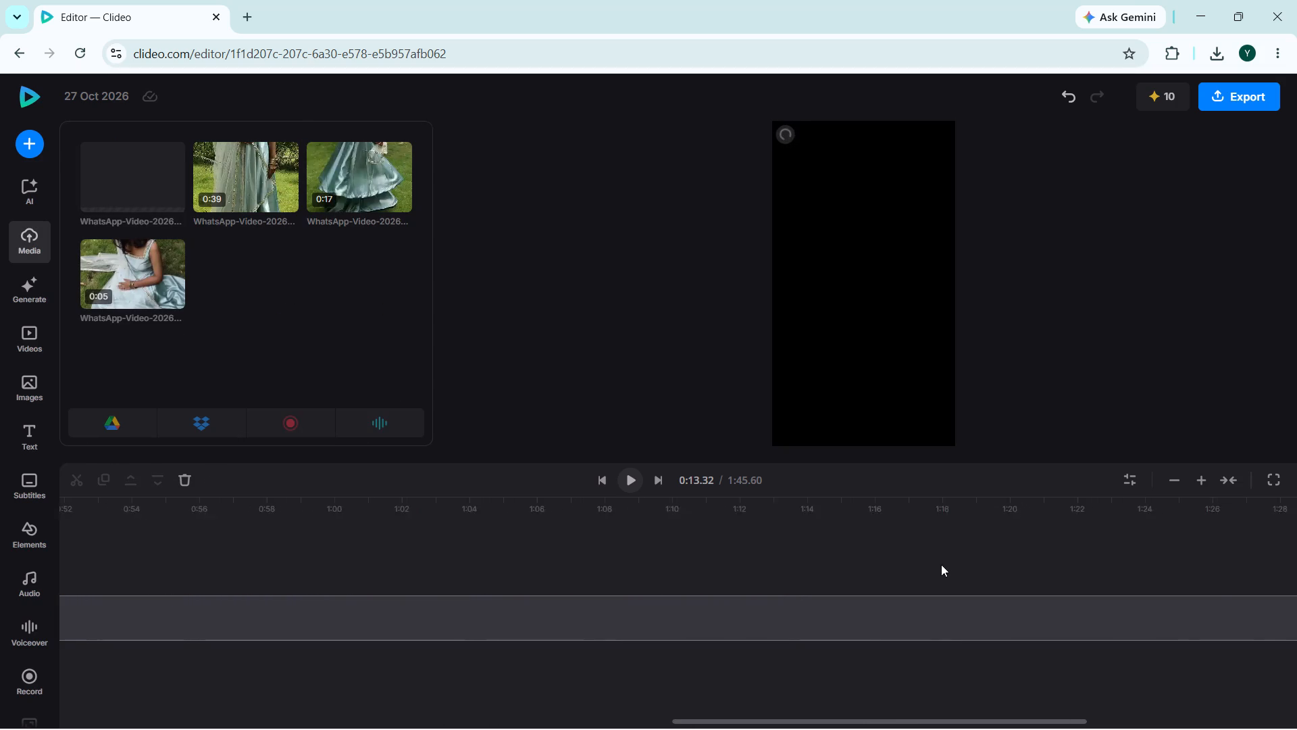
{"action": "scroll", "coordinate": [941, 564], "scroll_direction": "right", "scroll_amount": 5}
{"action": "scroll", "coordinate": [941, 564], "scroll_direction": "left", "scroll_amount": 6}
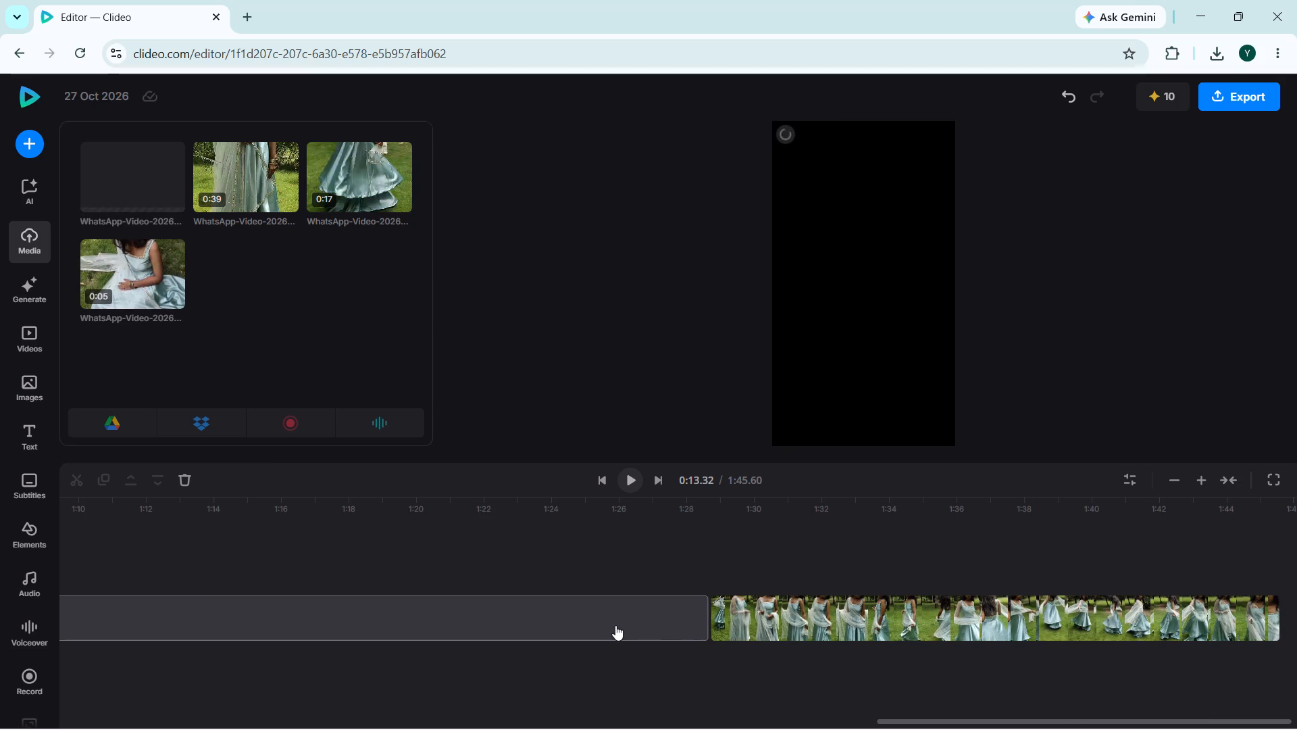
{"action": "key", "text": "BackSpace"}
{"action": "key", "text": "Delete"}
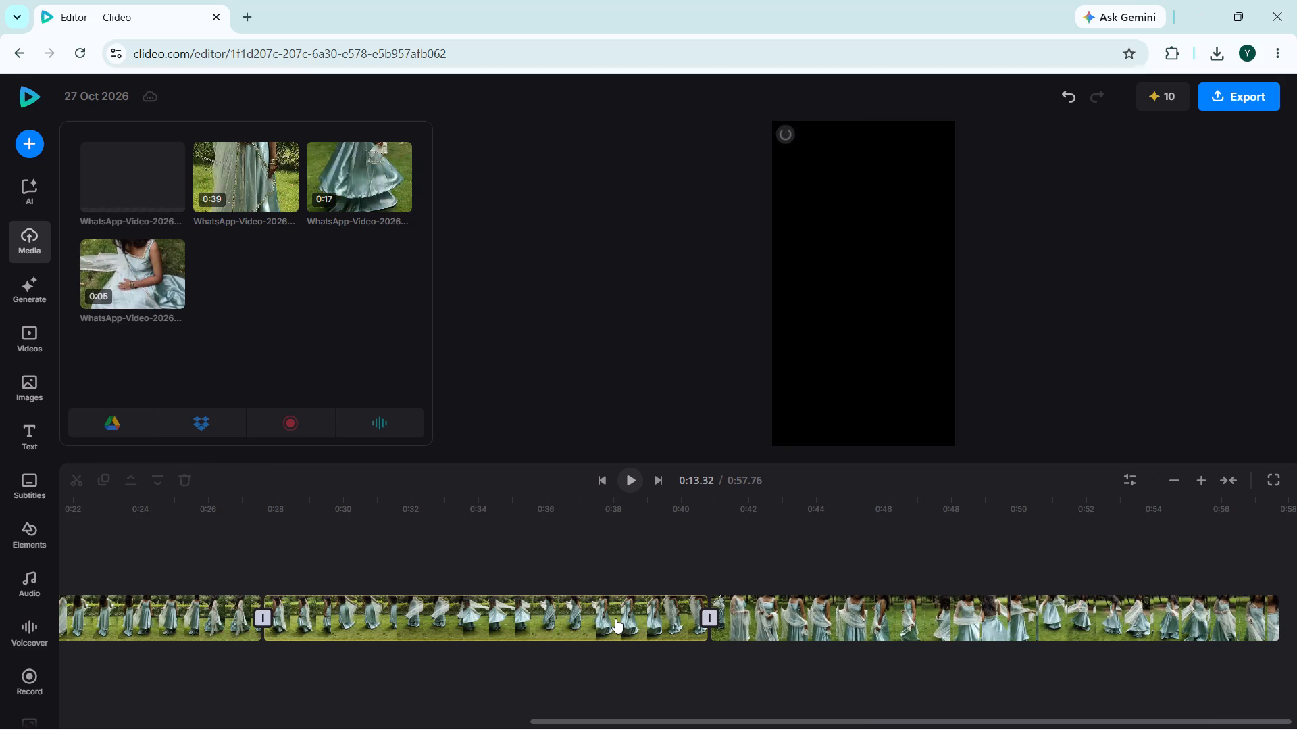
Move the final dress clip ahead of the split clip's second part, starting at about 0:27.6.
{"action": "left_click", "coordinate": [705, 620]}
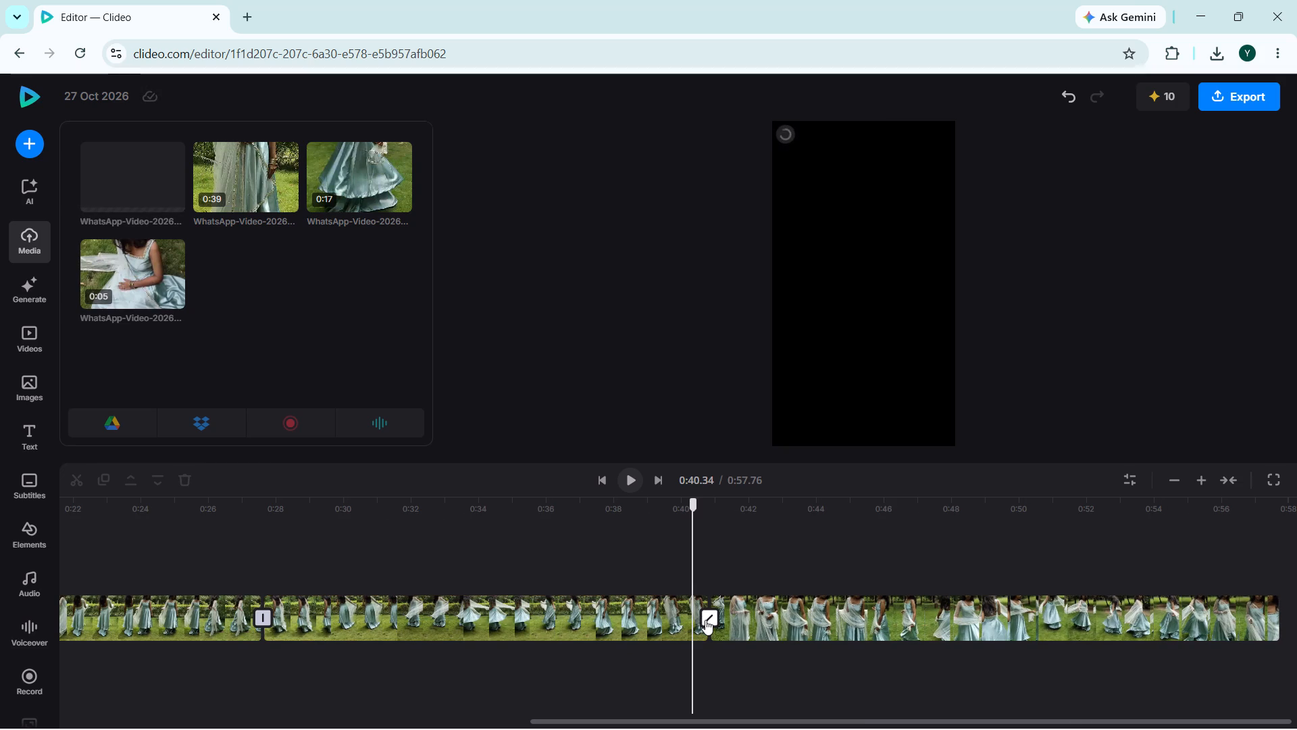
{"action": "left_click", "coordinate": [821, 612]}
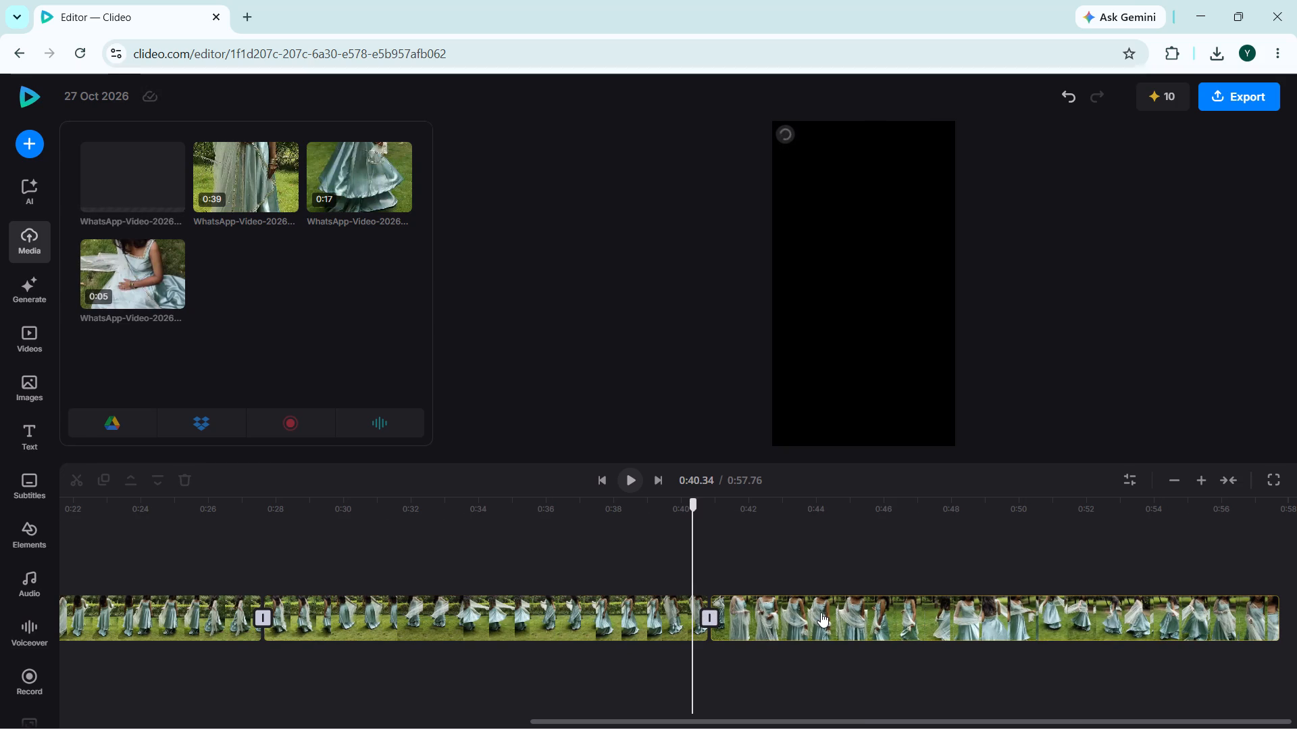
{"action": "left_click_drag", "start_coordinate": [821, 612], "coordinate": [844, 598]}
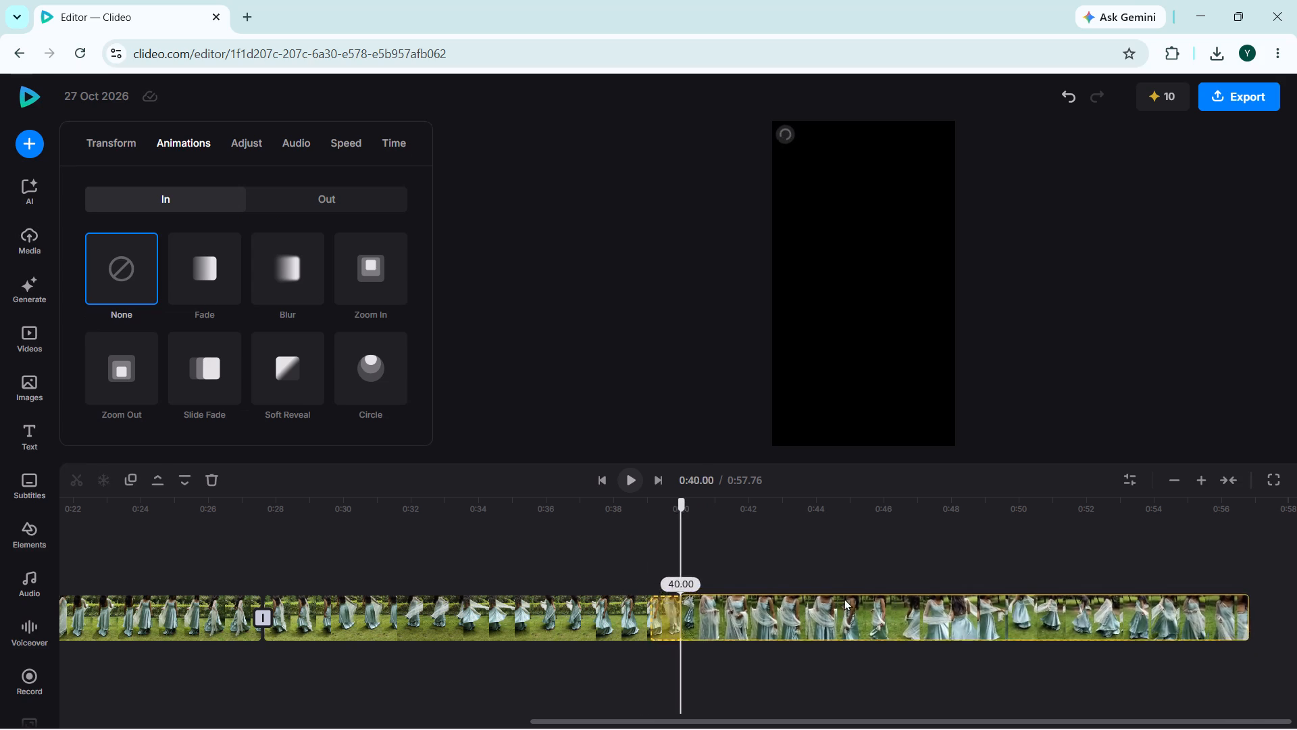
{"action": "left_click_drag", "start_coordinate": [844, 598], "coordinate": [373, 603]}
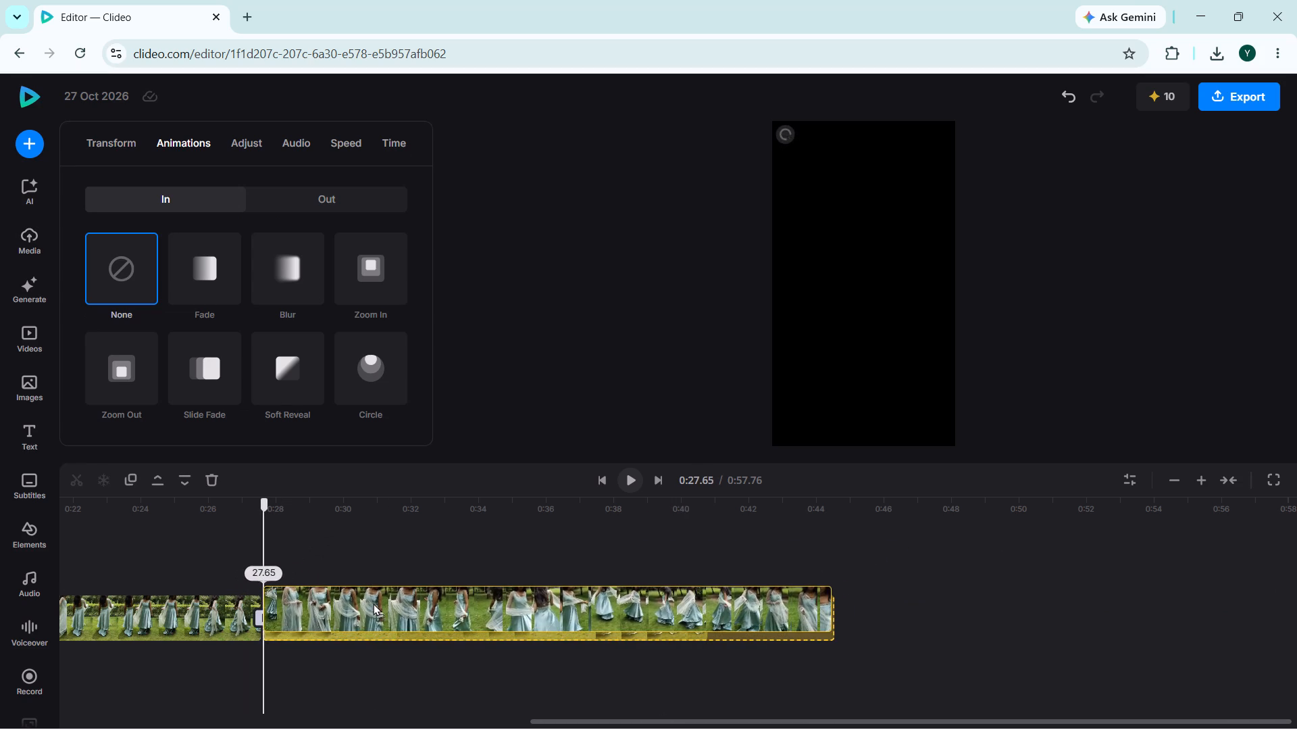
{"action": "left_click_drag", "start_coordinate": [373, 603], "coordinate": [348, 610]}
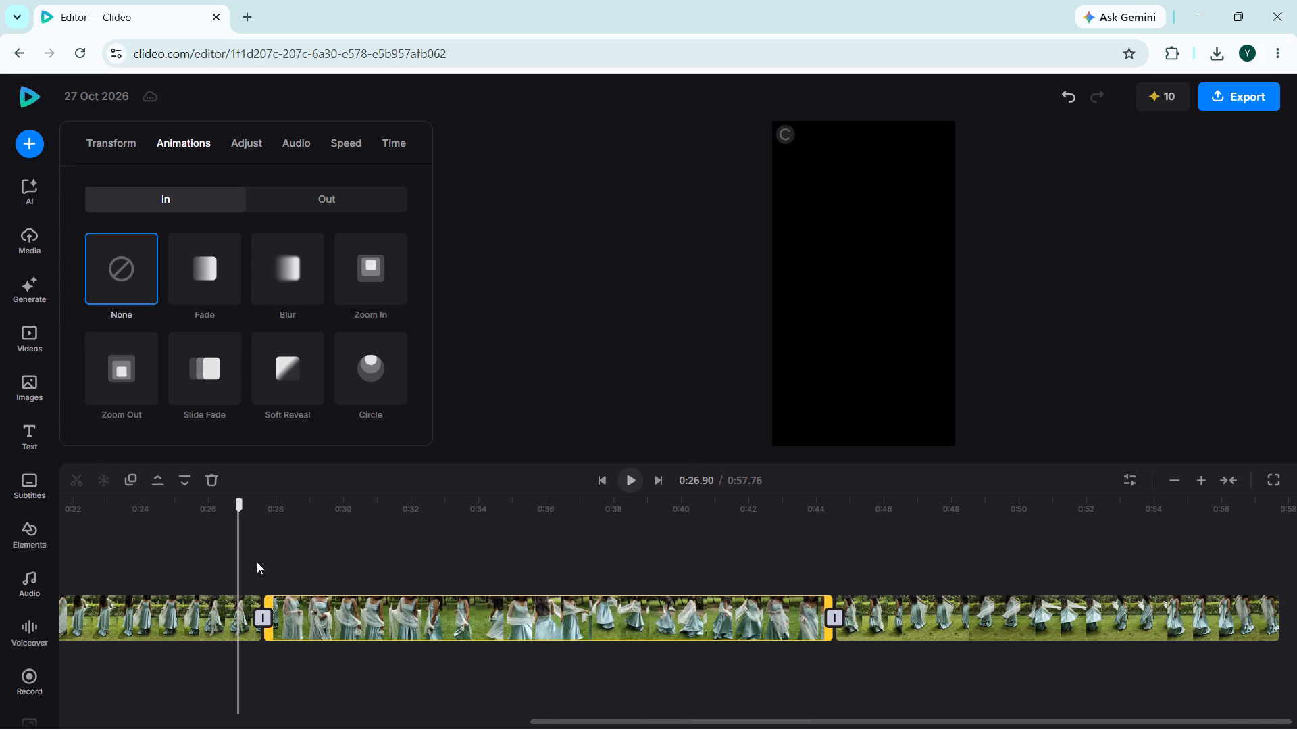
Move the split clip's first part, which starts at the 0:13 cut, onto a new track above at about 0:21.8.
{"action": "left_click_drag", "start_coordinate": [195, 614], "coordinate": [1029, 573]}
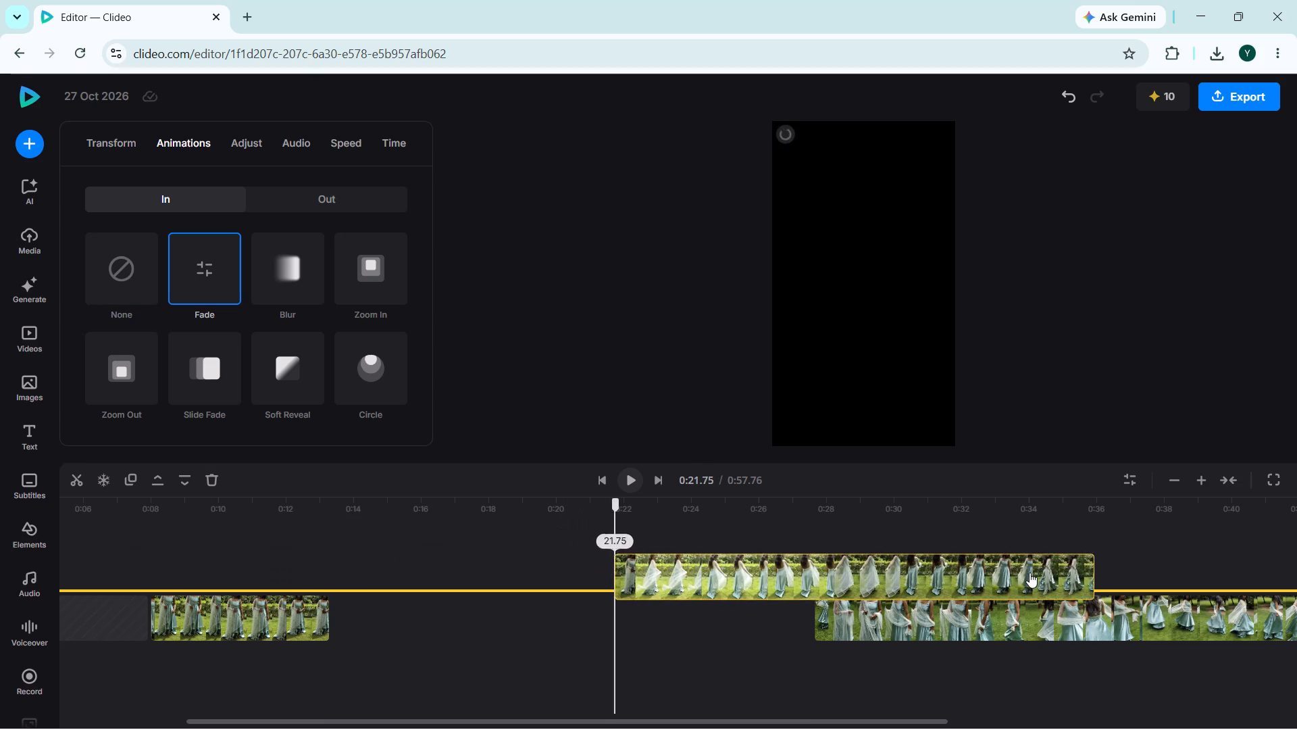
Move the main-track clip starting at 0:27.6 back to about 0:13.4, directly after the faded clip.
{"action": "left_click_drag", "start_coordinate": [893, 637], "coordinate": [412, 693]}
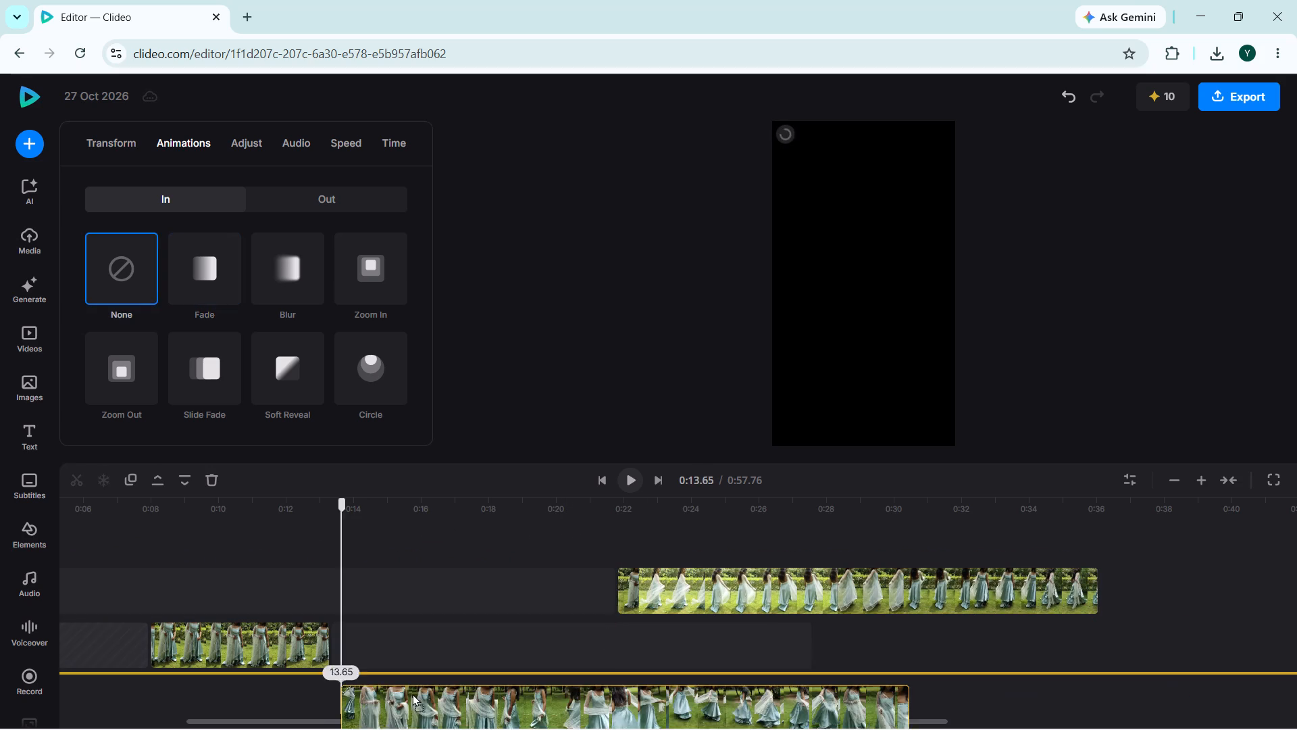
{"action": "left_click_drag", "start_coordinate": [412, 693], "coordinate": [409, 658]}
{"action": "scroll", "coordinate": [409, 658], "scroll_direction": "right", "scroll_amount": 4}
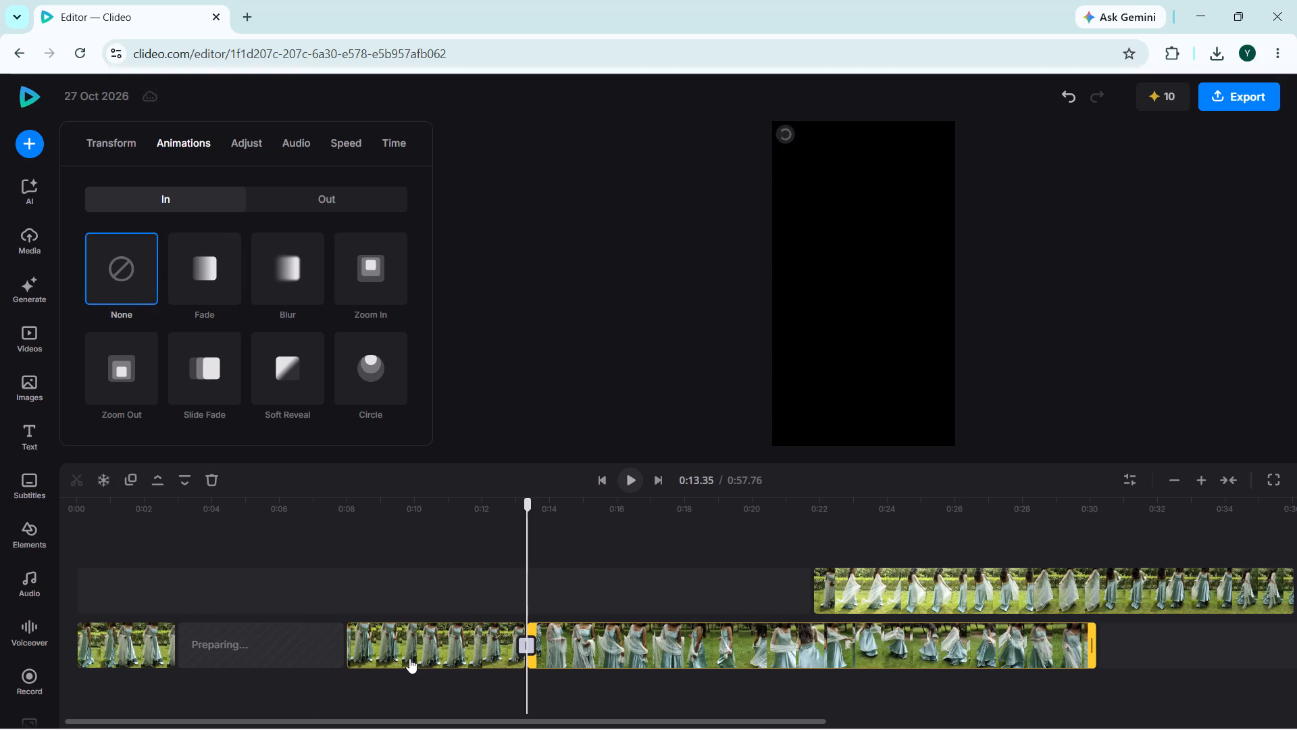
Move the split clip's second part on the main track back to about 0:30, directly after the preceding clip.
{"action": "scroll", "coordinate": [621, 577], "scroll_direction": "left", "scroll_amount": 6}
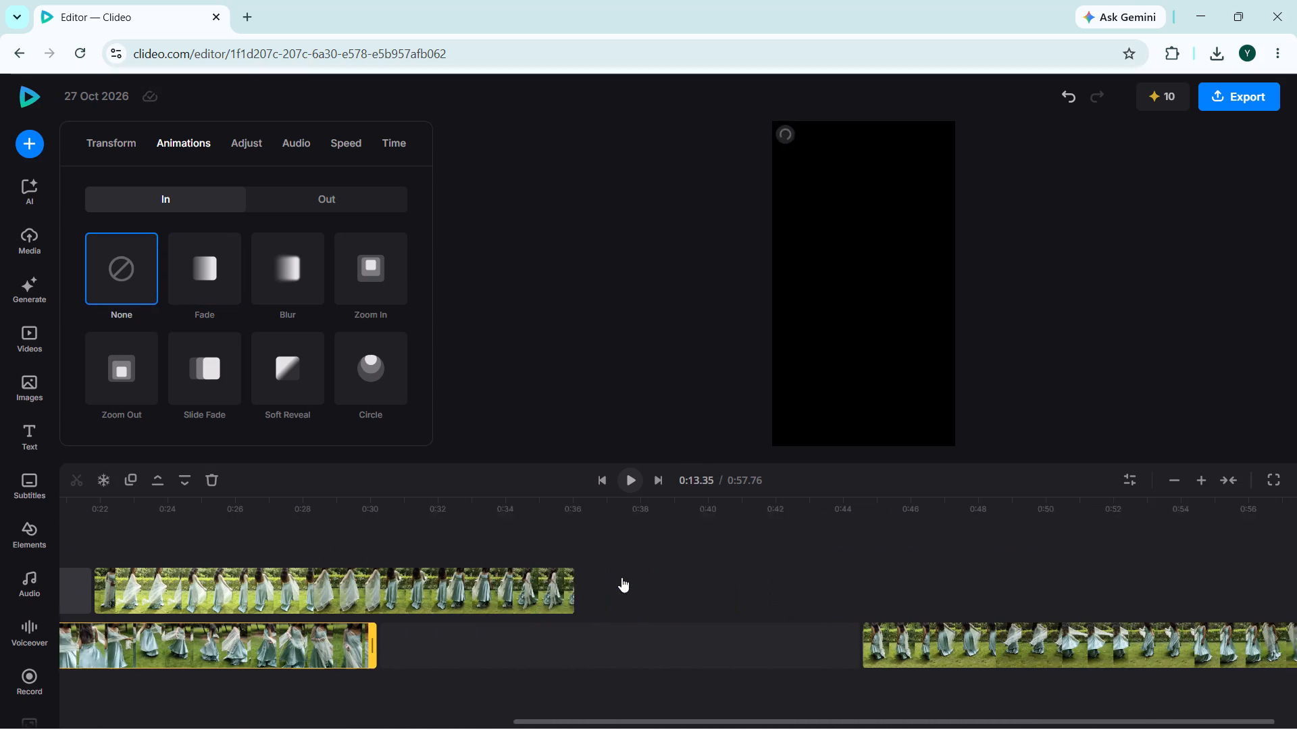
{"action": "left_click_drag", "start_coordinate": [905, 633], "coordinate": [404, 675]}
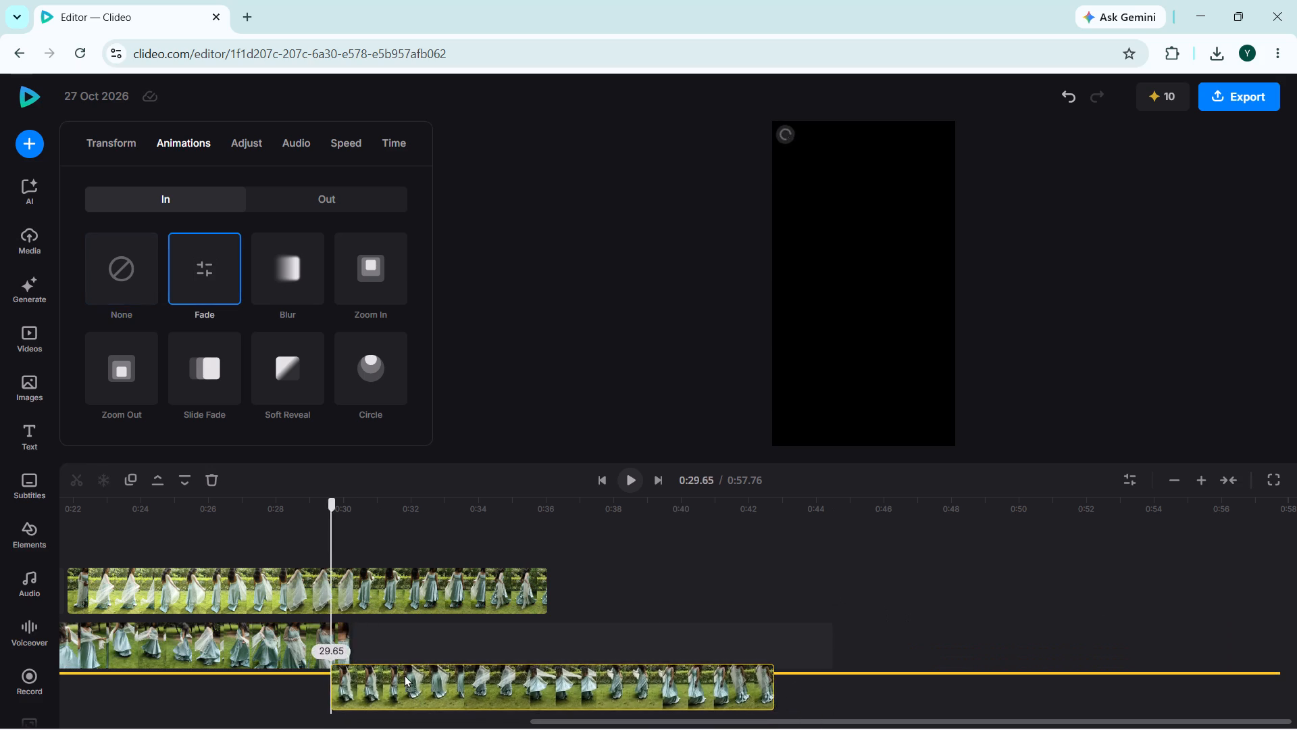
{"action": "left_click_drag", "start_coordinate": [404, 675], "coordinate": [419, 645]}
Move the clip on the upper track so it starts at about 0:35.7.
{"action": "left_click_drag", "start_coordinate": [686, 600], "coordinate": [1154, 601]}
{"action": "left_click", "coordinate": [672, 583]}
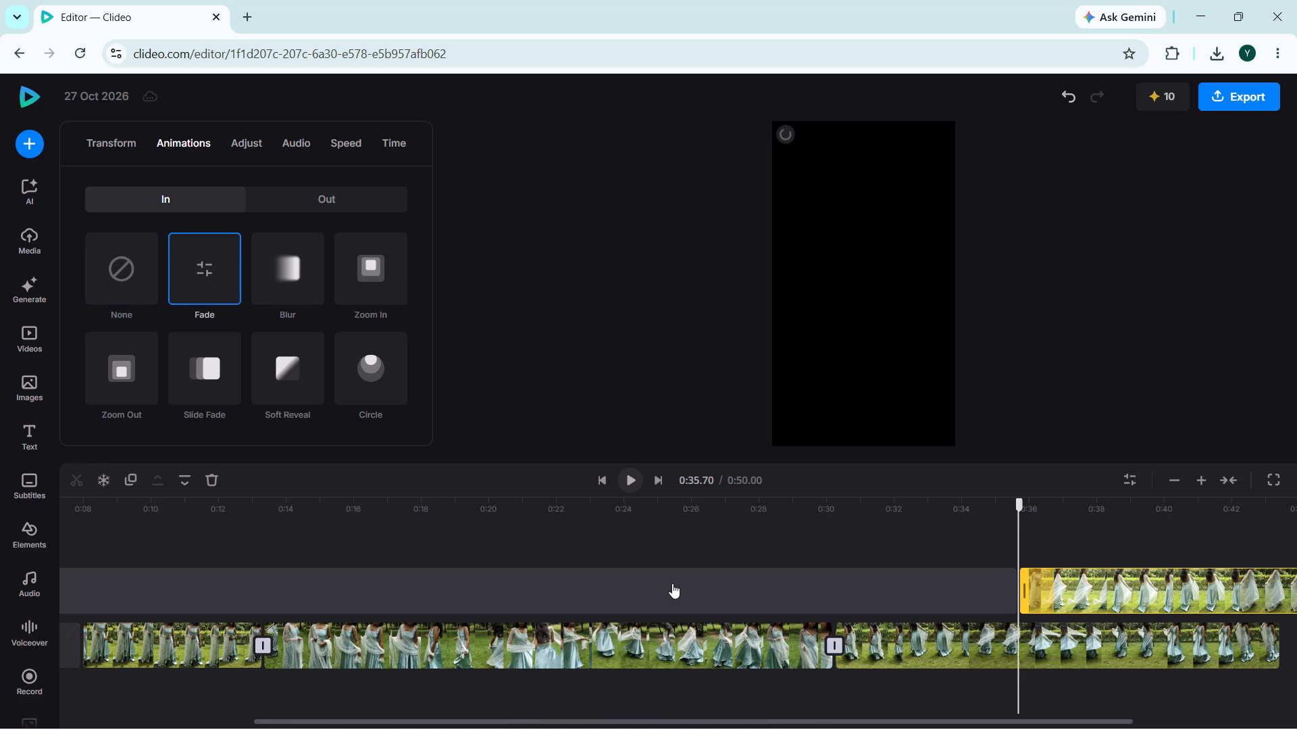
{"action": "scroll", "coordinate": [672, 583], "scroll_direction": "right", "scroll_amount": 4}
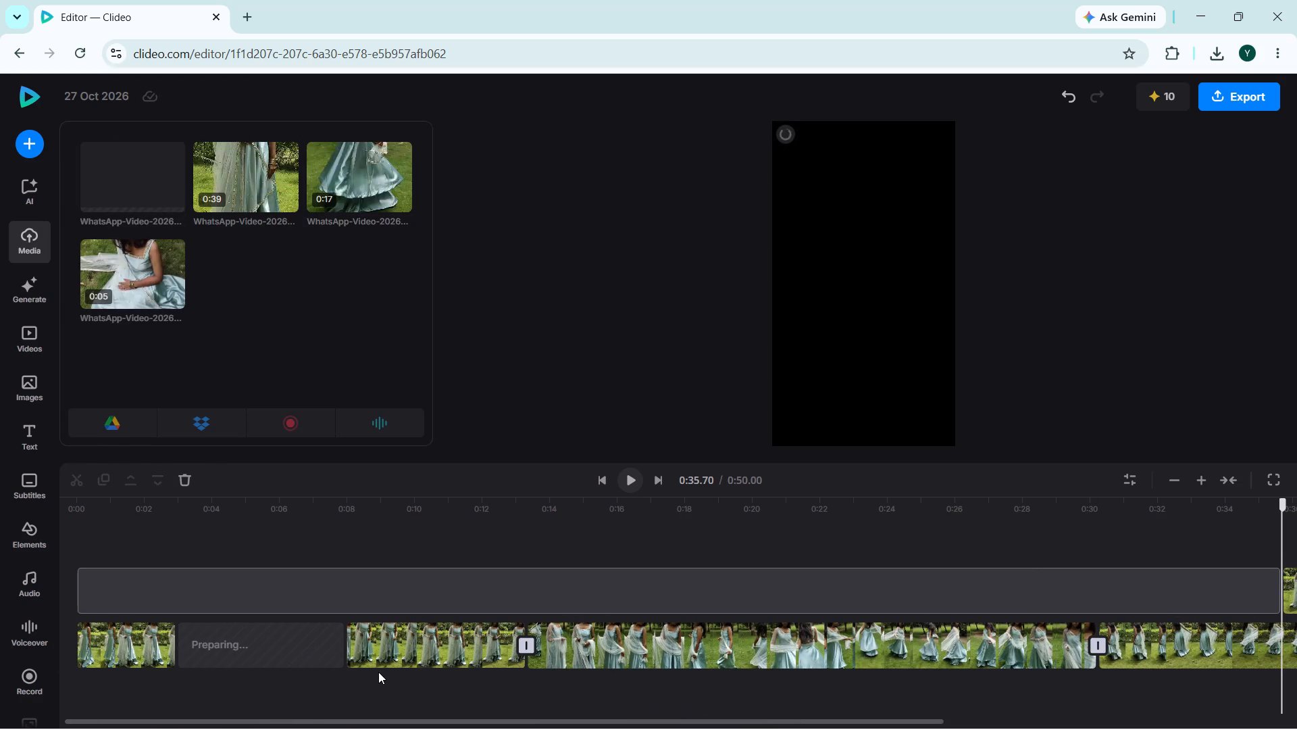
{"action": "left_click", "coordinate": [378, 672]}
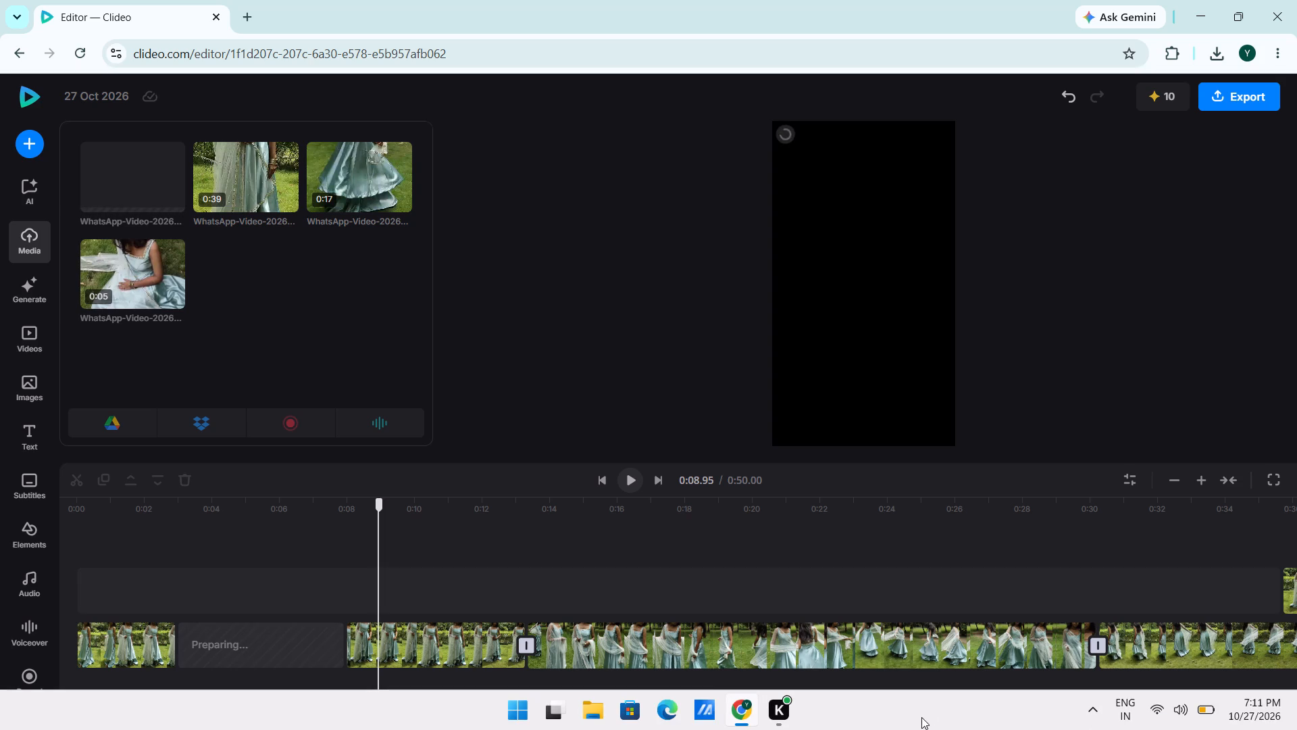
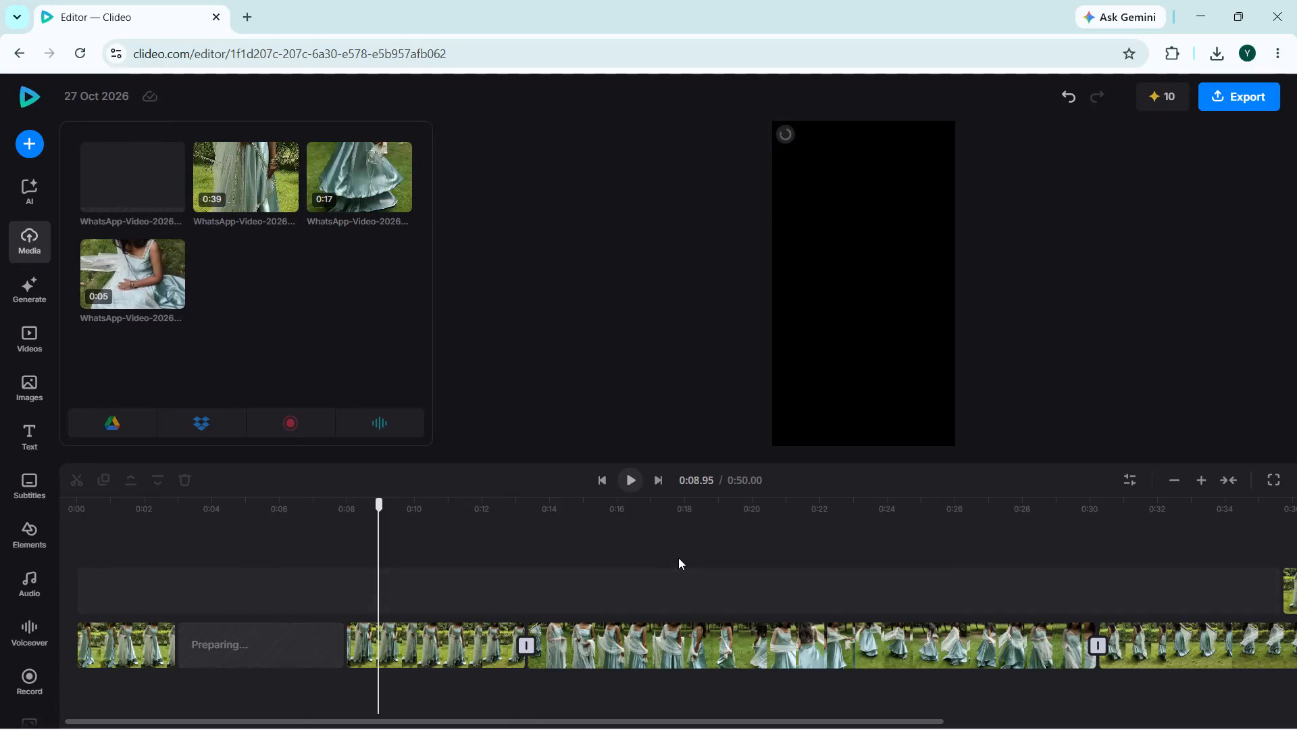
Apply the Circle in-animation to the upper-track clip that starts at 0:35.7.
{"action": "scroll", "coordinate": [678, 558], "scroll_direction": "left", "scroll_amount": 4}
{"action": "left_click_drag", "start_coordinate": [832, 586], "coordinate": [871, 593]}
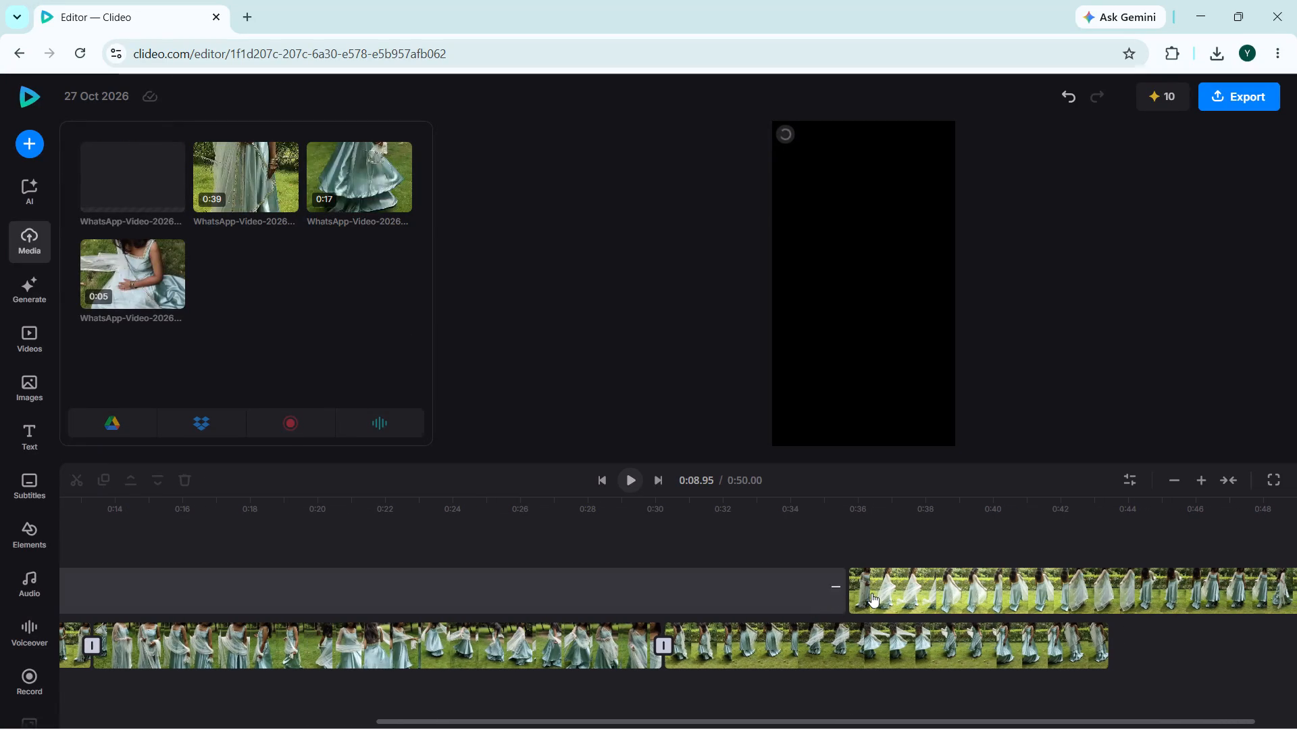
{"action": "left_click_drag", "start_coordinate": [871, 593], "coordinate": [875, 593]}
{"action": "left_click", "coordinate": [719, 597]}
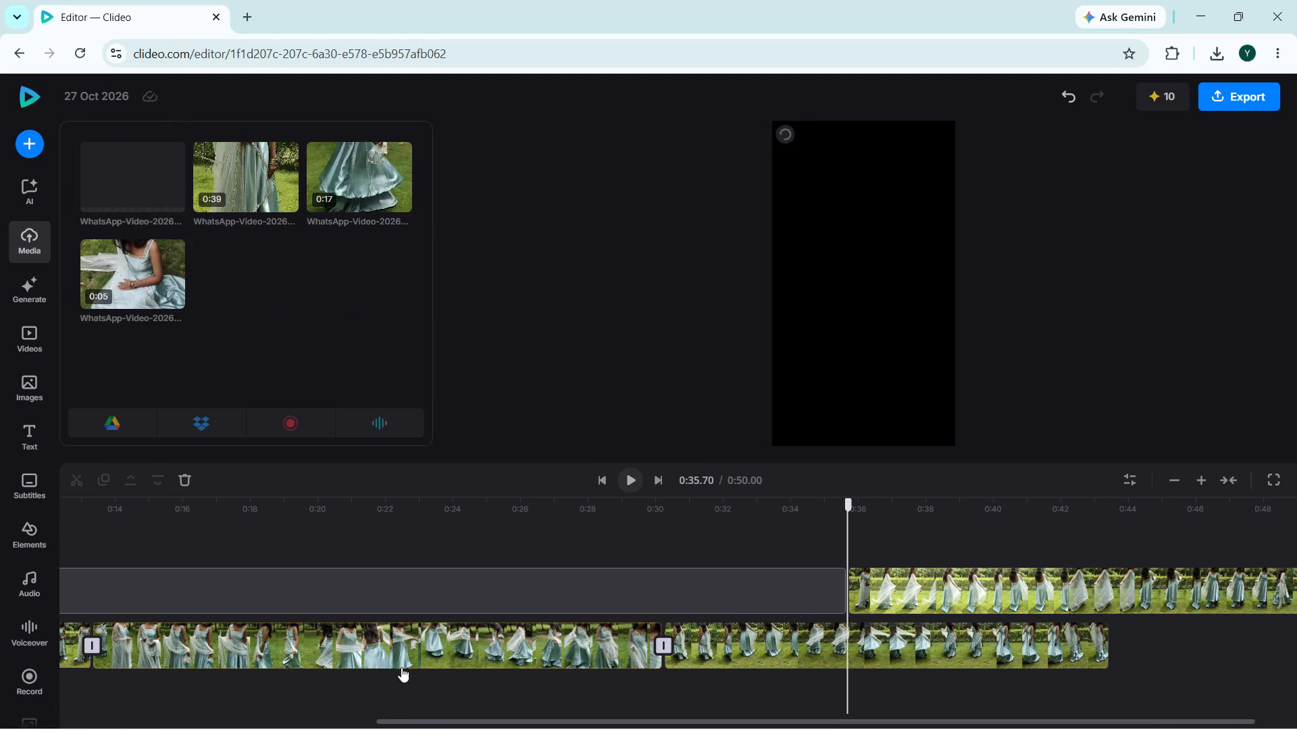
{"action": "left_click", "coordinate": [764, 650]}
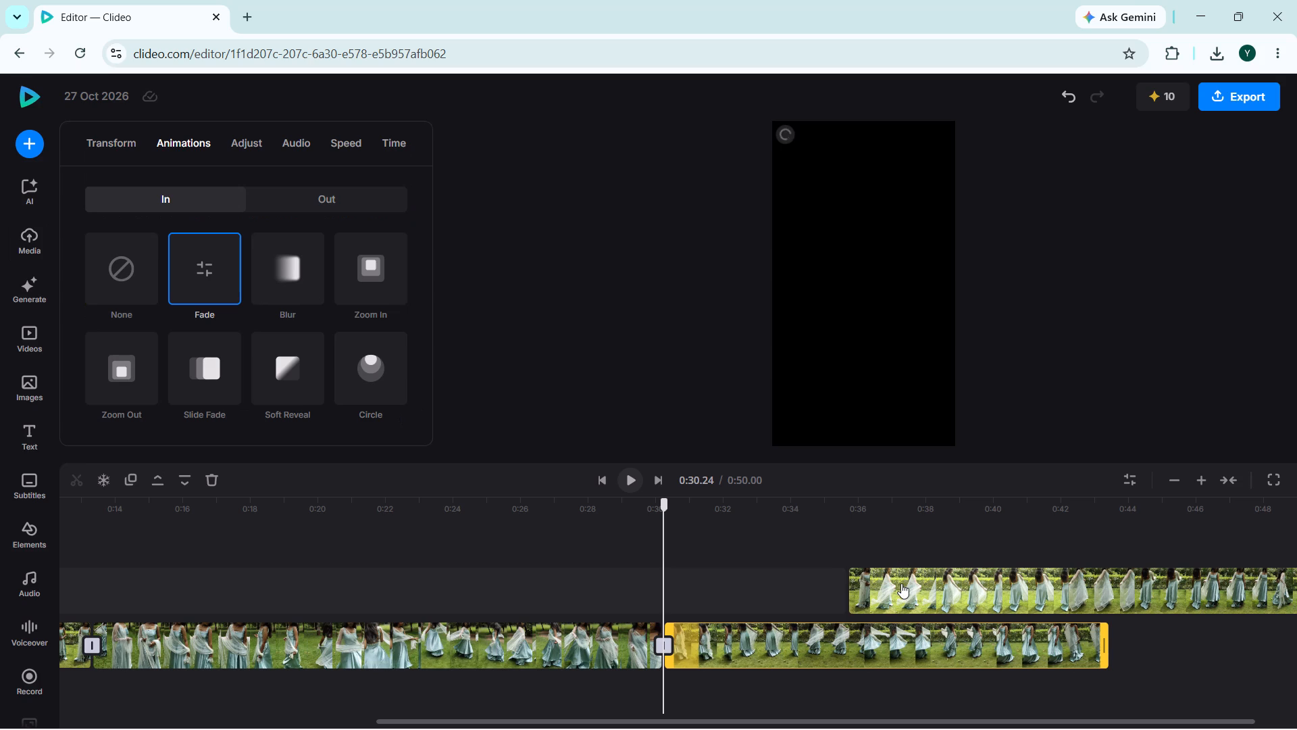
{"action": "left_click", "coordinate": [901, 583]}
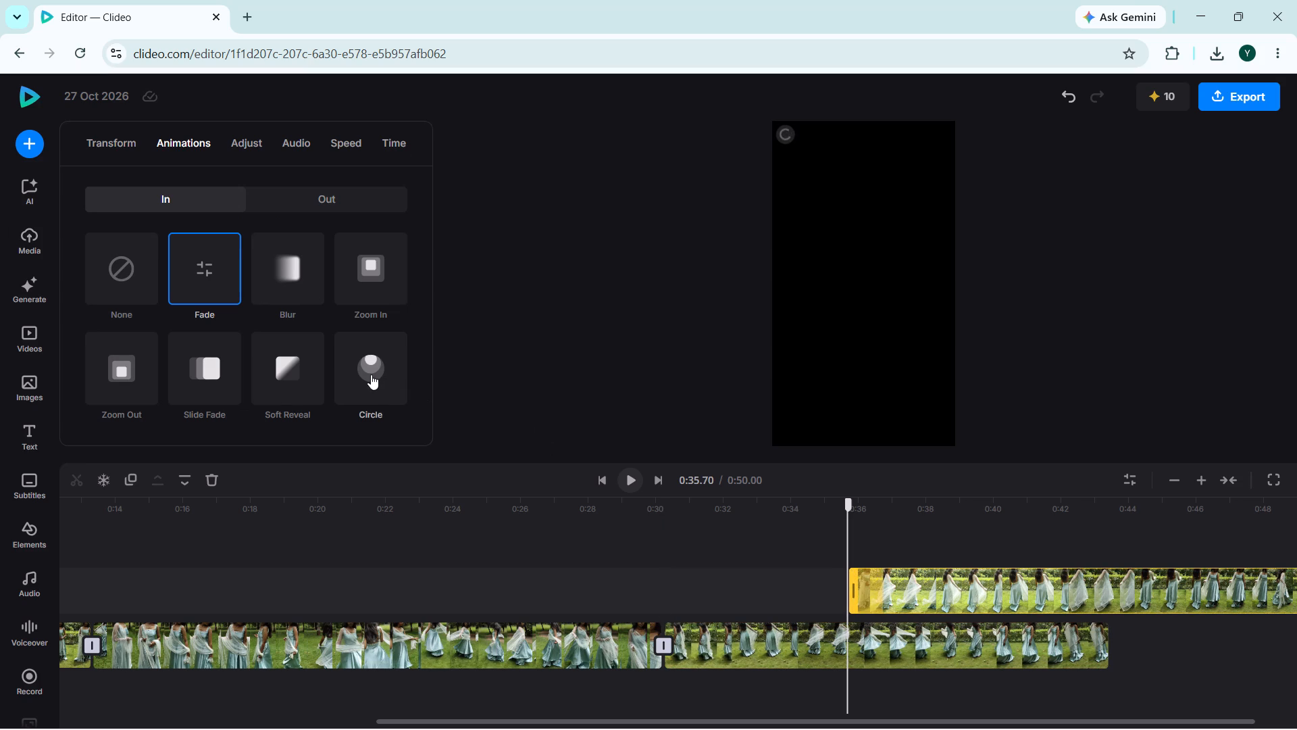
{"action": "left_click", "coordinate": [371, 374]}
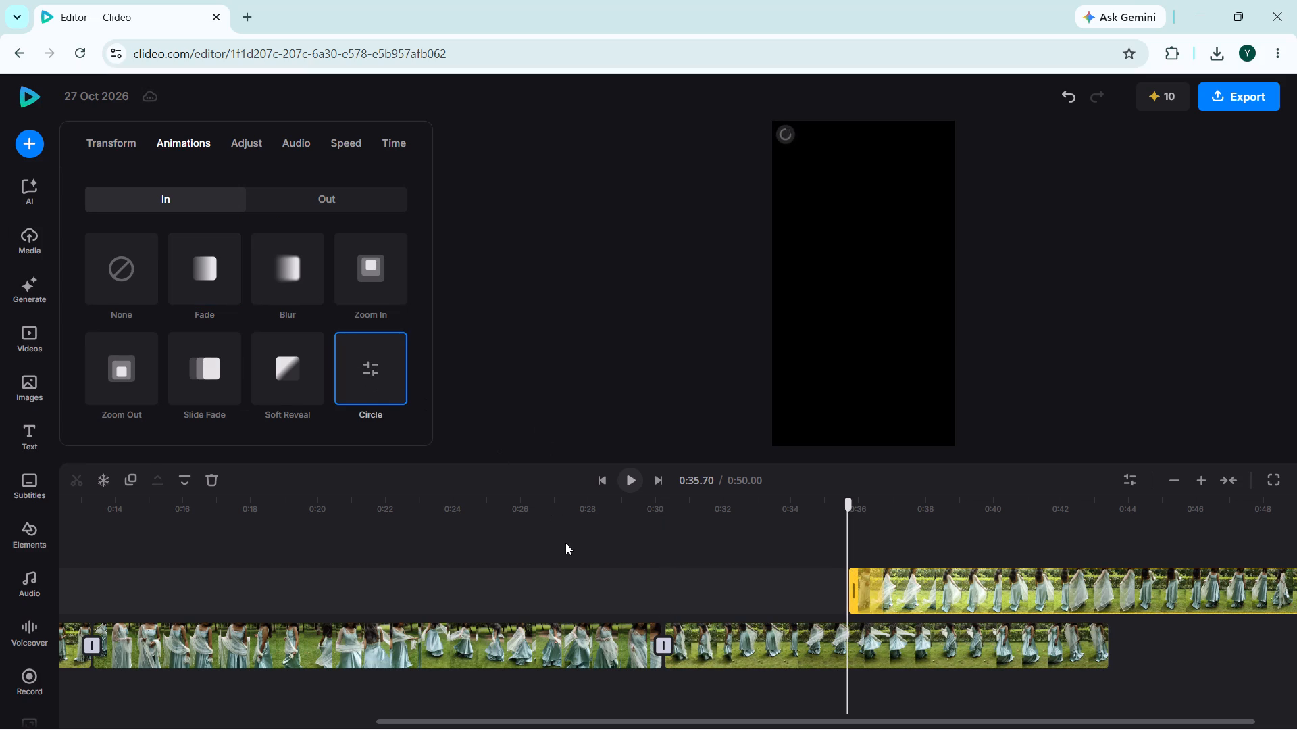
{"action": "left_click", "coordinate": [574, 562]}
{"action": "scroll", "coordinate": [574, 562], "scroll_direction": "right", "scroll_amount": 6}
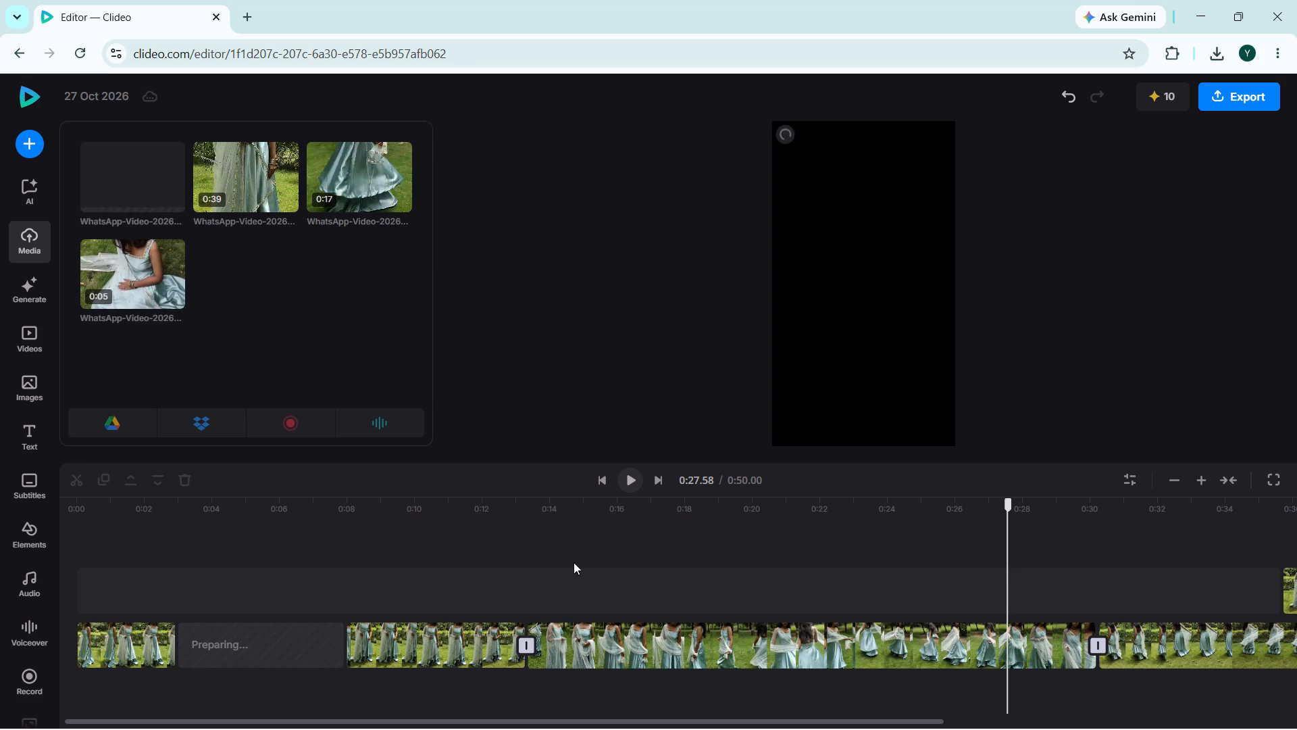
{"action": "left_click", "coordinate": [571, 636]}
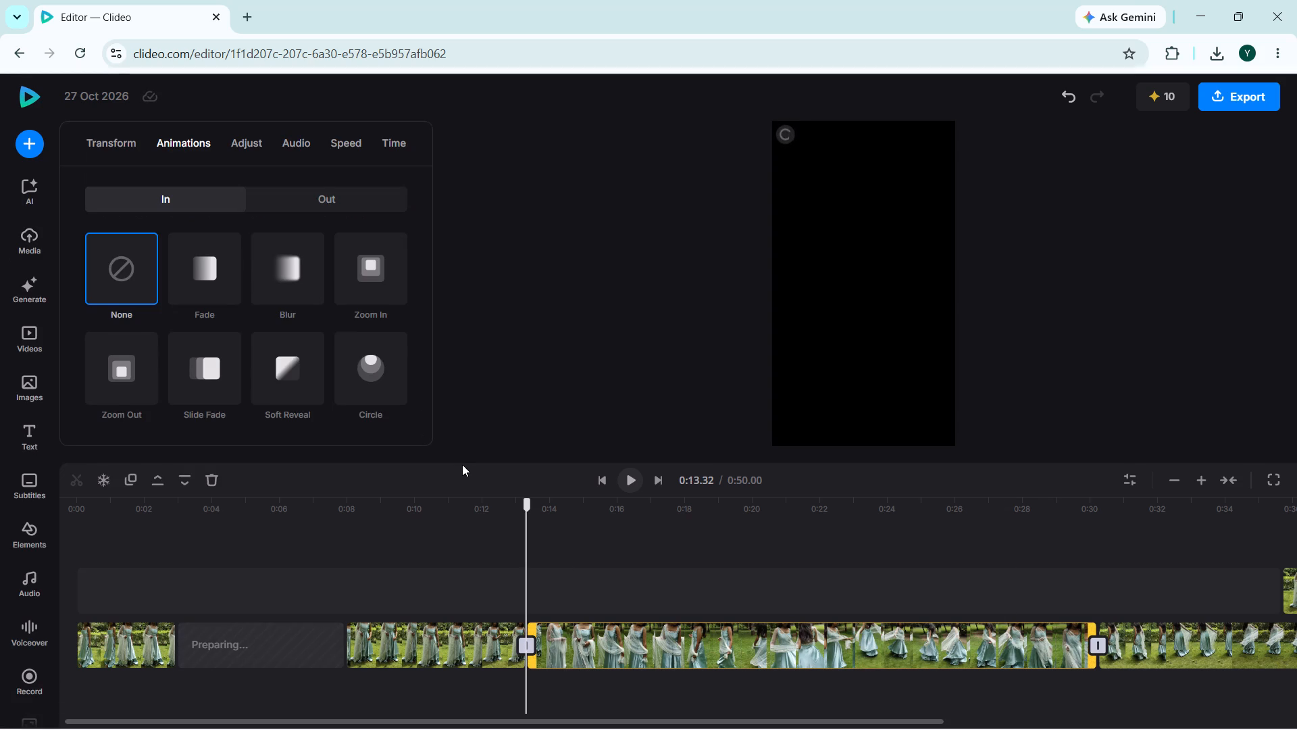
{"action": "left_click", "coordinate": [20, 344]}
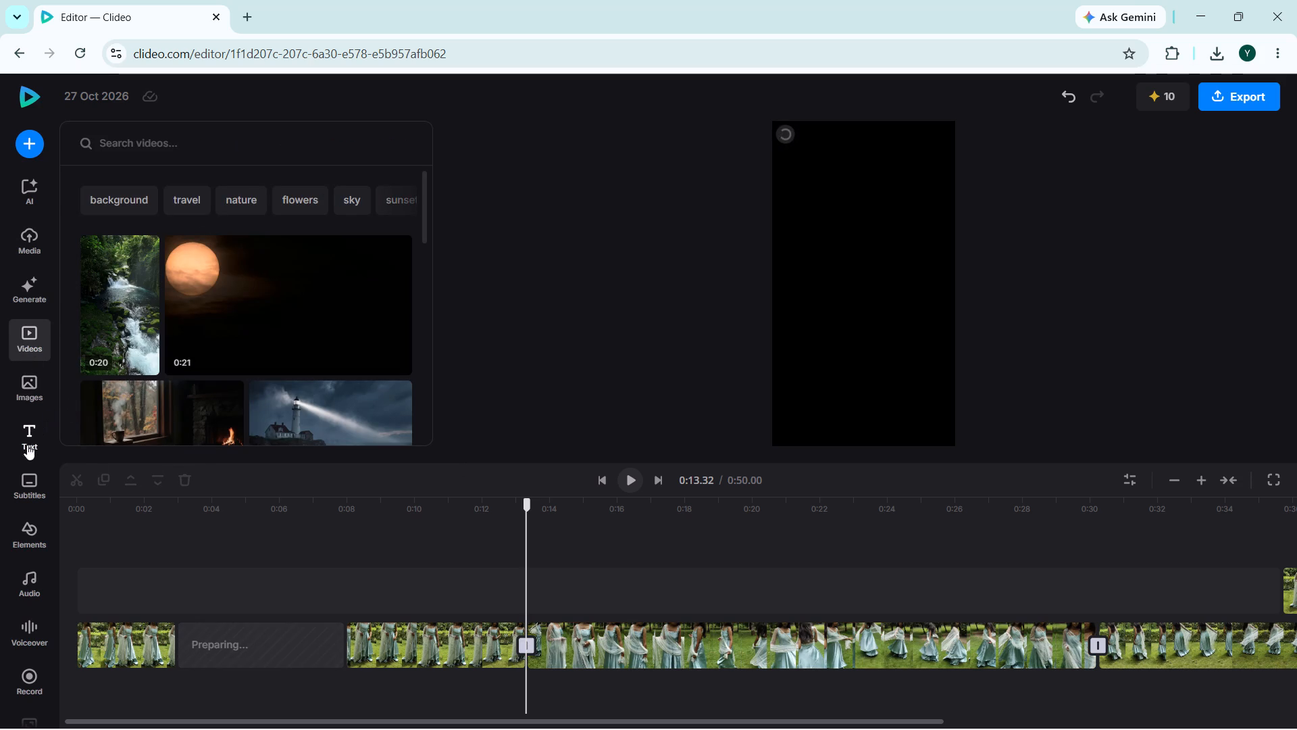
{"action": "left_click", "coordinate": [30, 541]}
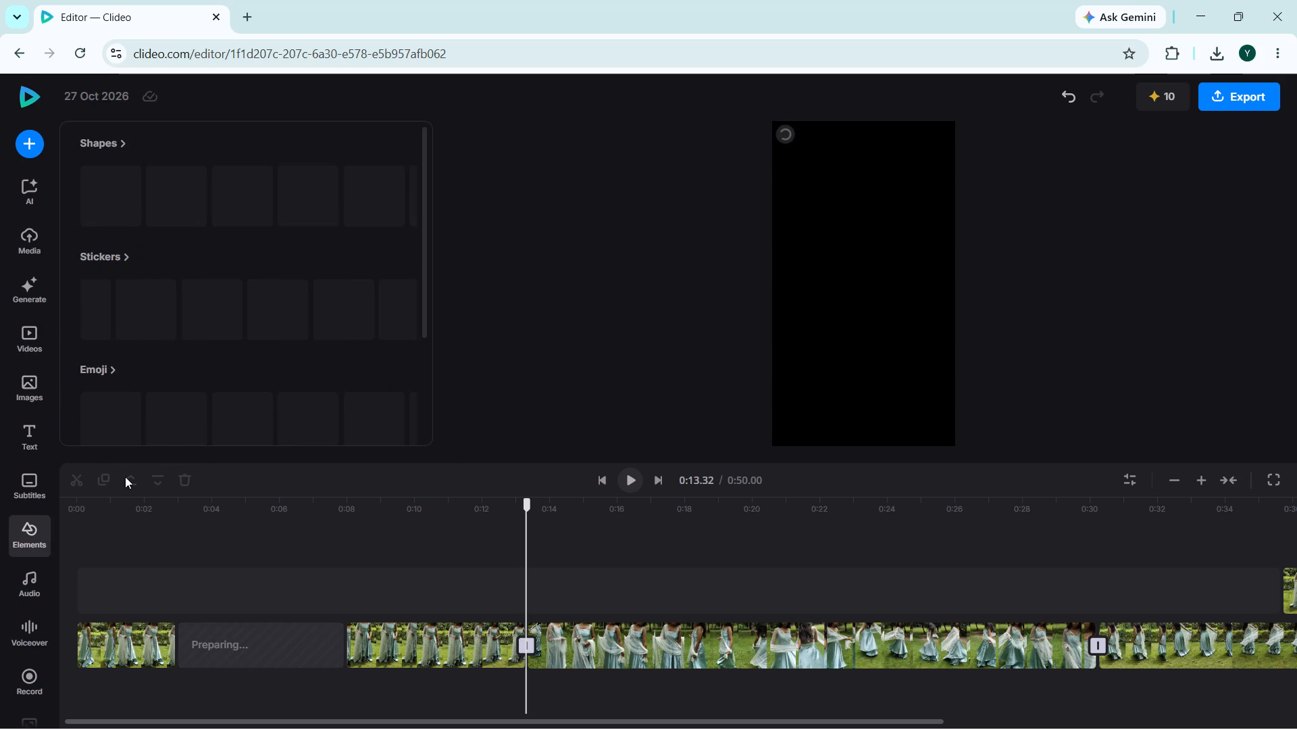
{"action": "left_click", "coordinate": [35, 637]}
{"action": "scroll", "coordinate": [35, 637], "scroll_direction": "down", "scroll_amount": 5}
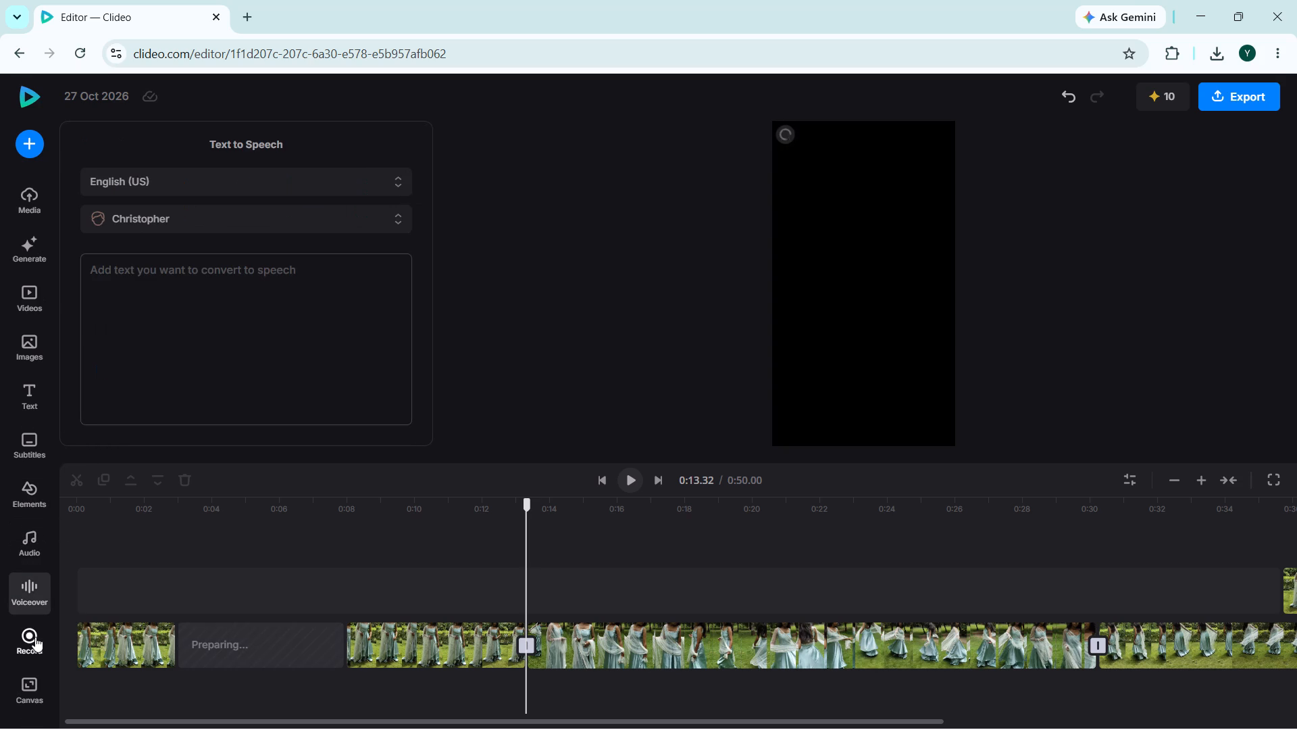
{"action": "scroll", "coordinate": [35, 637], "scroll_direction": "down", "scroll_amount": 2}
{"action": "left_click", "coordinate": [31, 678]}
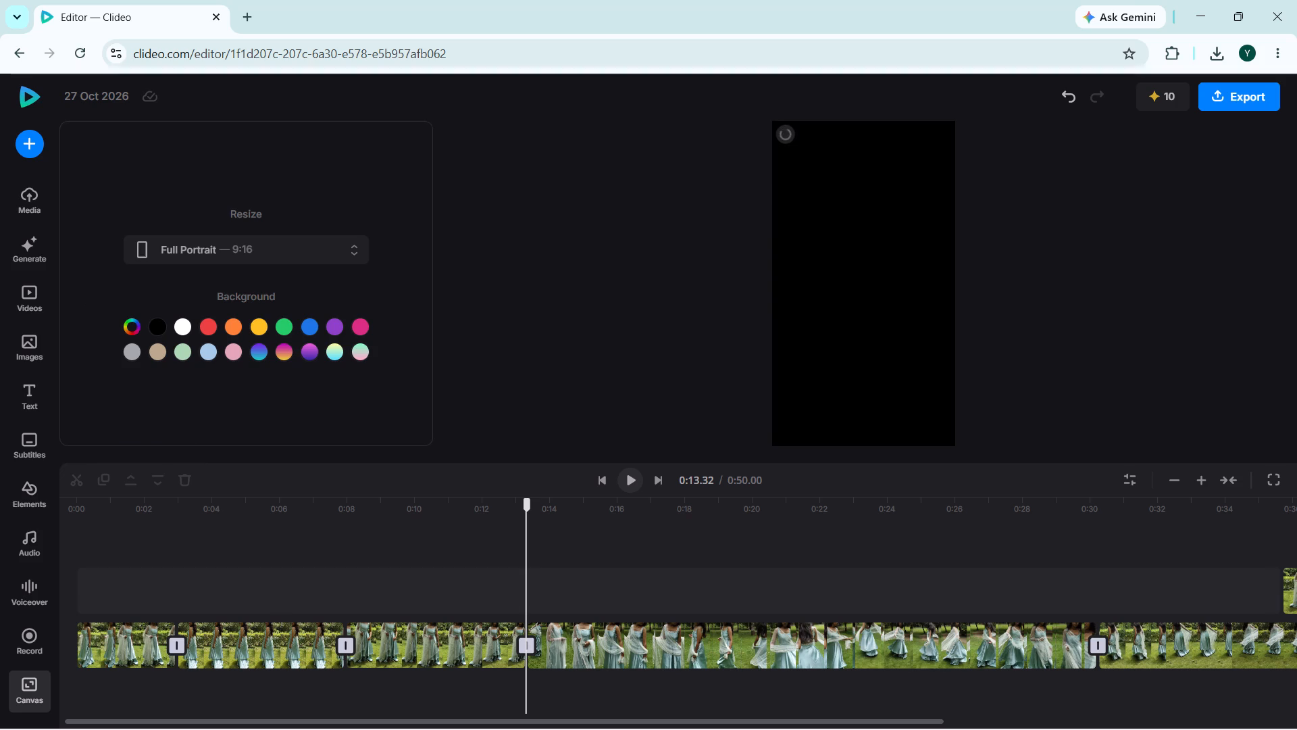
Trim the end of the second main-track clip back to about 0:04.65.
{"action": "left_click_drag", "start_coordinate": [524, 508], "coordinate": [5, 594]}
{"action": "left_click", "coordinate": [271, 652]}
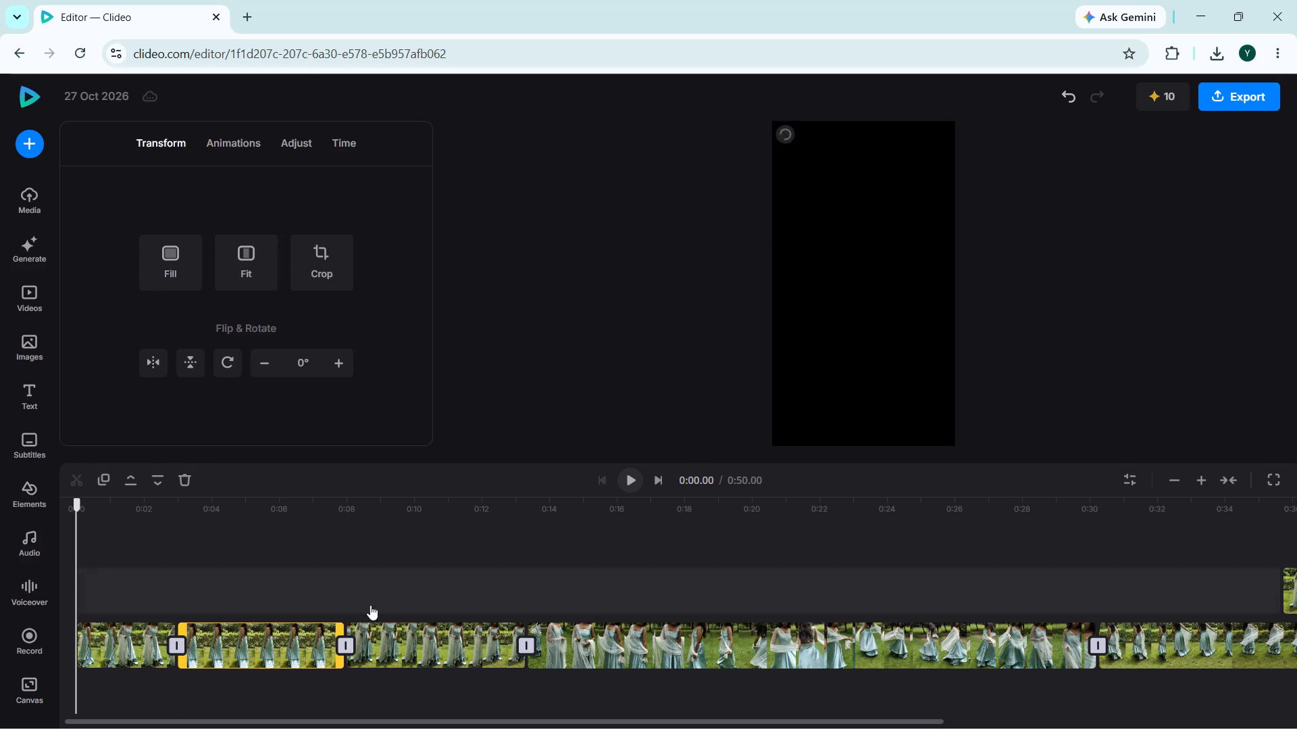
{"action": "left_click_drag", "start_coordinate": [338, 623], "coordinate": [226, 650]}
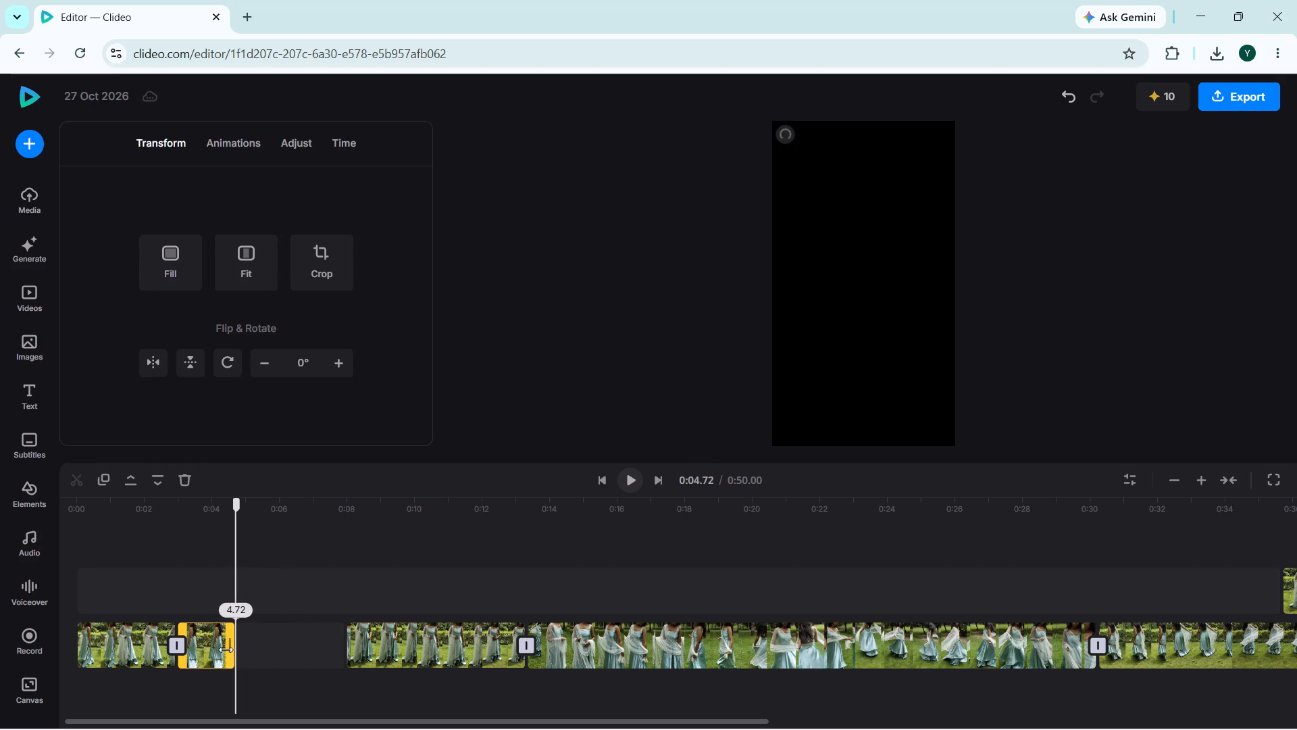
{"action": "left_click_drag", "start_coordinate": [226, 650], "coordinate": [226, 652]}
Move the main-track clip starting at 0:08 back to about 0:04.65, directly after the trimmed clip.
{"action": "left_click_drag", "start_coordinate": [442, 633], "coordinate": [359, 648]}
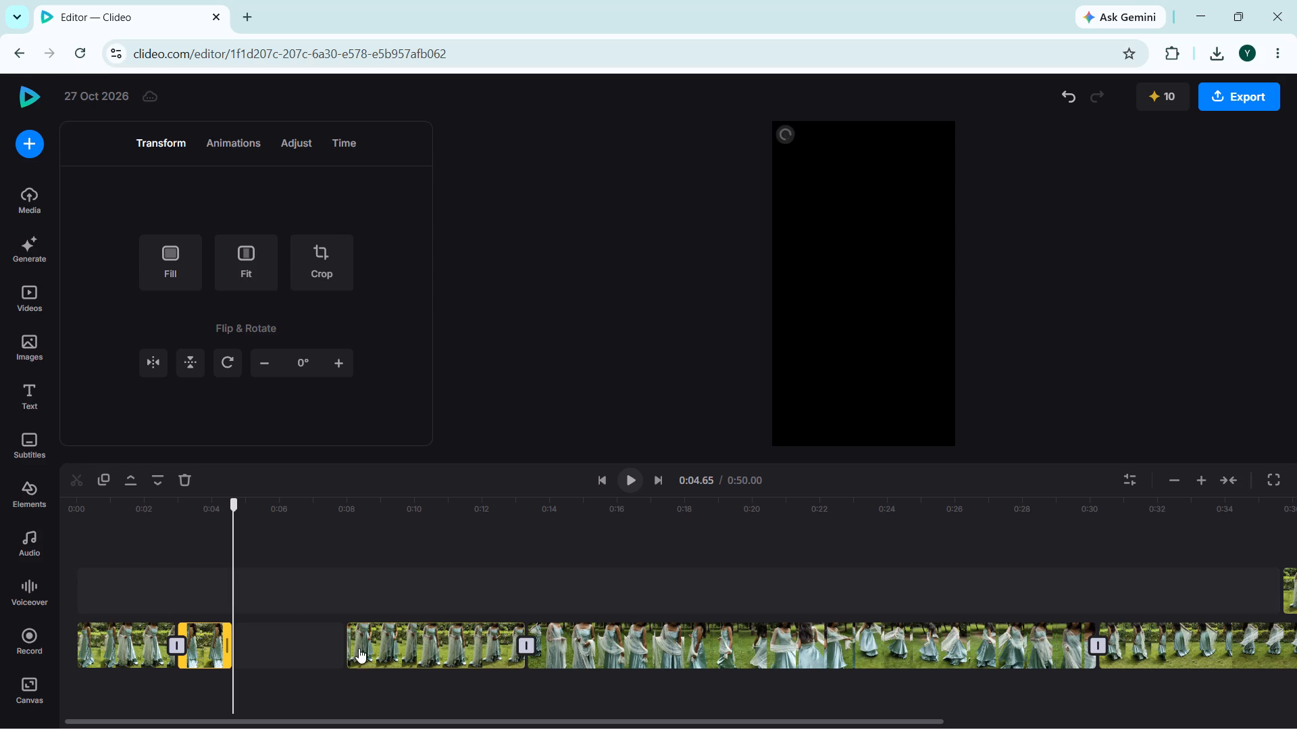
{"action": "left_click_drag", "start_coordinate": [359, 648], "coordinate": [318, 643]}
Move the main-track clip starting at 0:13.3 back to about 0:10, directly after the preceding clip.
{"action": "left_click_drag", "start_coordinate": [585, 637], "coordinate": [503, 639]}
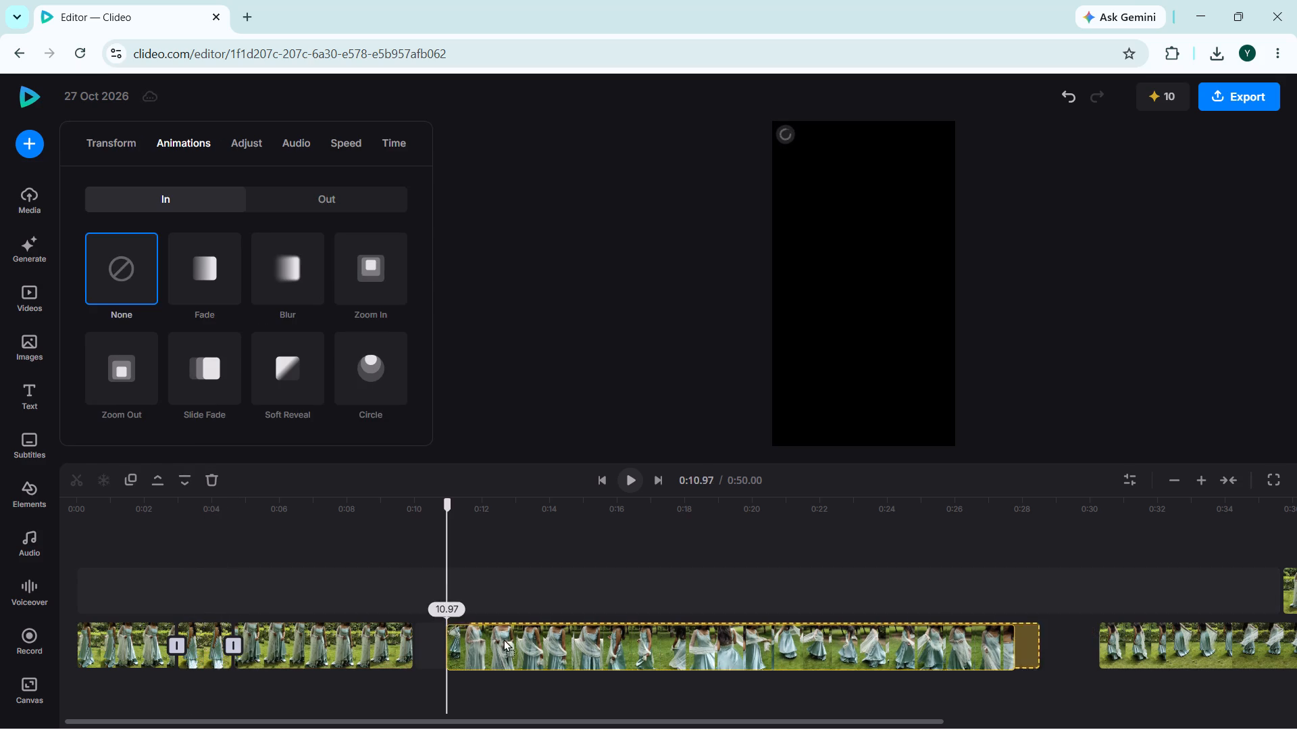
{"action": "left_click_drag", "start_coordinate": [503, 639], "coordinate": [485, 635]}
{"action": "left_click_drag", "start_coordinate": [485, 635], "coordinate": [463, 635]}
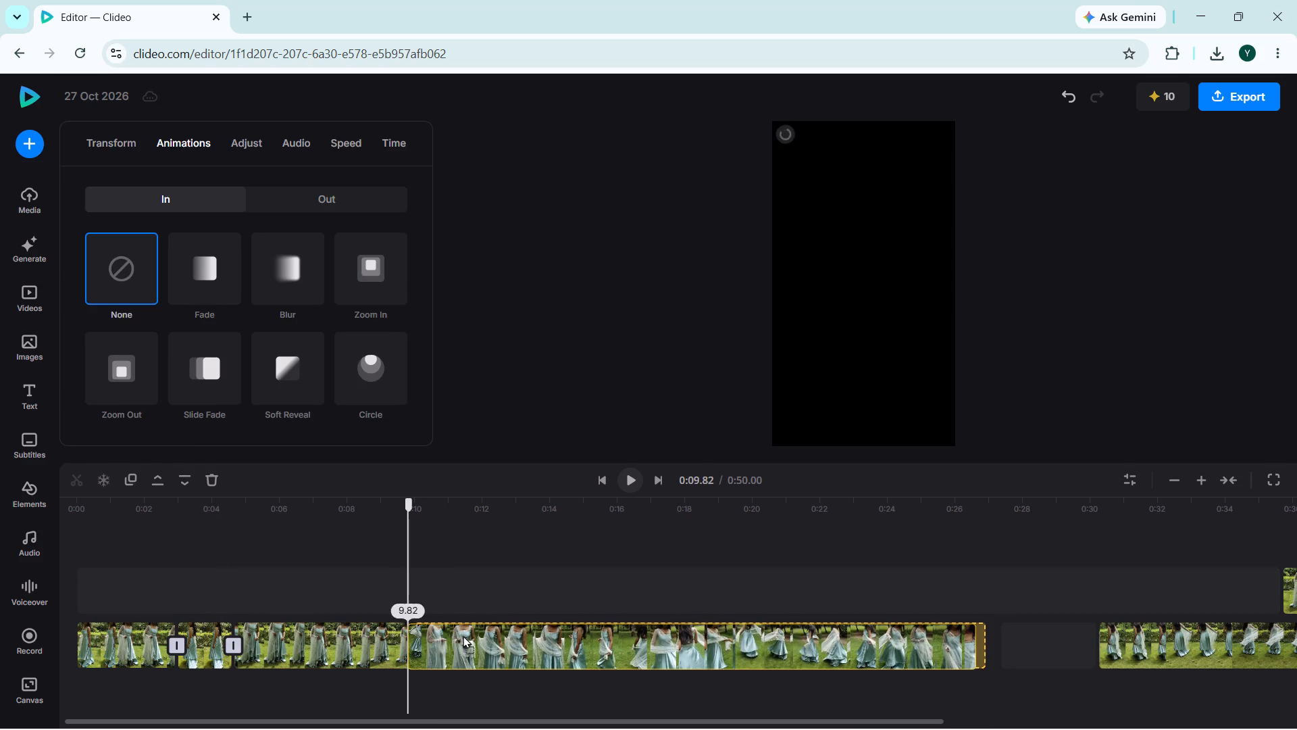
{"action": "left_click_drag", "start_coordinate": [463, 635], "coordinate": [463, 635]}
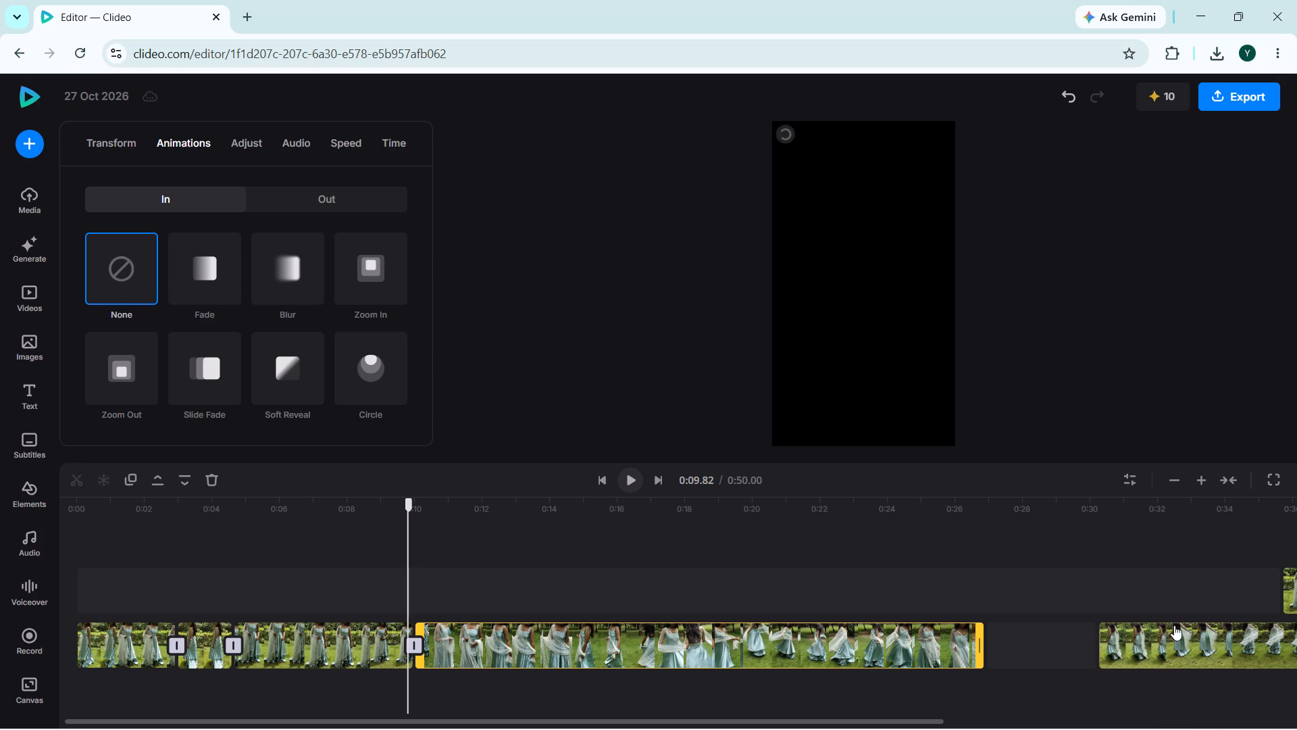
Move the faded main-track clip starting at 0:30.2 back to about 0:26.9, directly after the preceding clip.
{"action": "left_click_drag", "start_coordinate": [1174, 626], "coordinate": [1069, 630]}
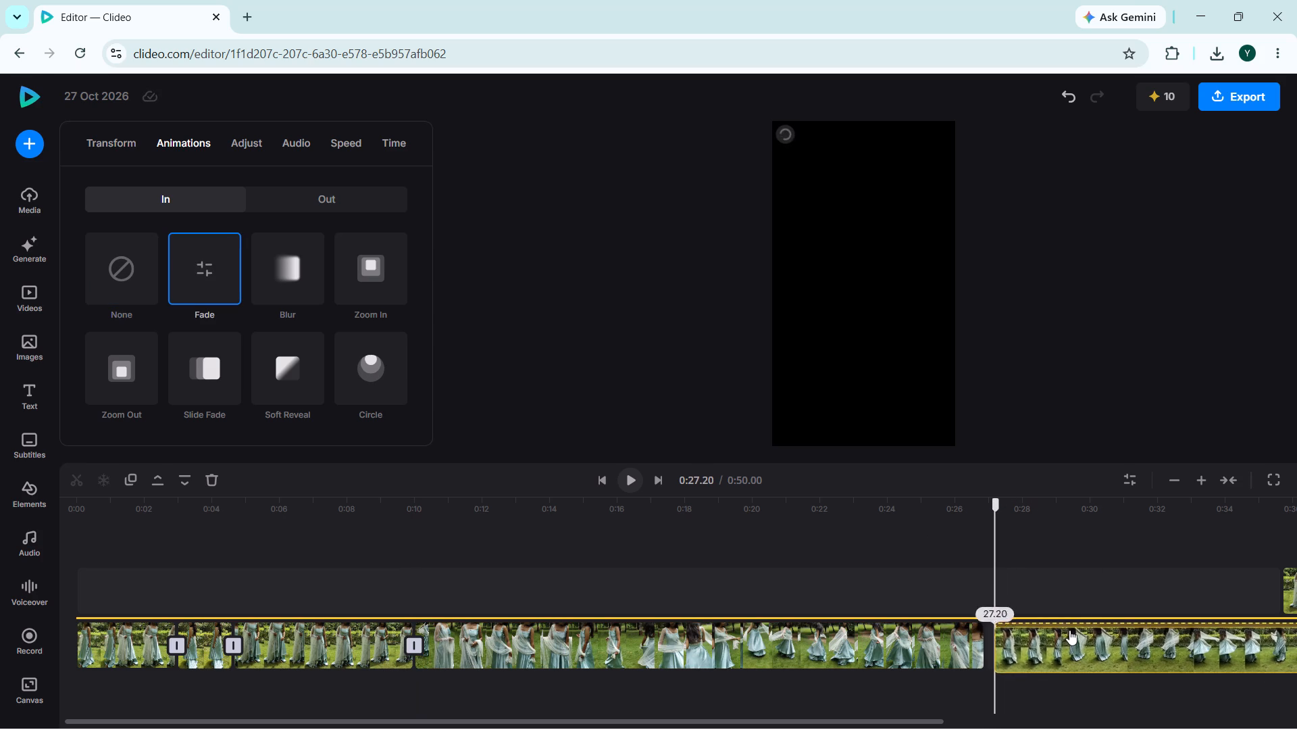
{"action": "left_click_drag", "start_coordinate": [1069, 630], "coordinate": [1048, 633]}
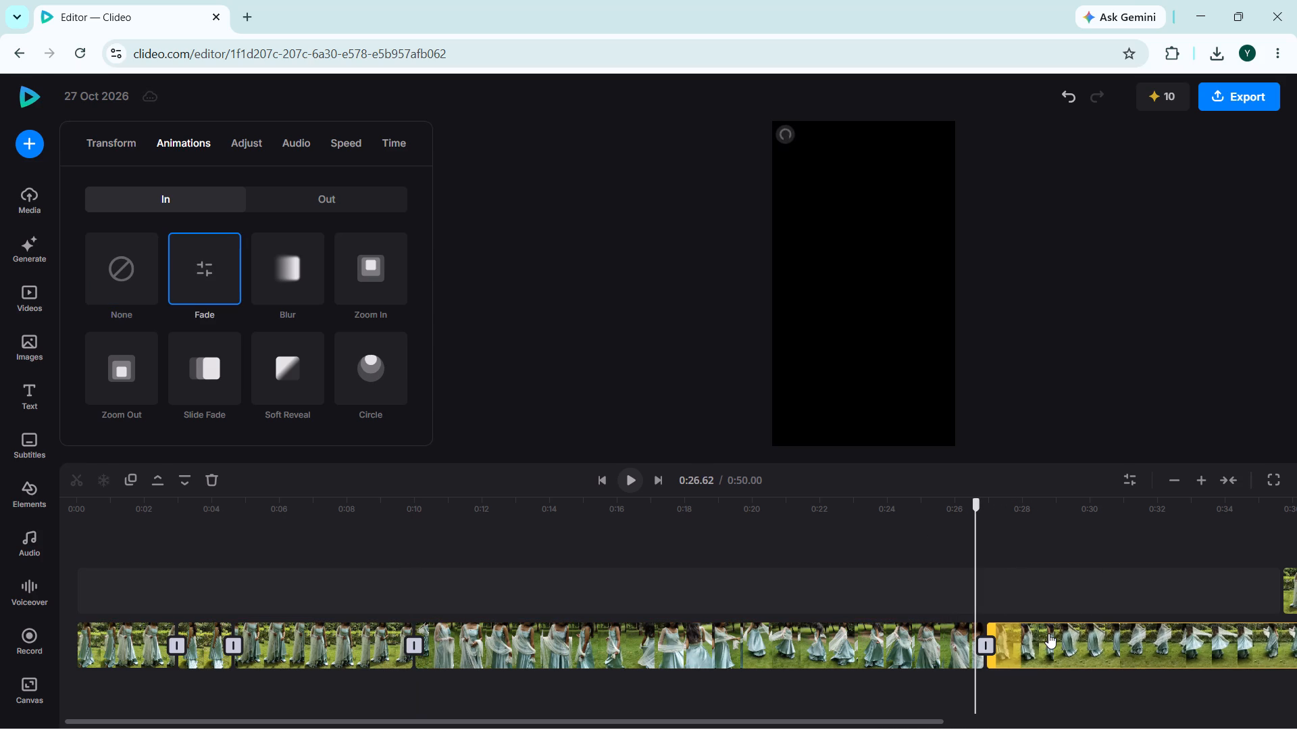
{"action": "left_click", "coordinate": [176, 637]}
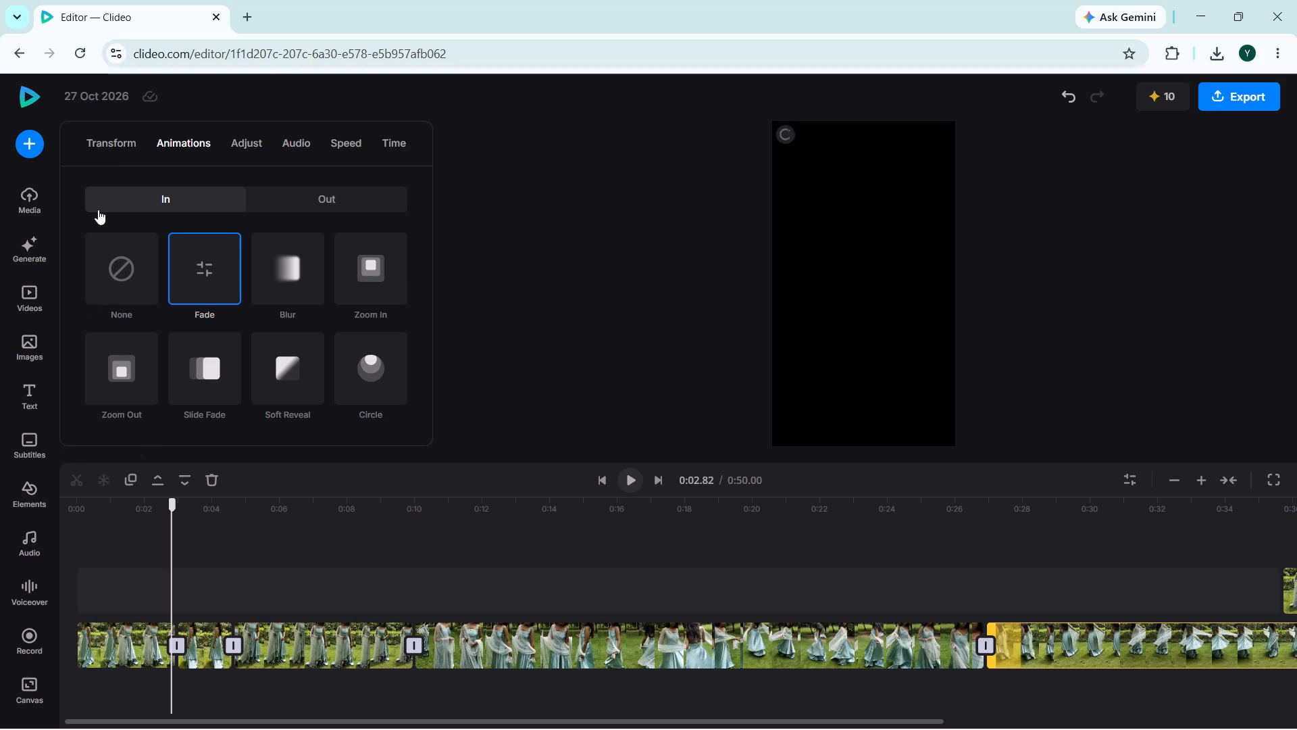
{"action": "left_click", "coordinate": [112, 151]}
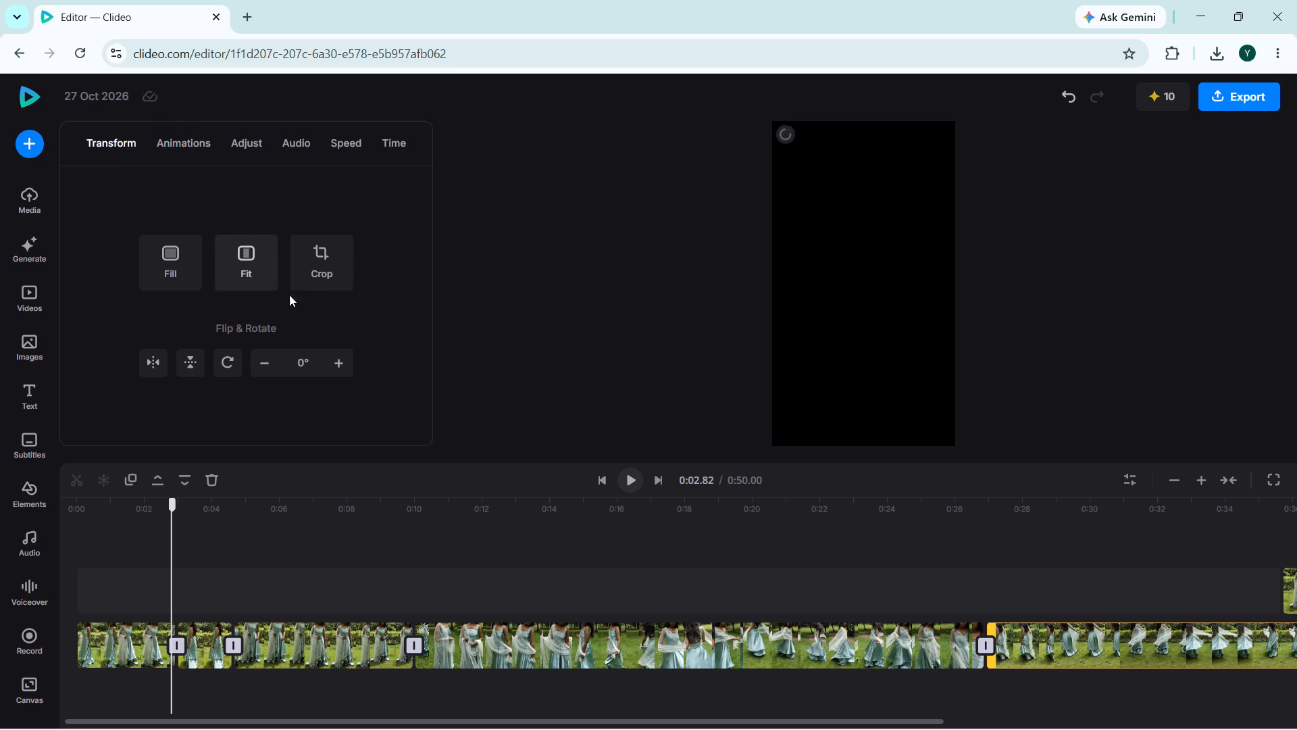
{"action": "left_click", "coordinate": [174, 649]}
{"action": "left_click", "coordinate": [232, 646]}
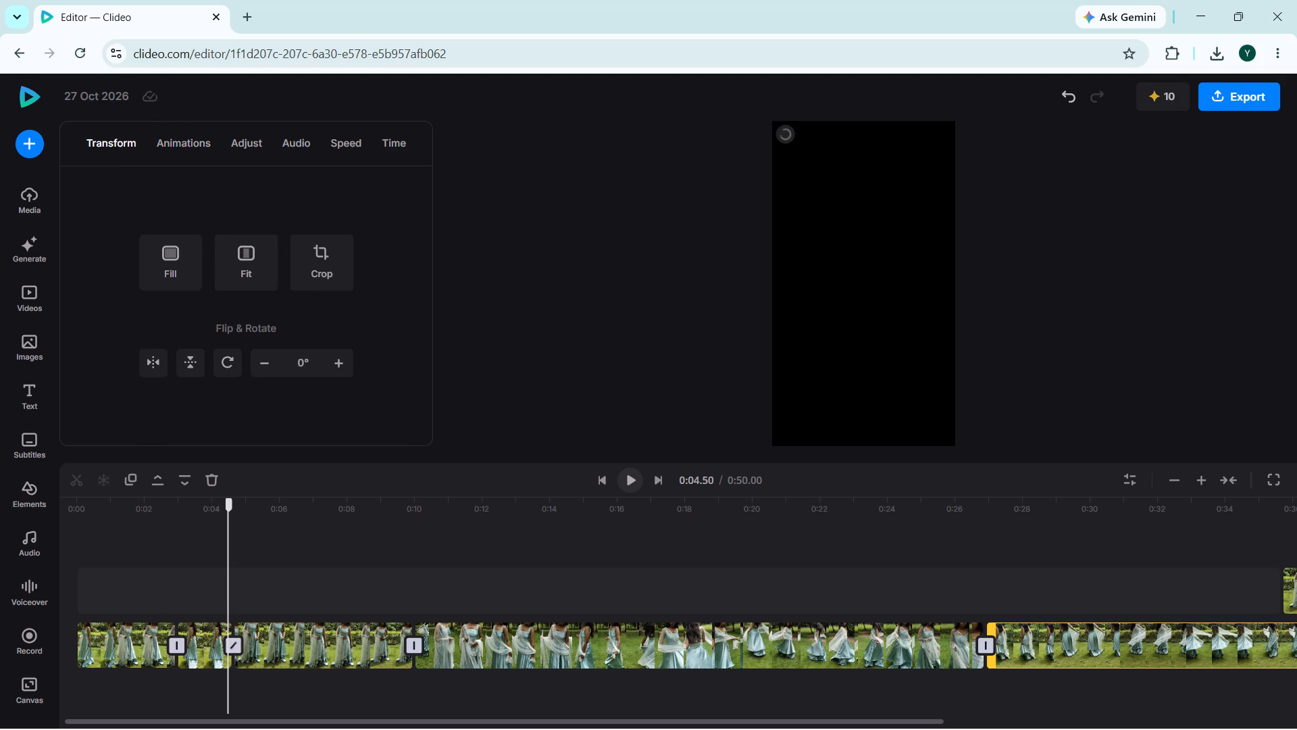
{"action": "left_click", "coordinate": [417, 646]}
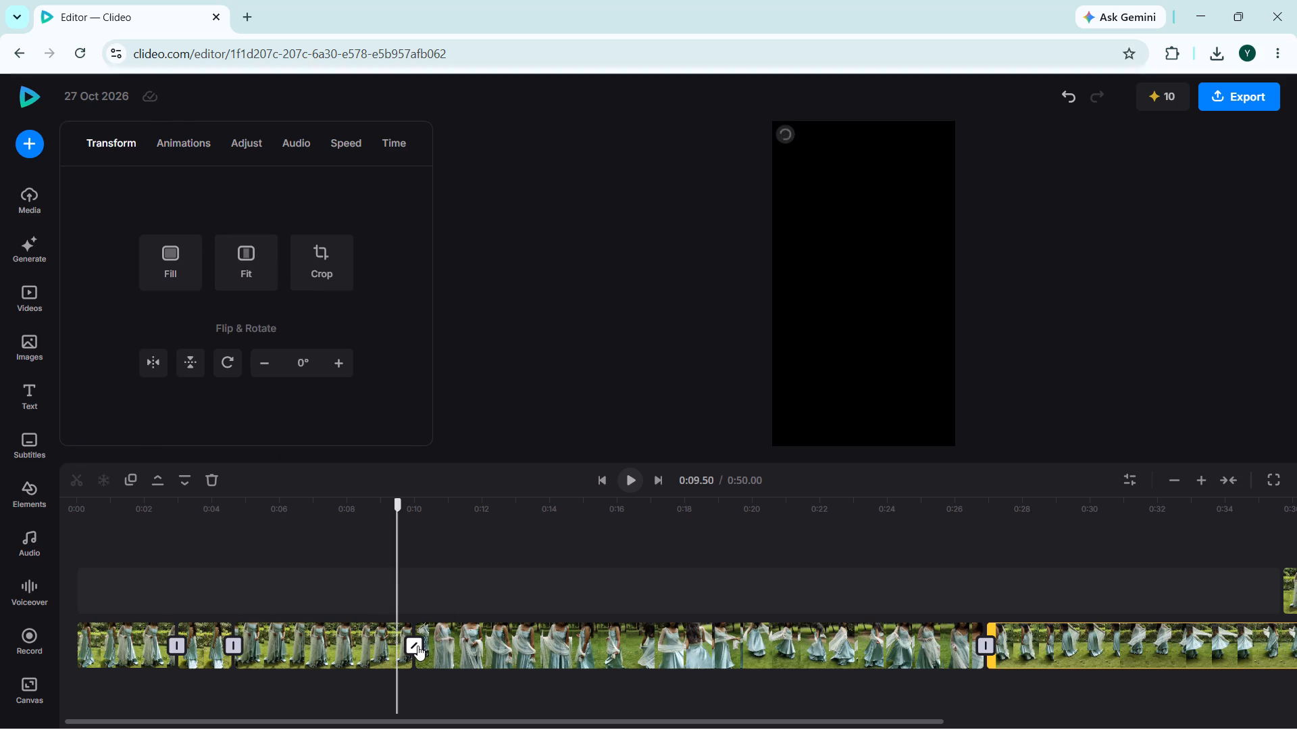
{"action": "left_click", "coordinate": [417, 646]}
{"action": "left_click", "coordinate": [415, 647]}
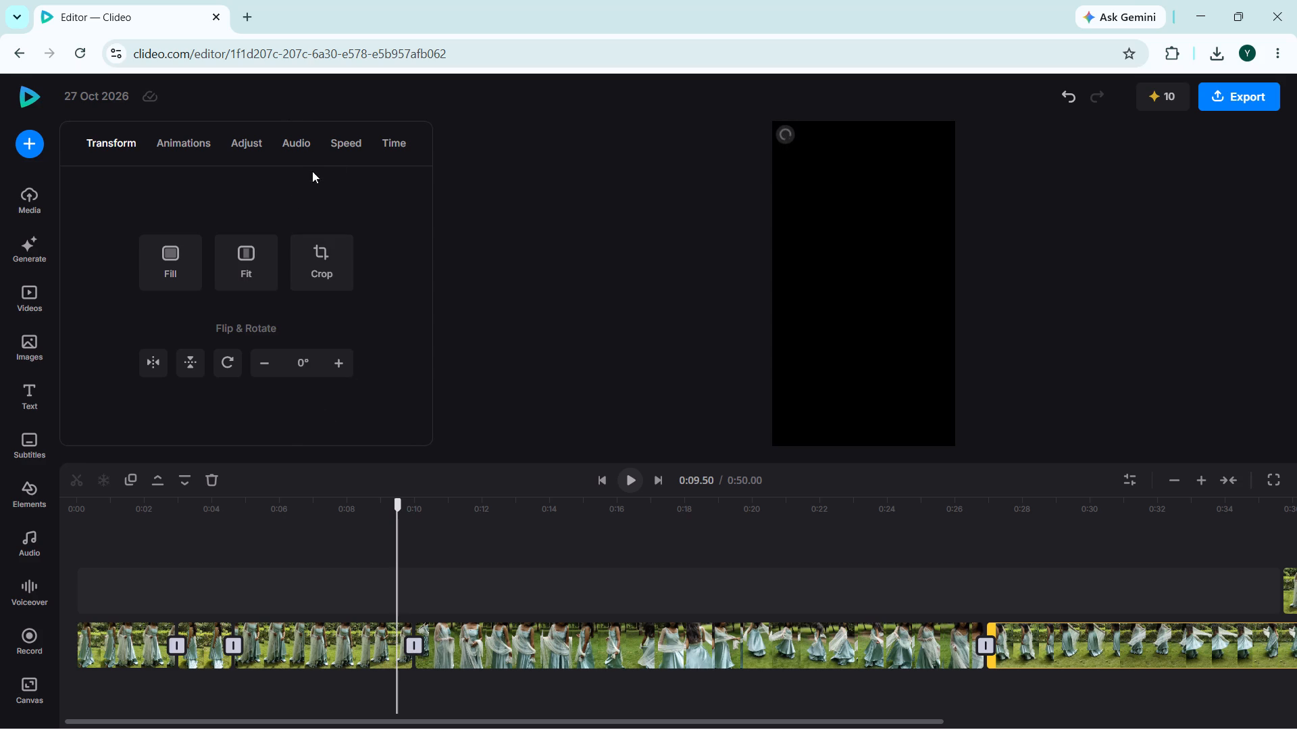
Set the playback speed of the main-track clip starting at 0:26.9 to 0.75.
{"action": "left_click", "coordinate": [334, 146]}
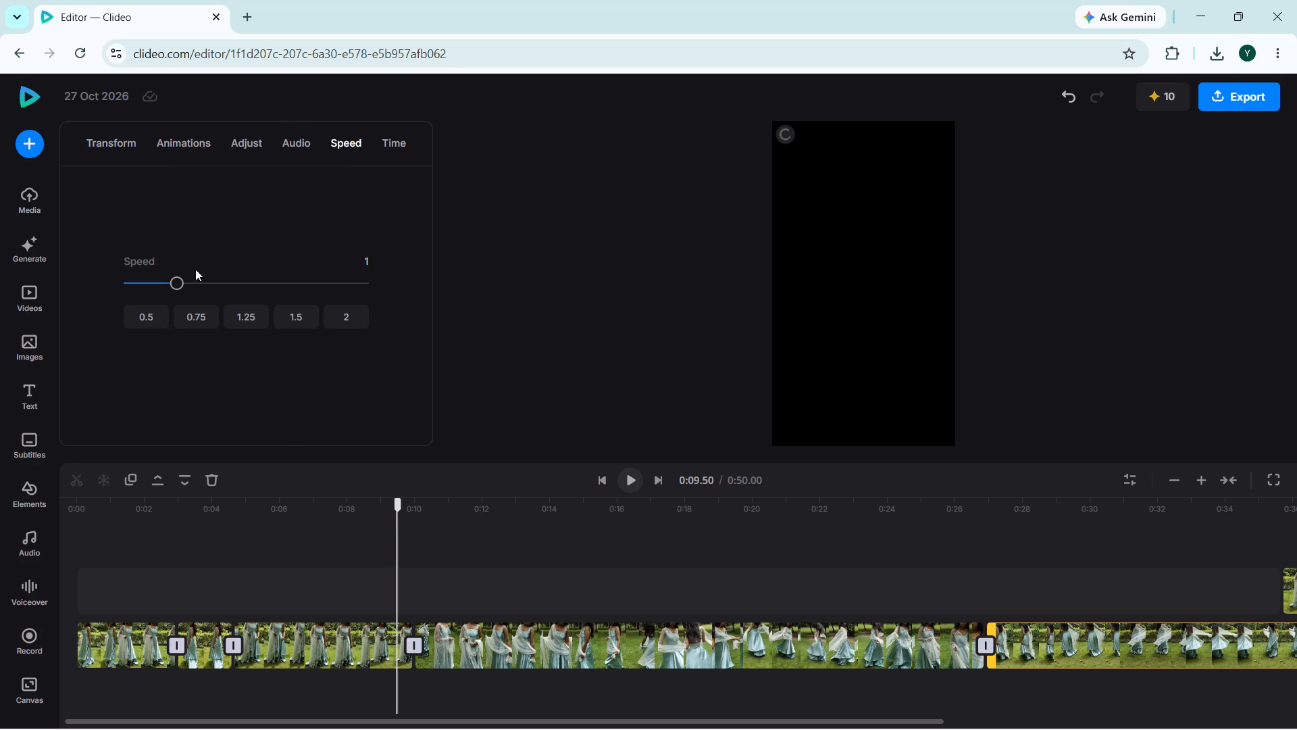
{"action": "left_click_drag", "start_coordinate": [185, 279], "coordinate": [157, 286]}
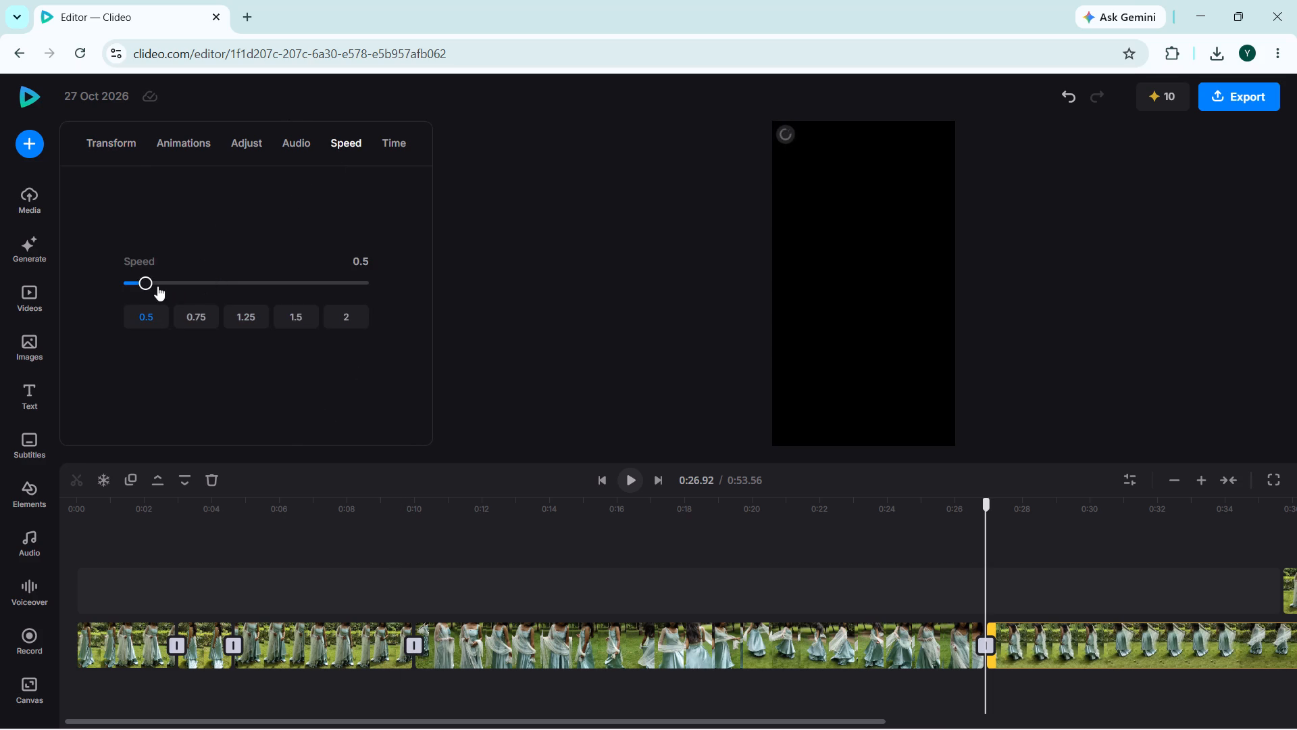
{"action": "left_click_drag", "start_coordinate": [157, 286], "coordinate": [186, 294]}
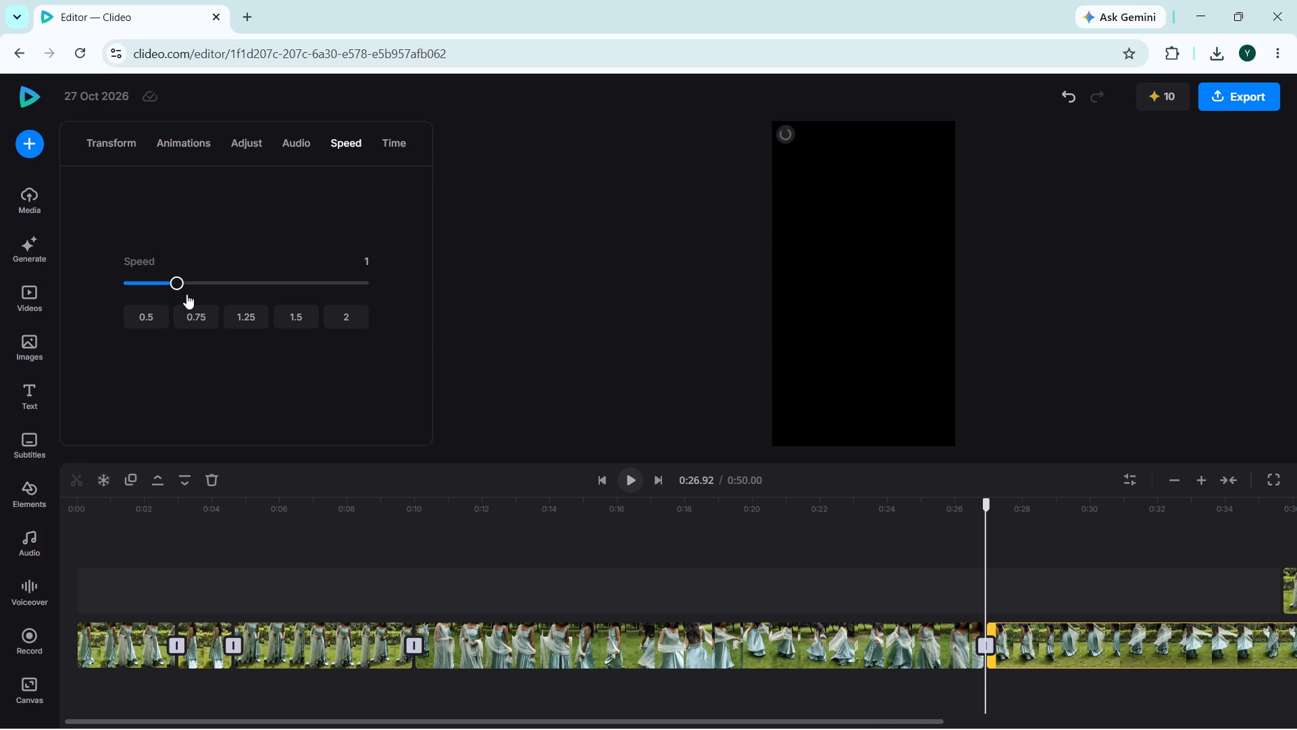
{"action": "left_click_drag", "start_coordinate": [186, 294], "coordinate": [174, 296]}
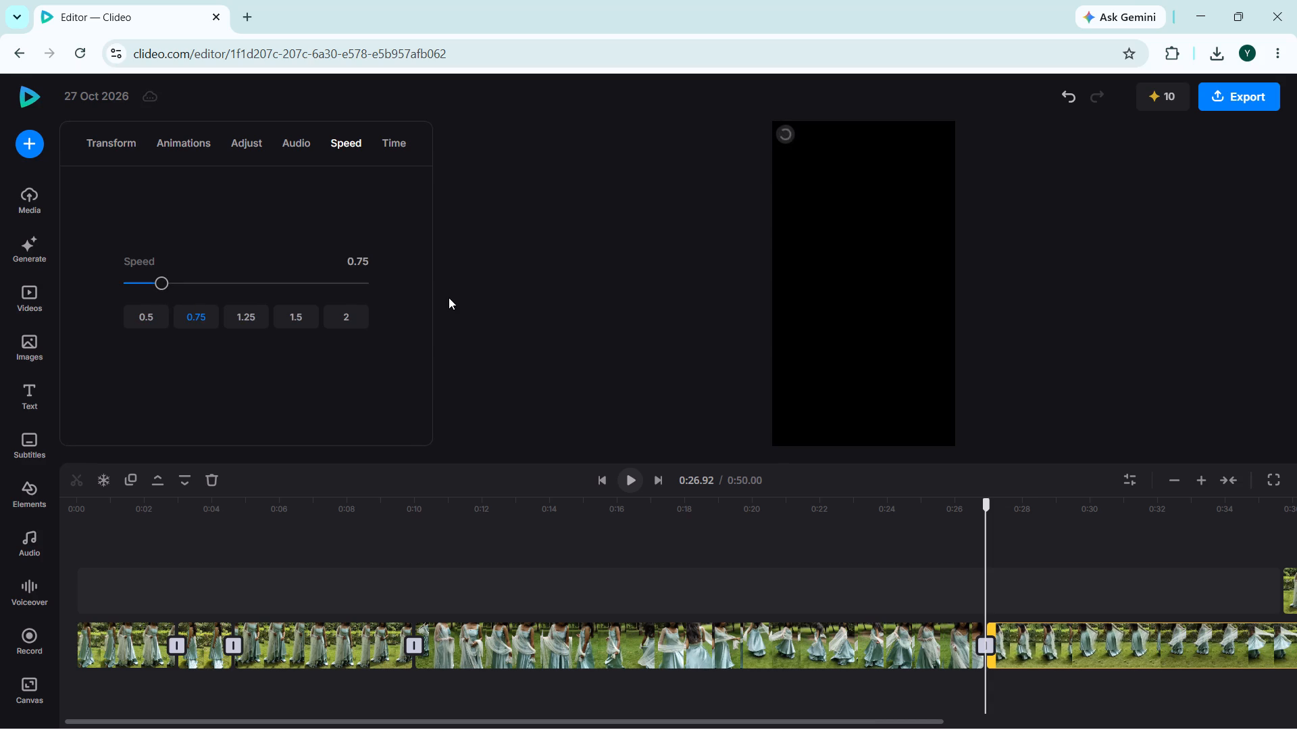
Open the duration settings of the slowed main-track clip.
{"action": "left_click", "coordinate": [391, 147]}
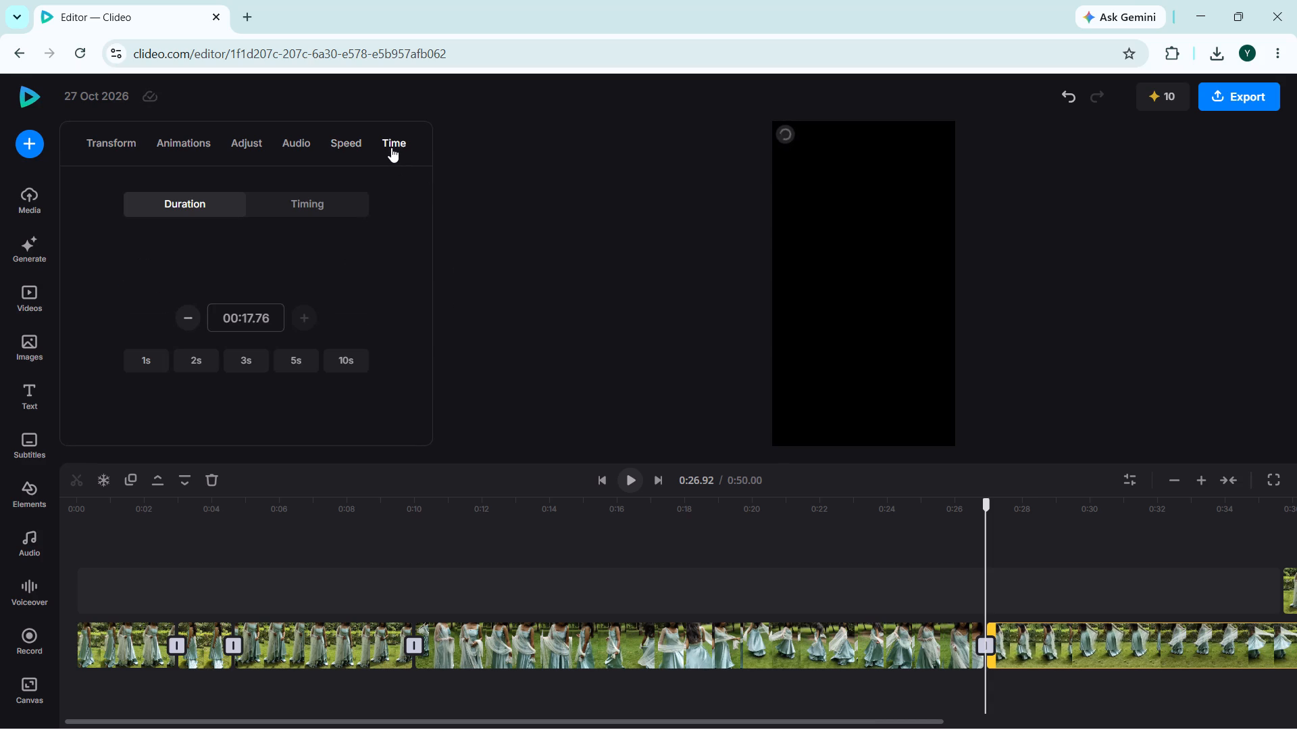
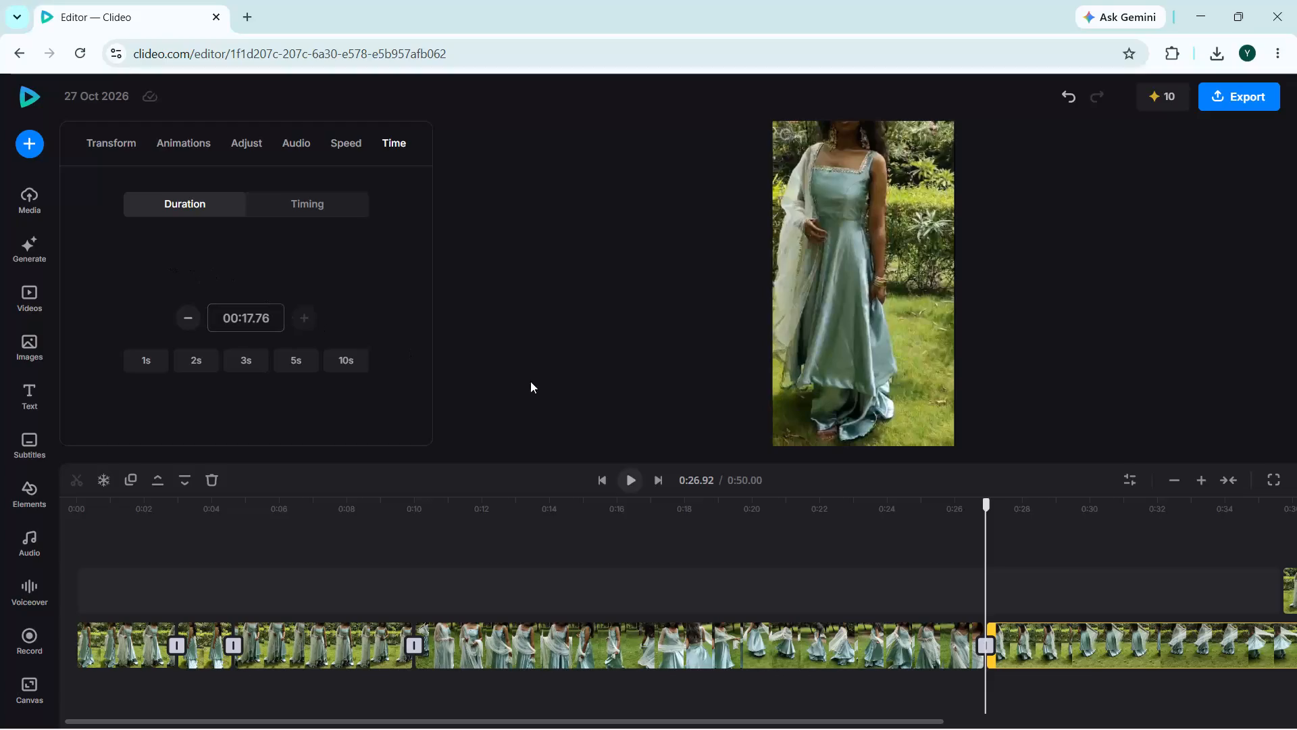
Try to play the preview and return the playhead to the start of the timeline.
{"action": "left_click", "coordinate": [636, 476]}
{"action": "left_click_drag", "start_coordinate": [982, 508], "coordinate": [700, 541]}
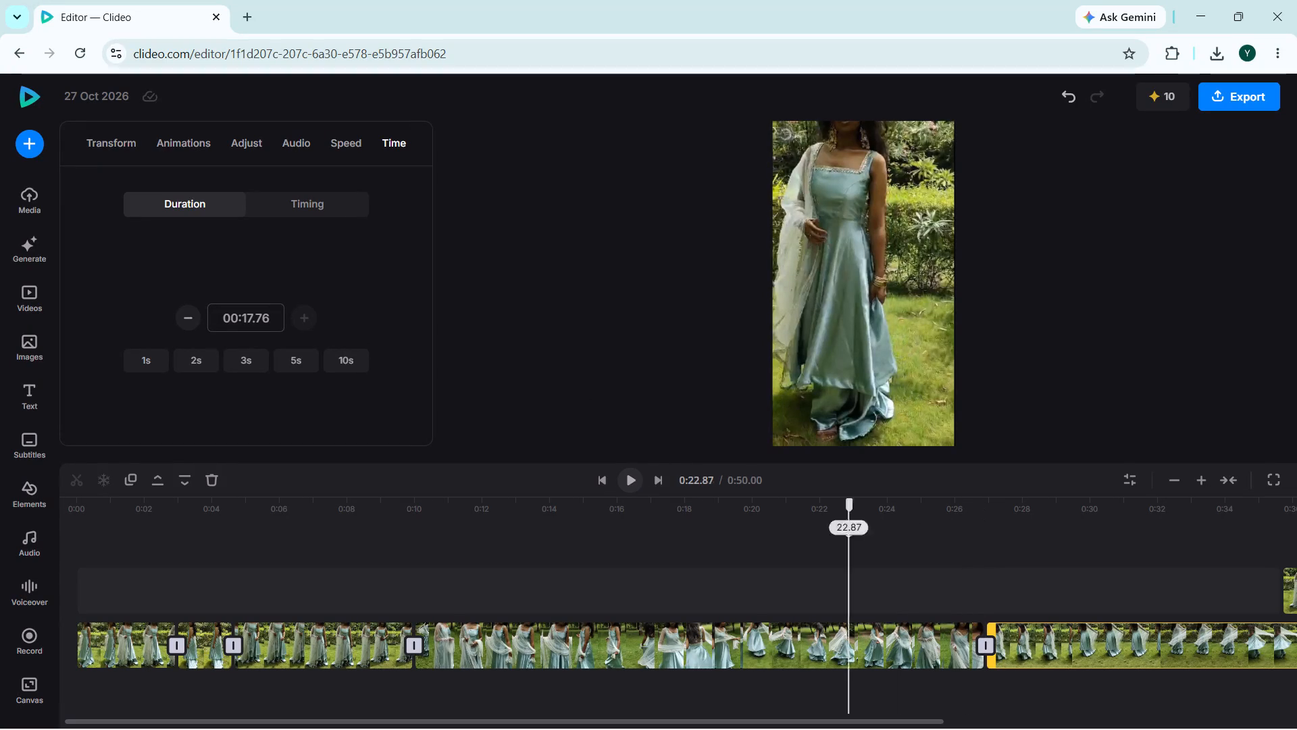
{"action": "left_click_drag", "start_coordinate": [700, 541], "coordinate": [47, 634]}
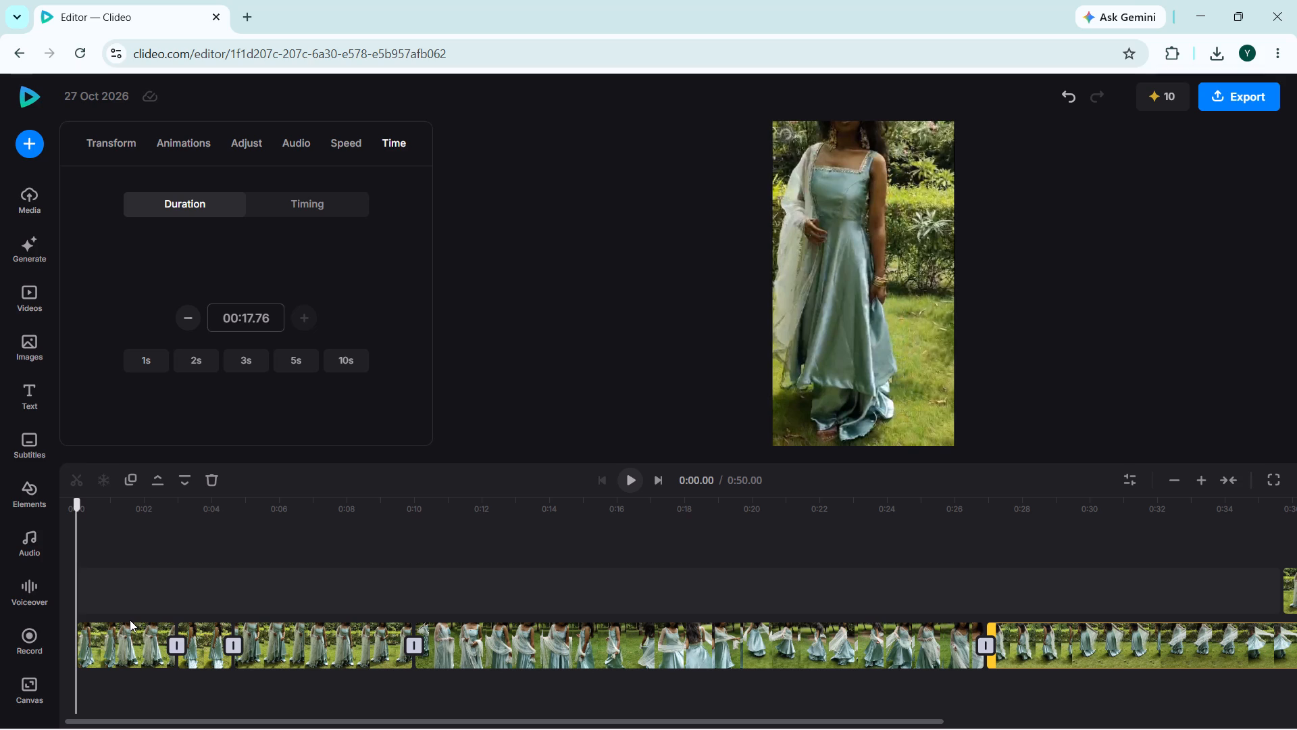
Set the playback speed of the main-track clip starting at 0:10 to 1.25.
{"action": "left_click", "coordinate": [319, 643]}
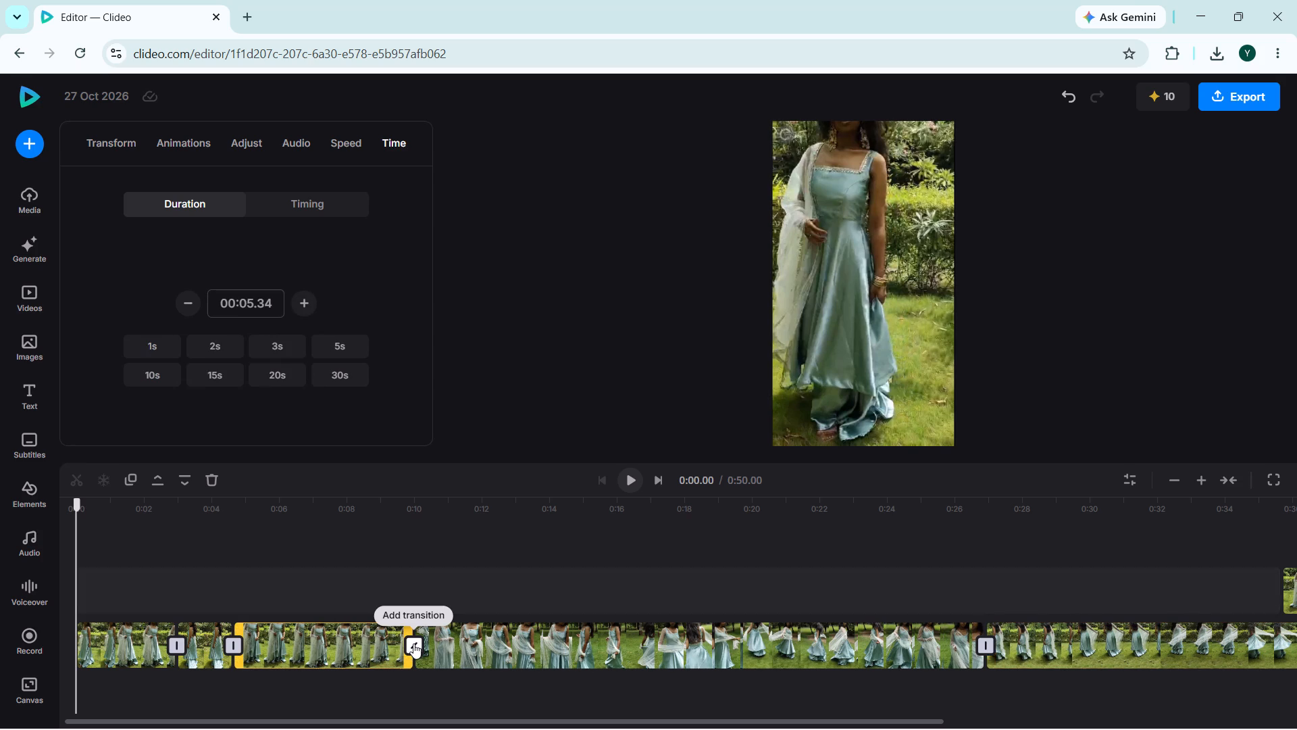
{"action": "left_click", "coordinate": [505, 639]}
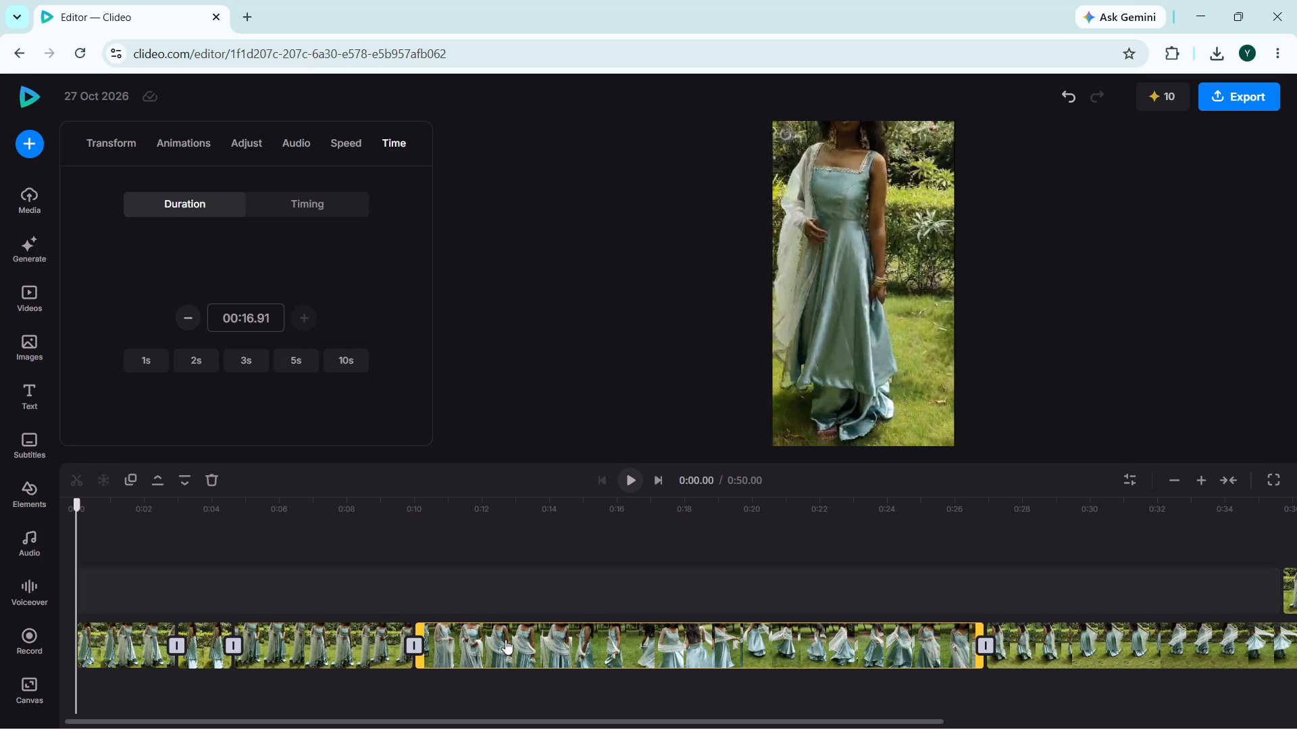
{"action": "left_click", "coordinate": [336, 147]}
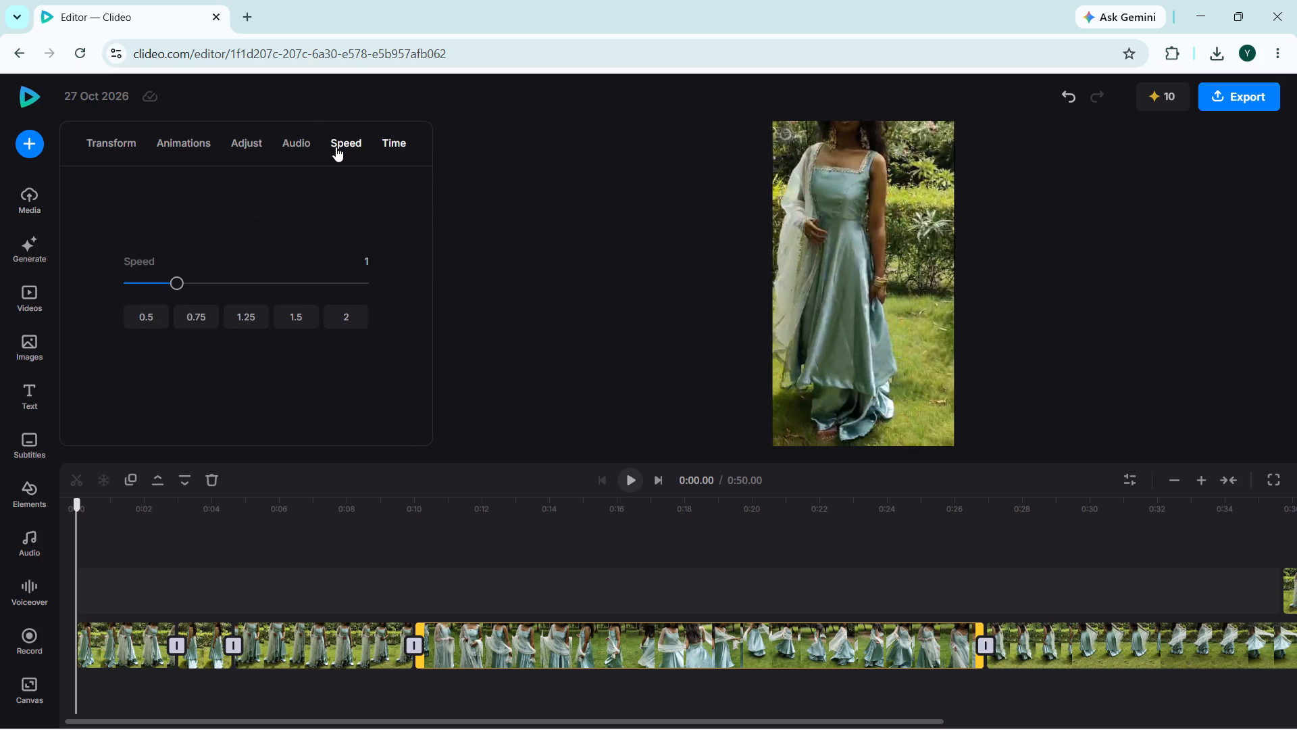
{"action": "left_click_drag", "start_coordinate": [179, 279], "coordinate": [188, 282]}
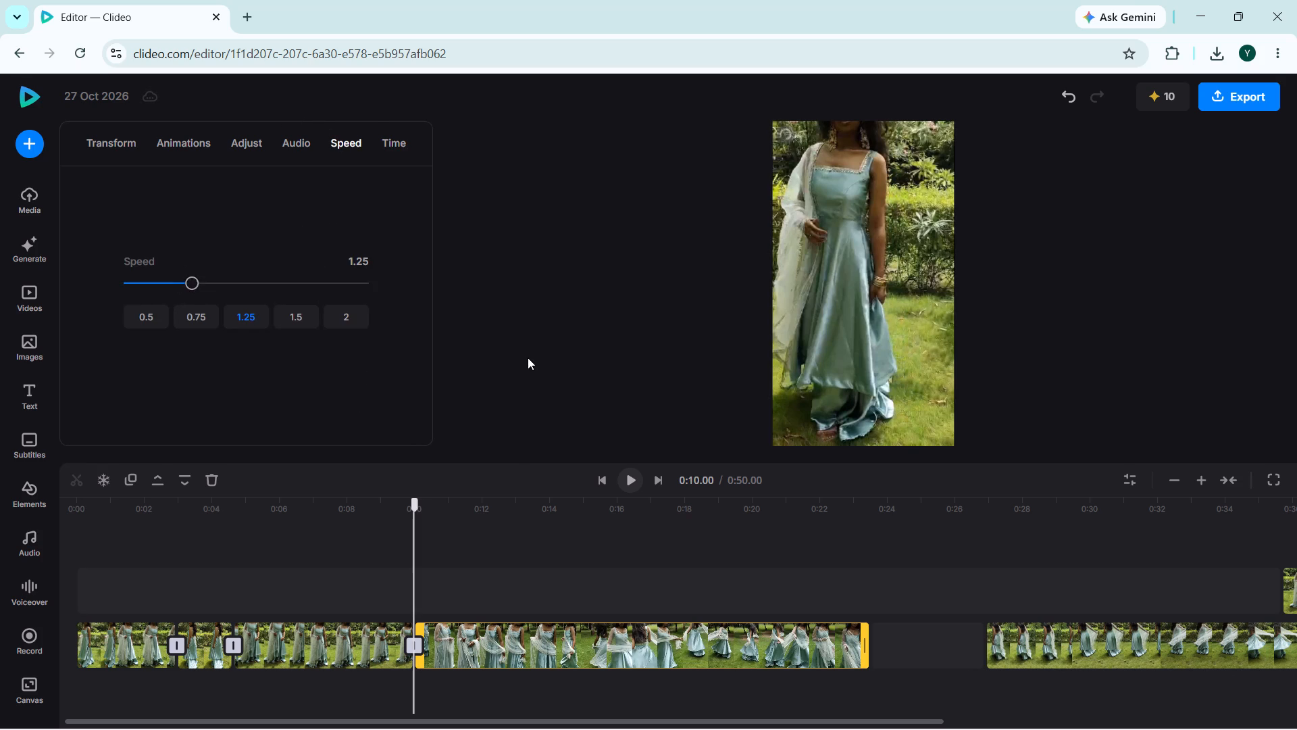
Split the sped-up main-track clip starting at 0:10 at 0:14.70.
{"action": "left_click", "coordinate": [528, 358]}
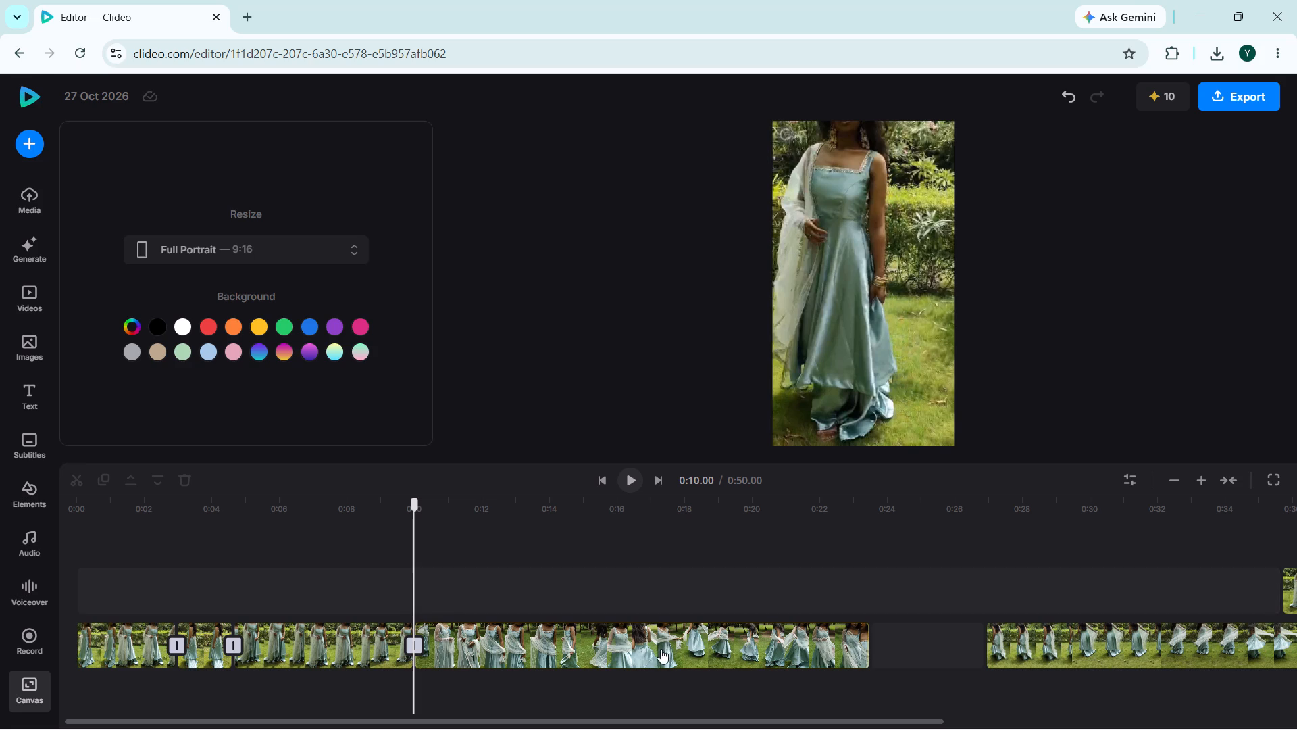
{"action": "left_click", "coordinate": [561, 649]}
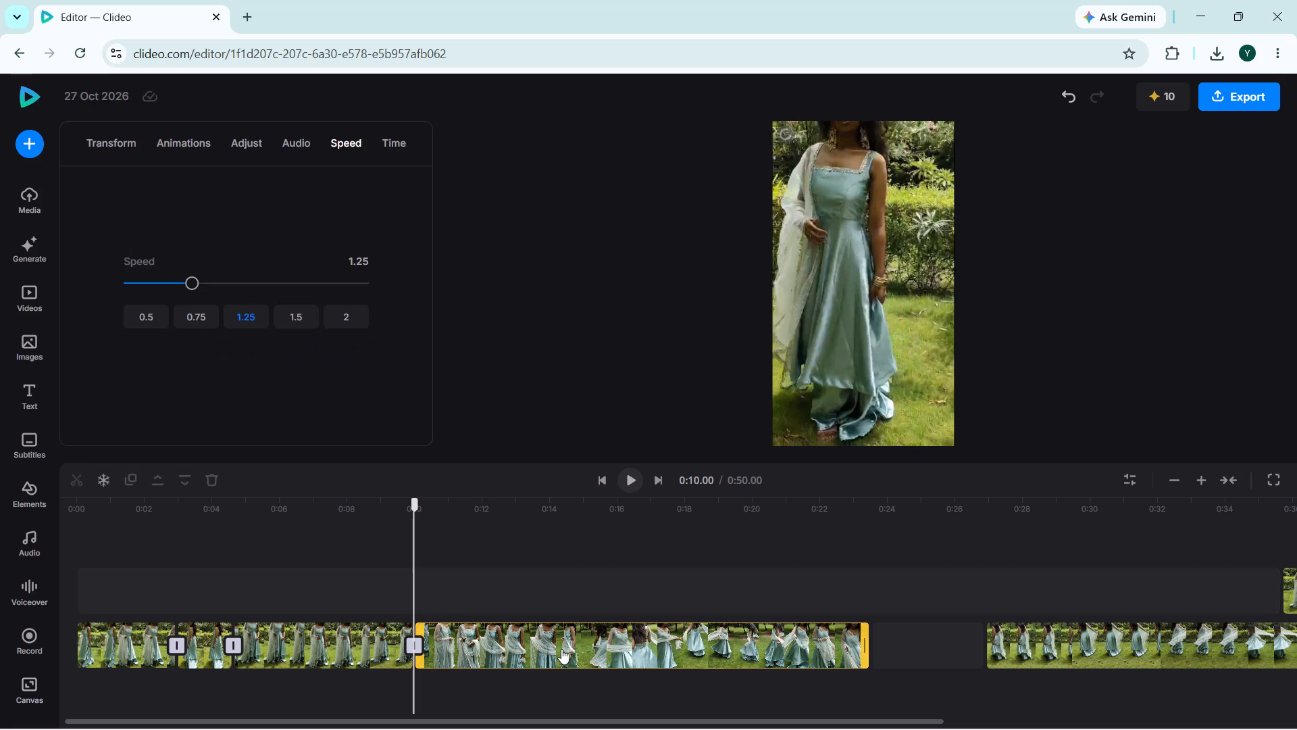
{"action": "left_click", "coordinate": [578, 646]}
{"action": "left_click_drag", "start_coordinate": [413, 506], "coordinate": [590, 529]}
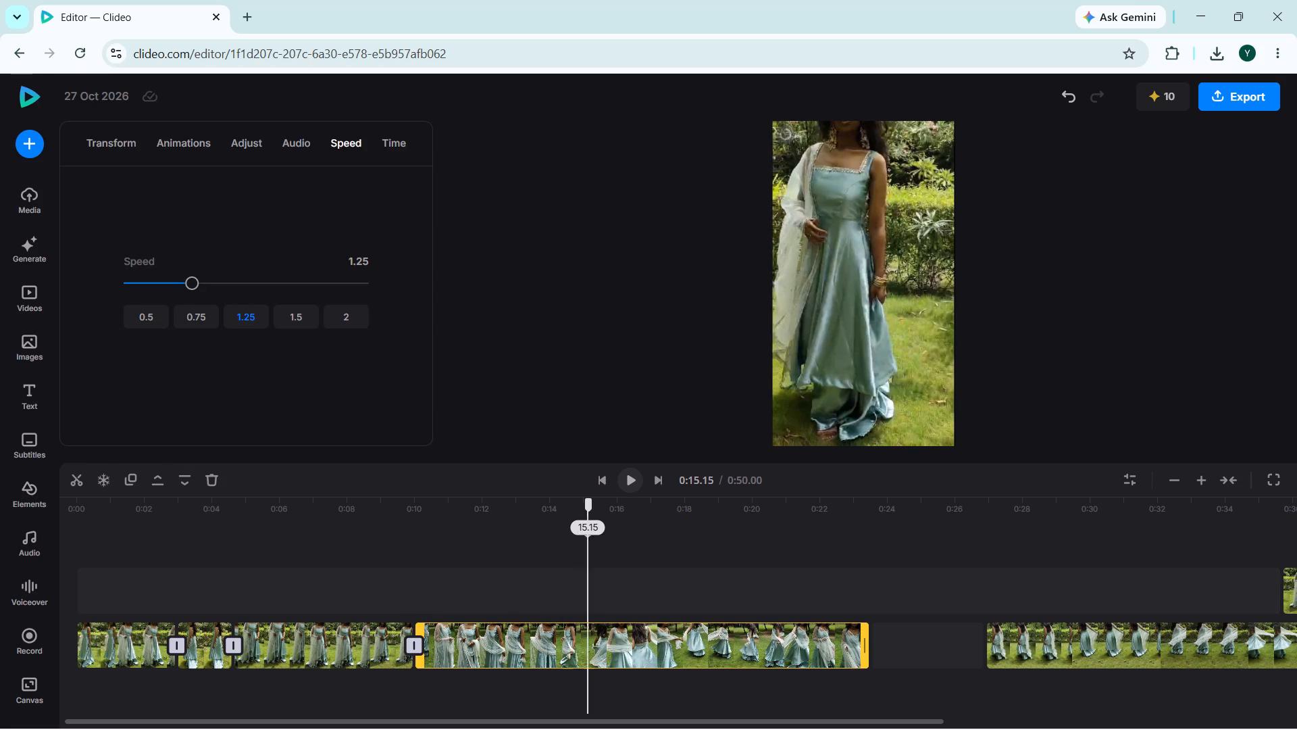
{"action": "left_click_drag", "start_coordinate": [590, 529], "coordinate": [572, 518]}
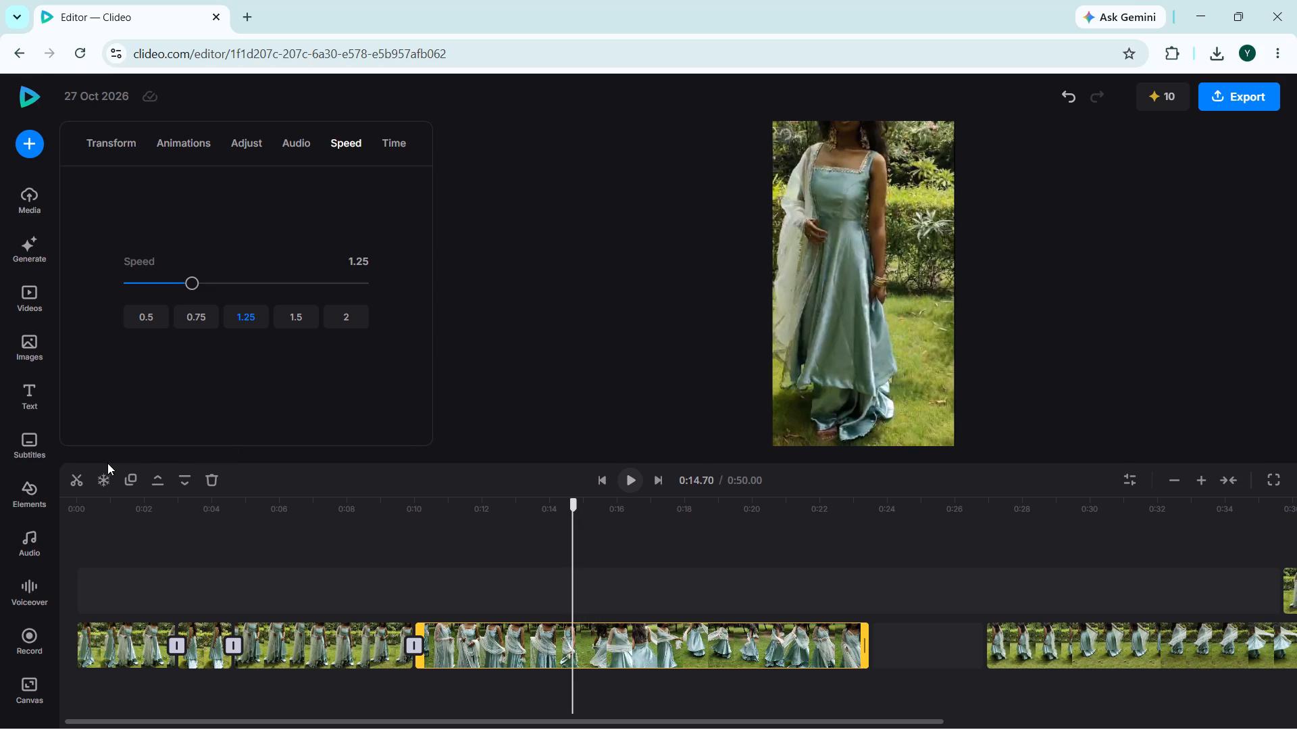
{"action": "left_click", "coordinate": [73, 478]}
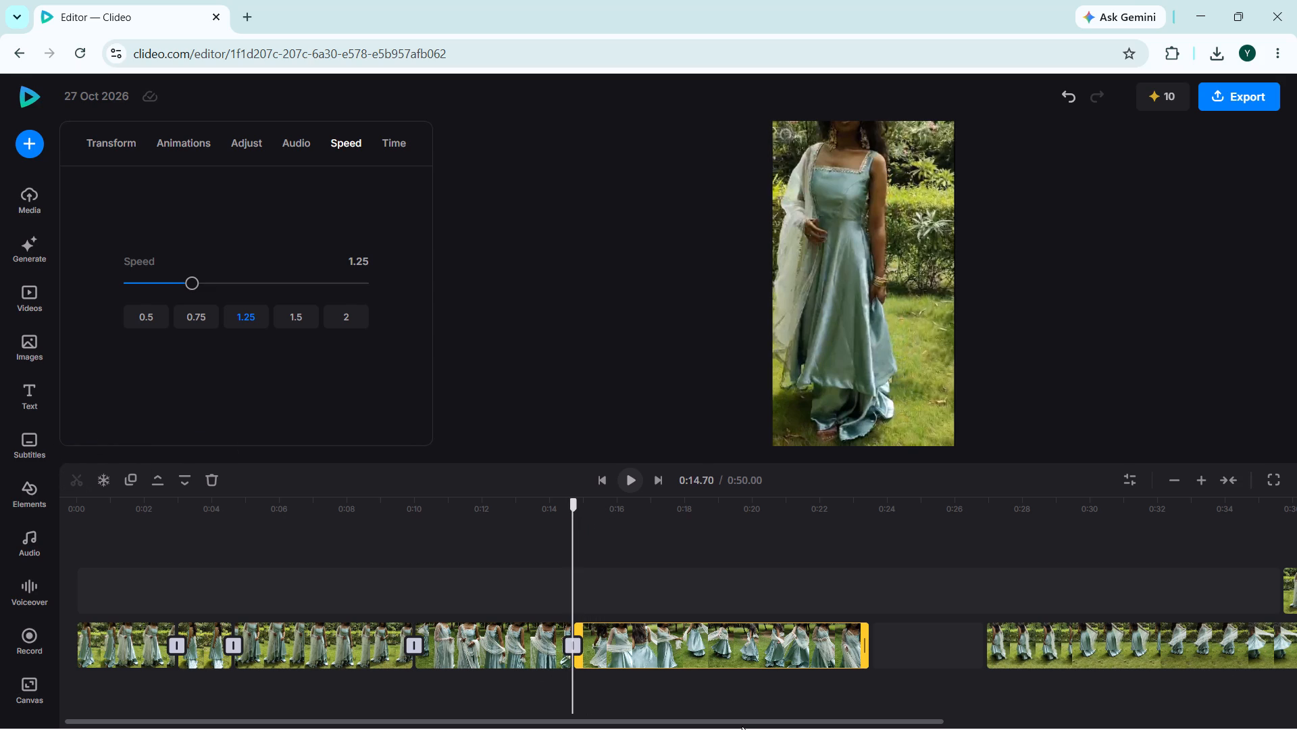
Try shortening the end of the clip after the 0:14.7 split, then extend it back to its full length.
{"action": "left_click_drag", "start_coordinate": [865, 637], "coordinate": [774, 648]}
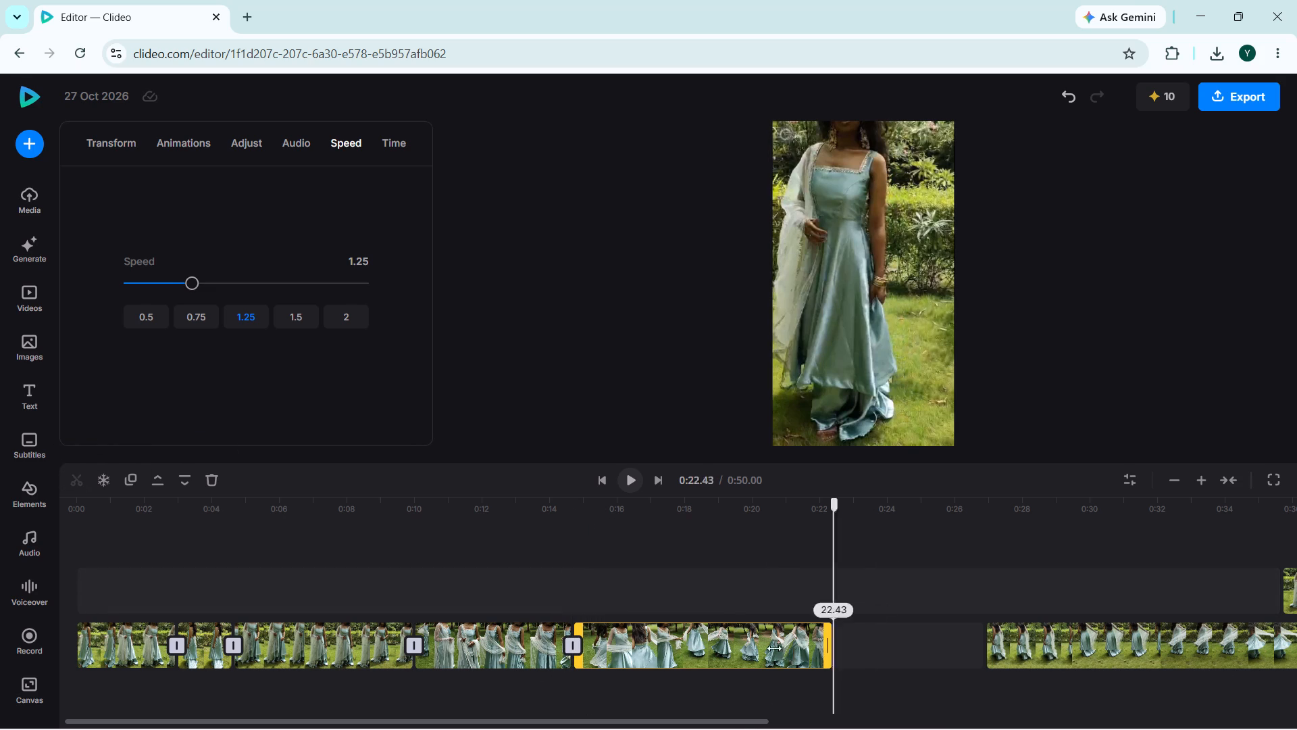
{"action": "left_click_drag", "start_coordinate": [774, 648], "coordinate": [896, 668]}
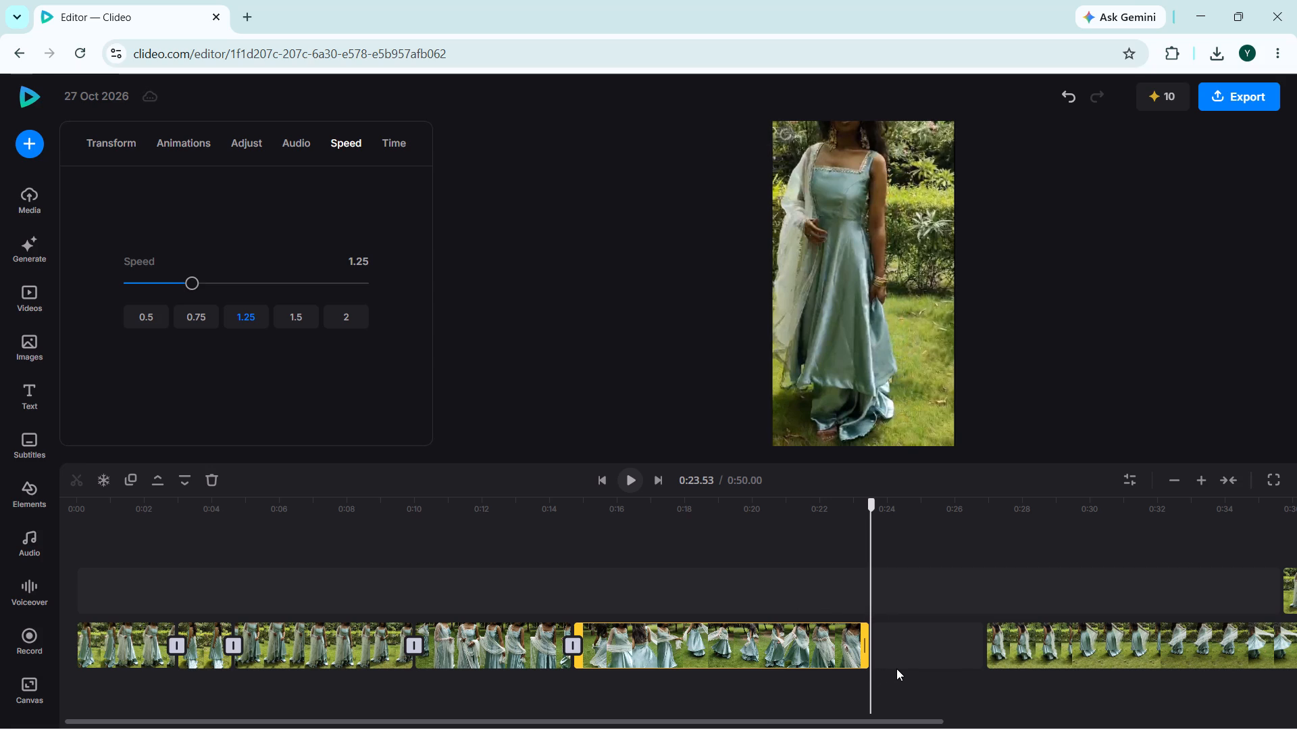
Move the slowed 0.75-speed main-track clip back to about 0:23.5, directly after the preceding clip.
{"action": "left_click_drag", "start_coordinate": [1064, 662], "coordinate": [943, 666]}
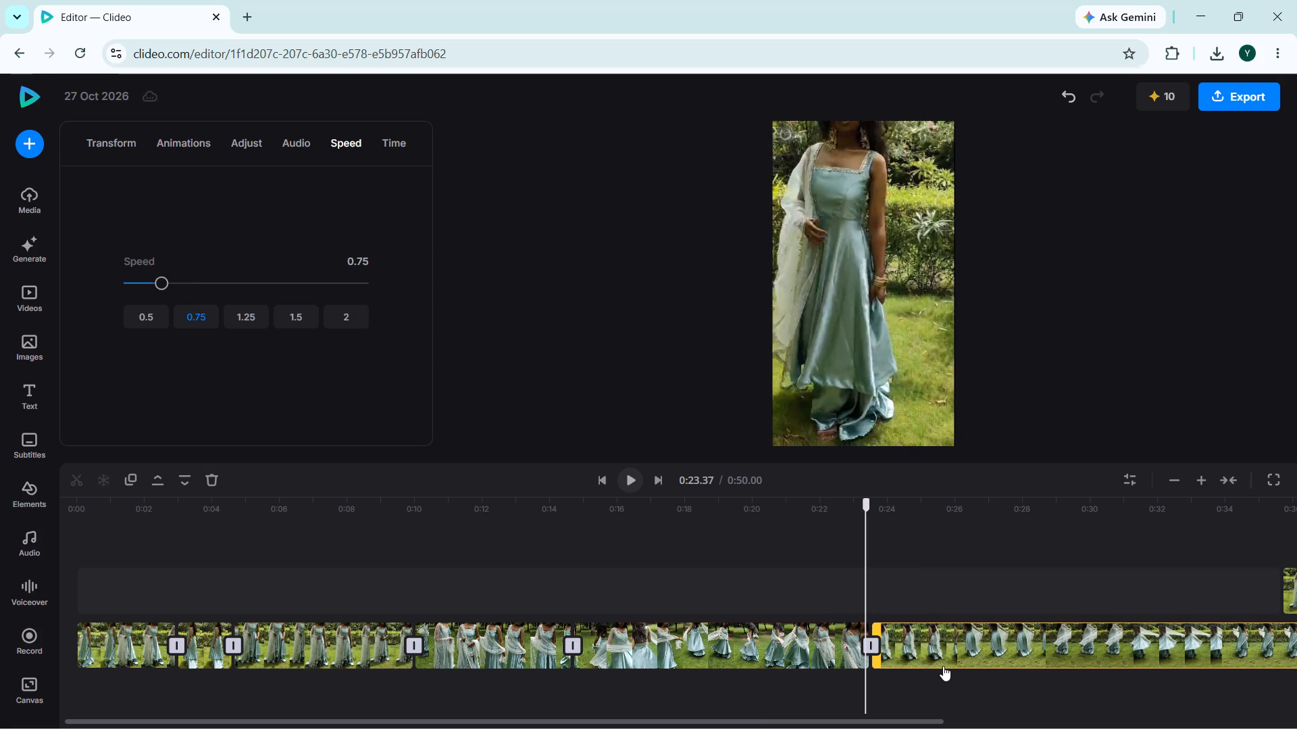
Move the upper-track clip starting at about 0:35.8 back to about 0:24.1.
{"action": "scroll", "coordinate": [1045, 587], "scroll_direction": "left", "scroll_amount": 1}
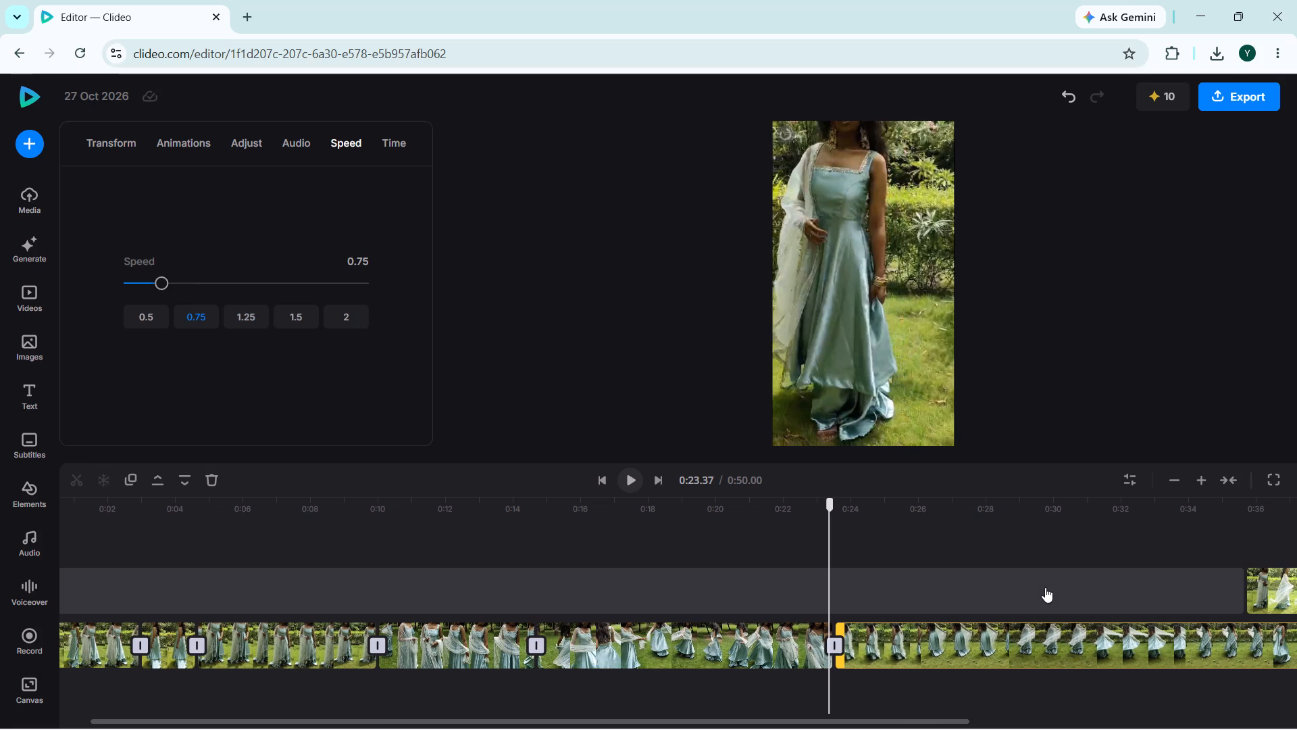
{"action": "left_click_drag", "start_coordinate": [1260, 575], "coordinate": [1045, 599]}
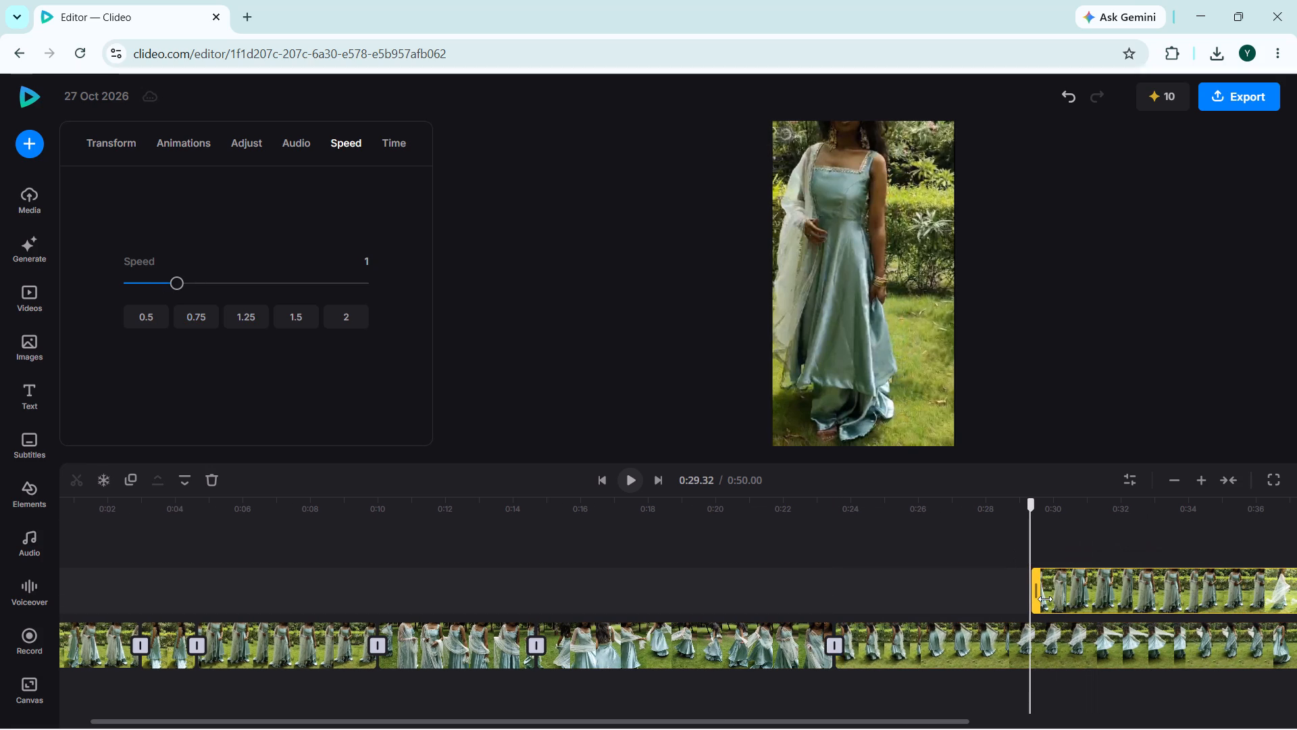
{"action": "left_click_drag", "start_coordinate": [1148, 592], "coordinate": [970, 584]}
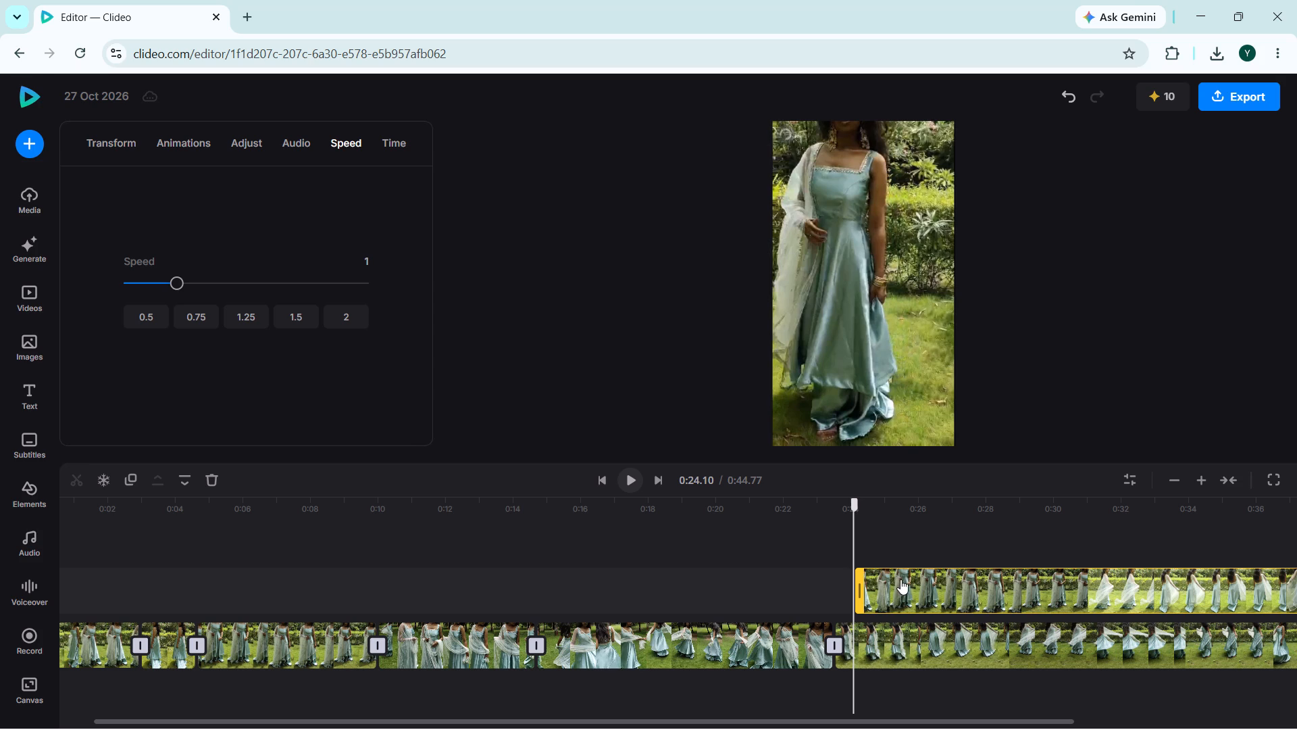
Trim the start of the upper-track clip forward to about 0:29.
{"action": "left_click_drag", "start_coordinate": [859, 583], "coordinate": [1011, 570]}
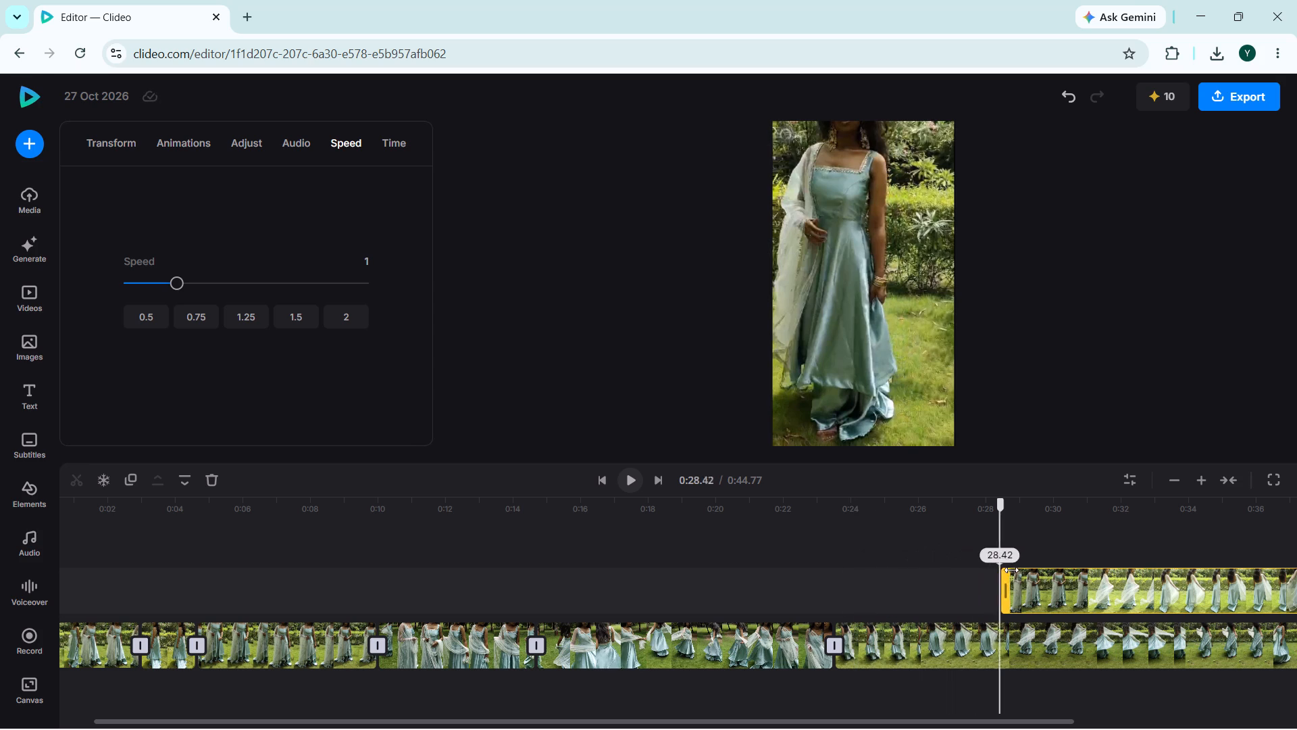
{"action": "left_click_drag", "start_coordinate": [1011, 570], "coordinate": [1027, 568]}
Move the trimmed upper-track clip back to about 0:23.9.
{"action": "left_click_drag", "start_coordinate": [1129, 594], "coordinate": [969, 606]}
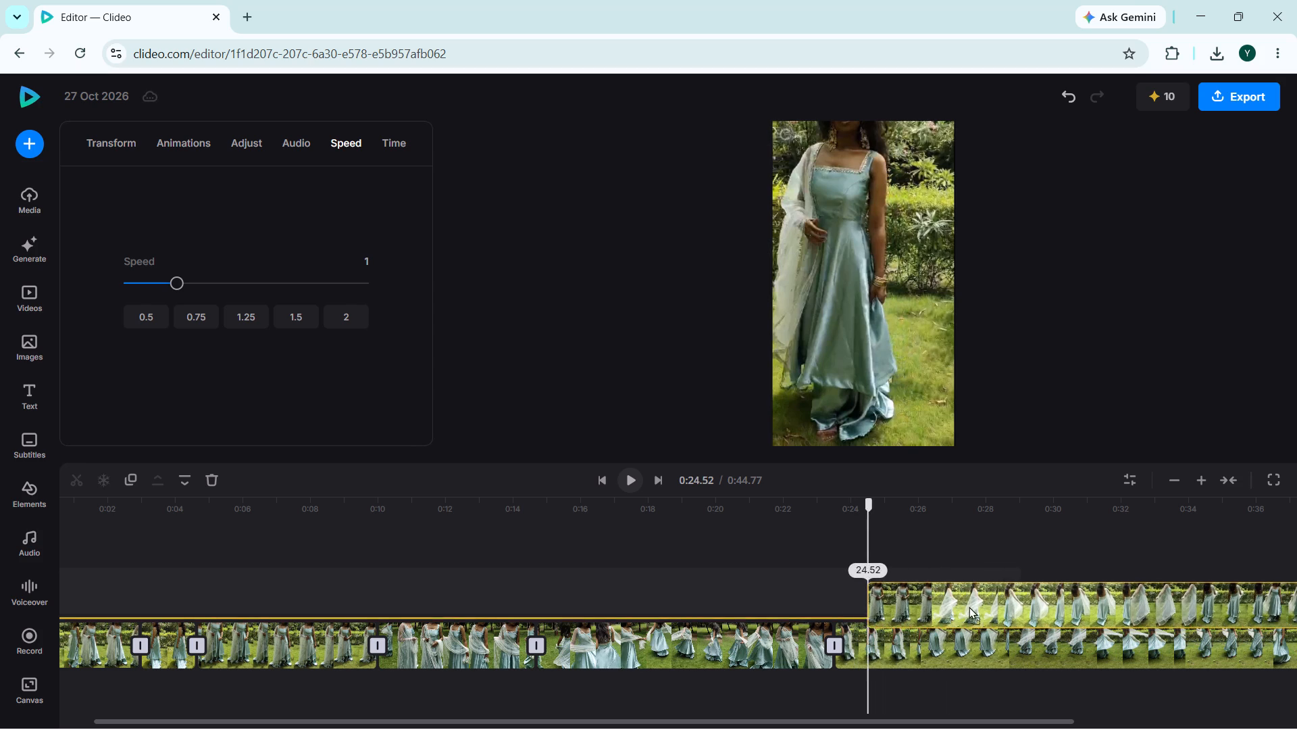
{"action": "left_click_drag", "start_coordinate": [969, 606], "coordinate": [952, 601]}
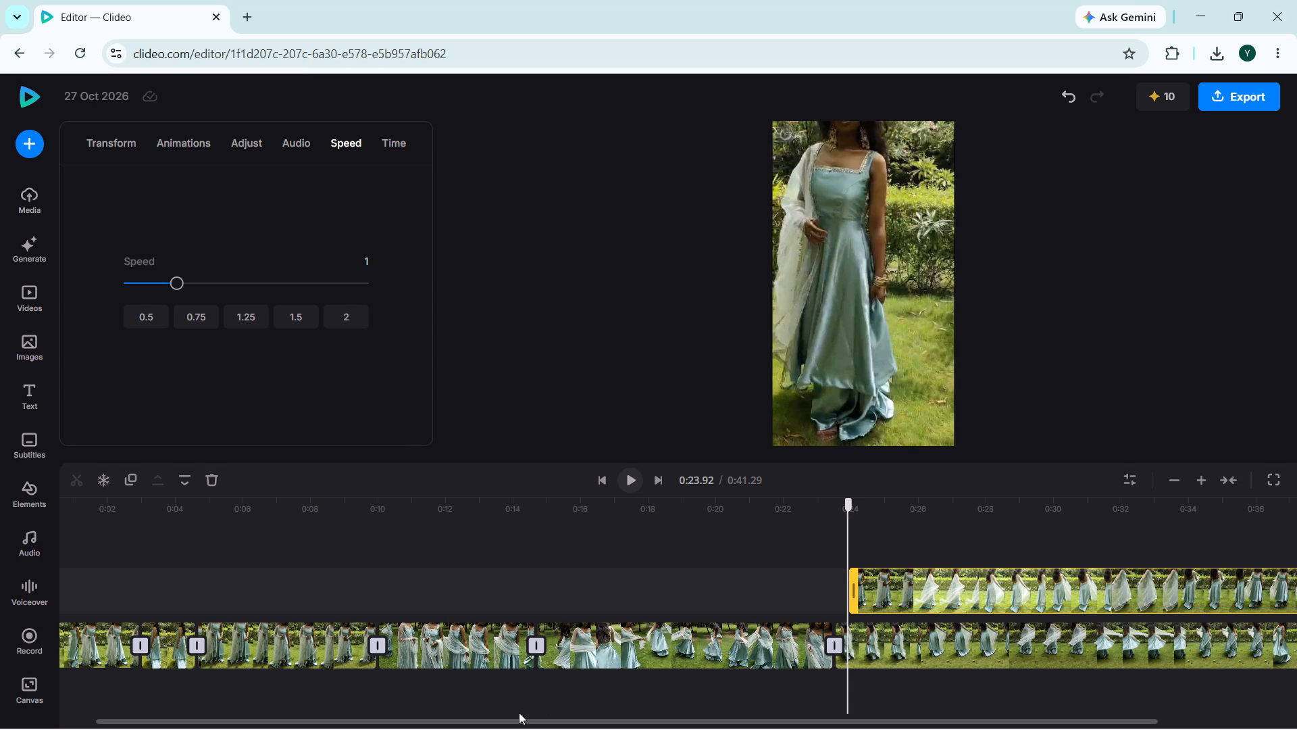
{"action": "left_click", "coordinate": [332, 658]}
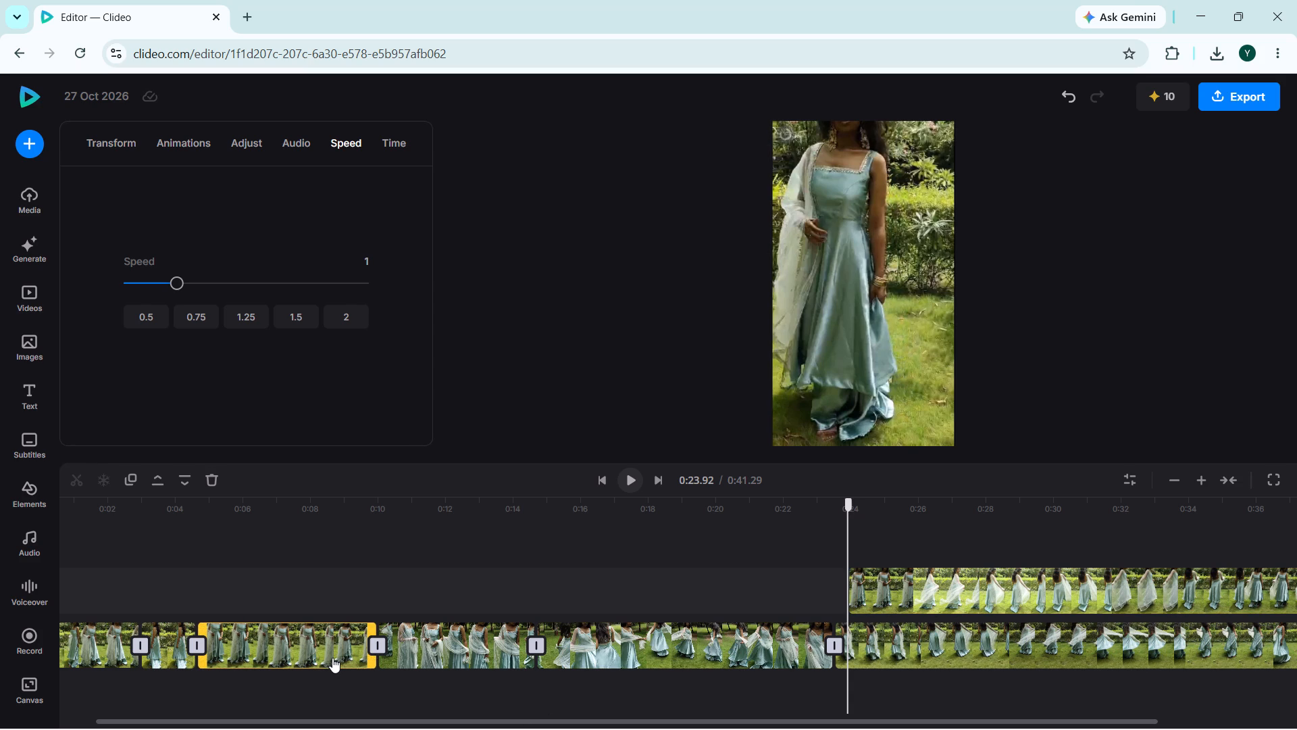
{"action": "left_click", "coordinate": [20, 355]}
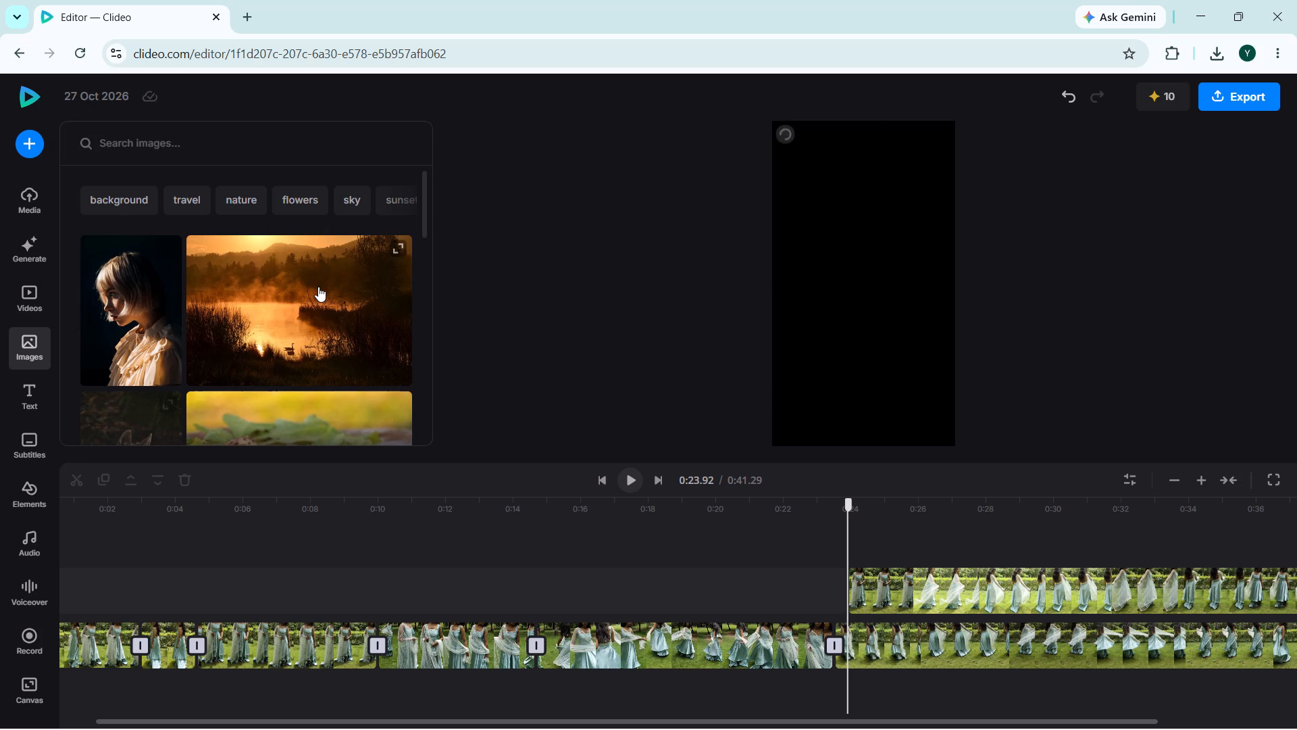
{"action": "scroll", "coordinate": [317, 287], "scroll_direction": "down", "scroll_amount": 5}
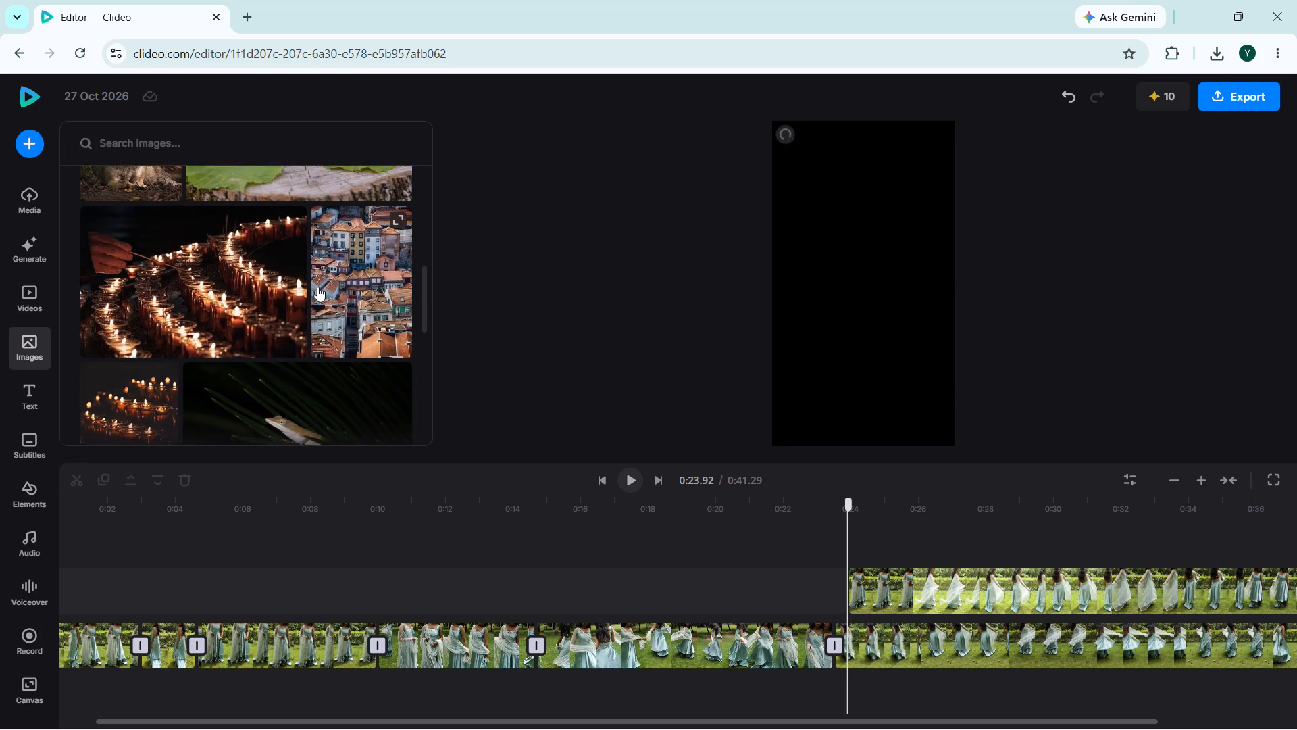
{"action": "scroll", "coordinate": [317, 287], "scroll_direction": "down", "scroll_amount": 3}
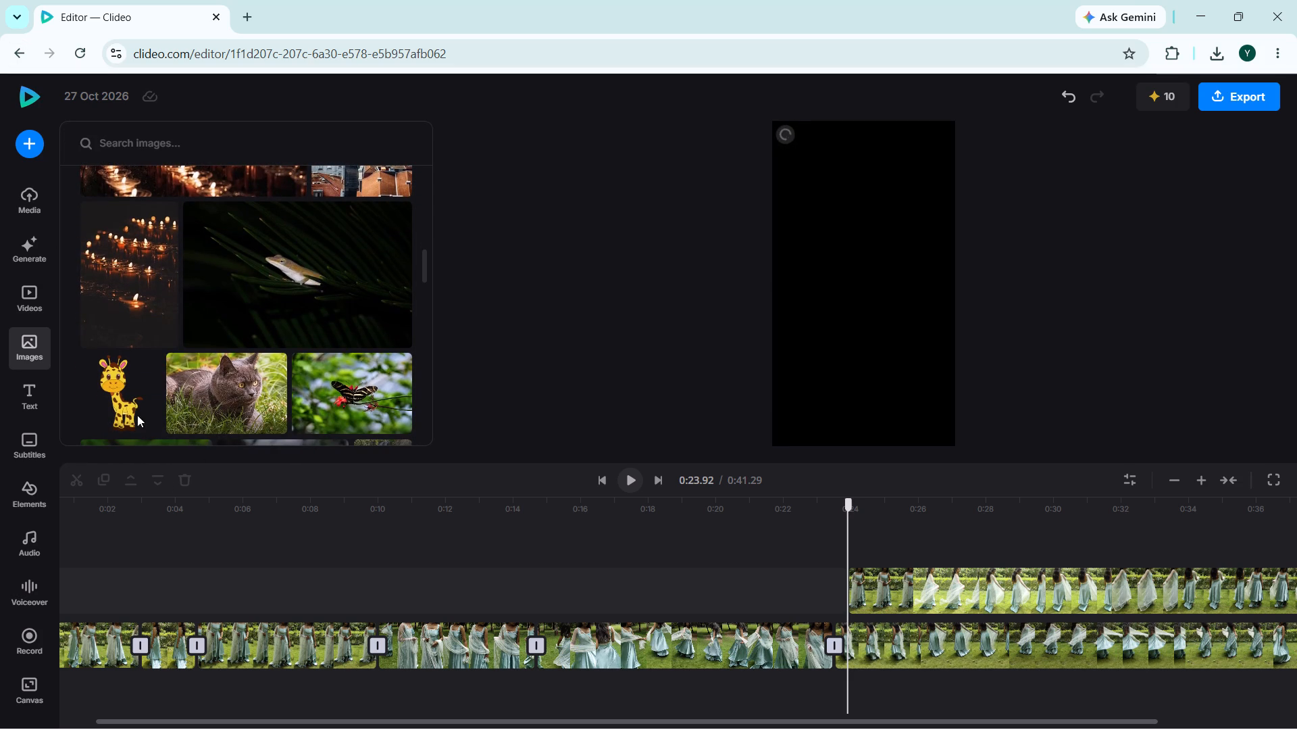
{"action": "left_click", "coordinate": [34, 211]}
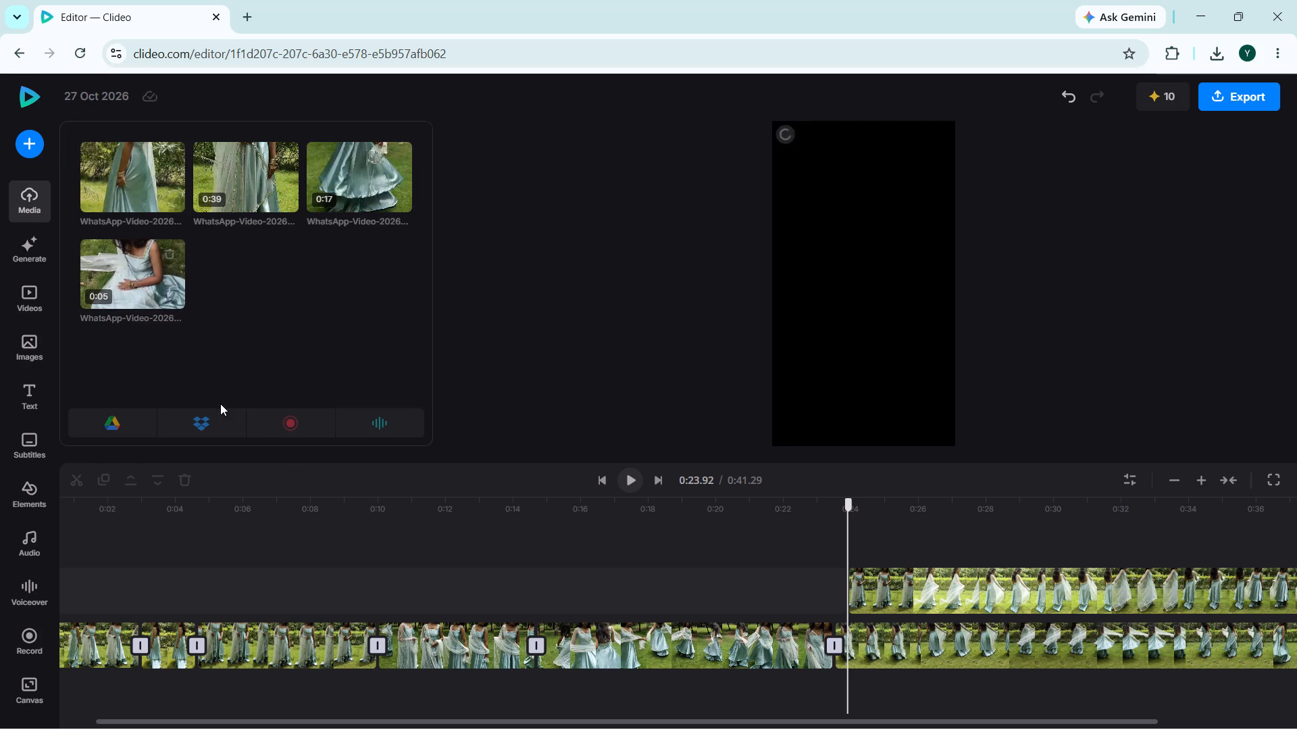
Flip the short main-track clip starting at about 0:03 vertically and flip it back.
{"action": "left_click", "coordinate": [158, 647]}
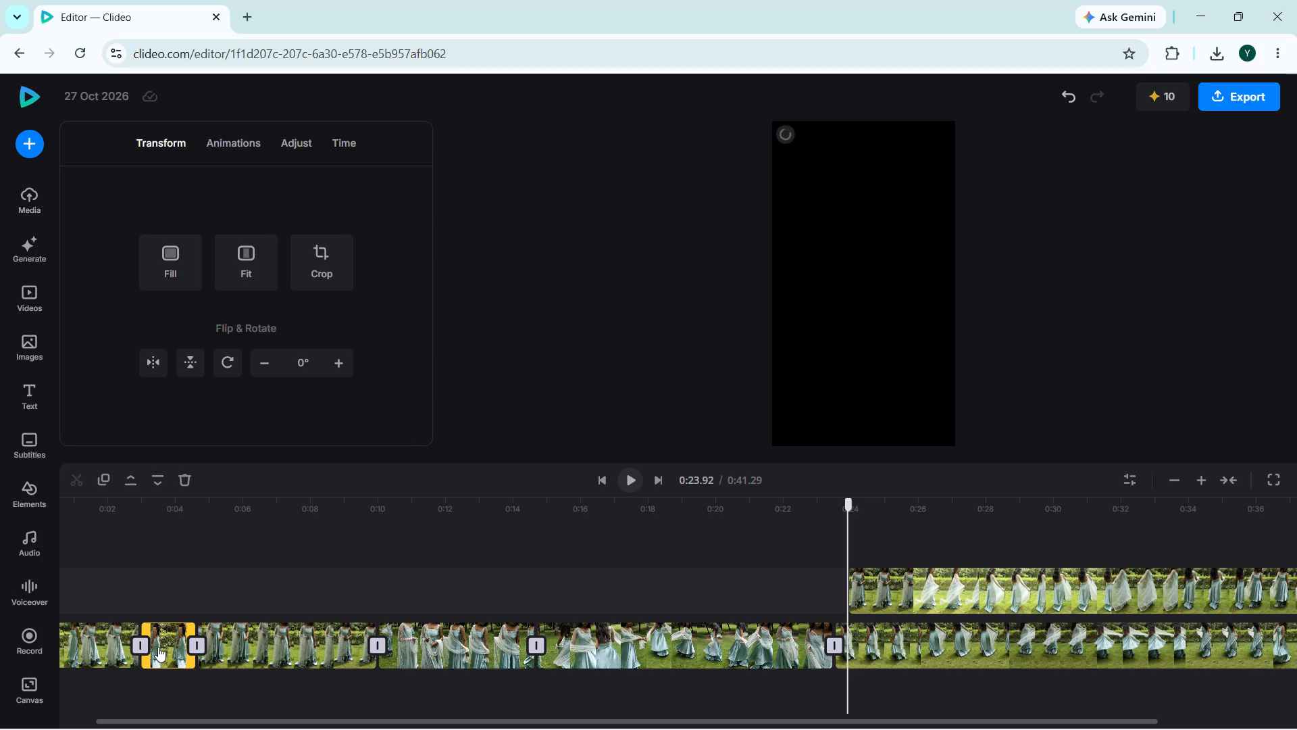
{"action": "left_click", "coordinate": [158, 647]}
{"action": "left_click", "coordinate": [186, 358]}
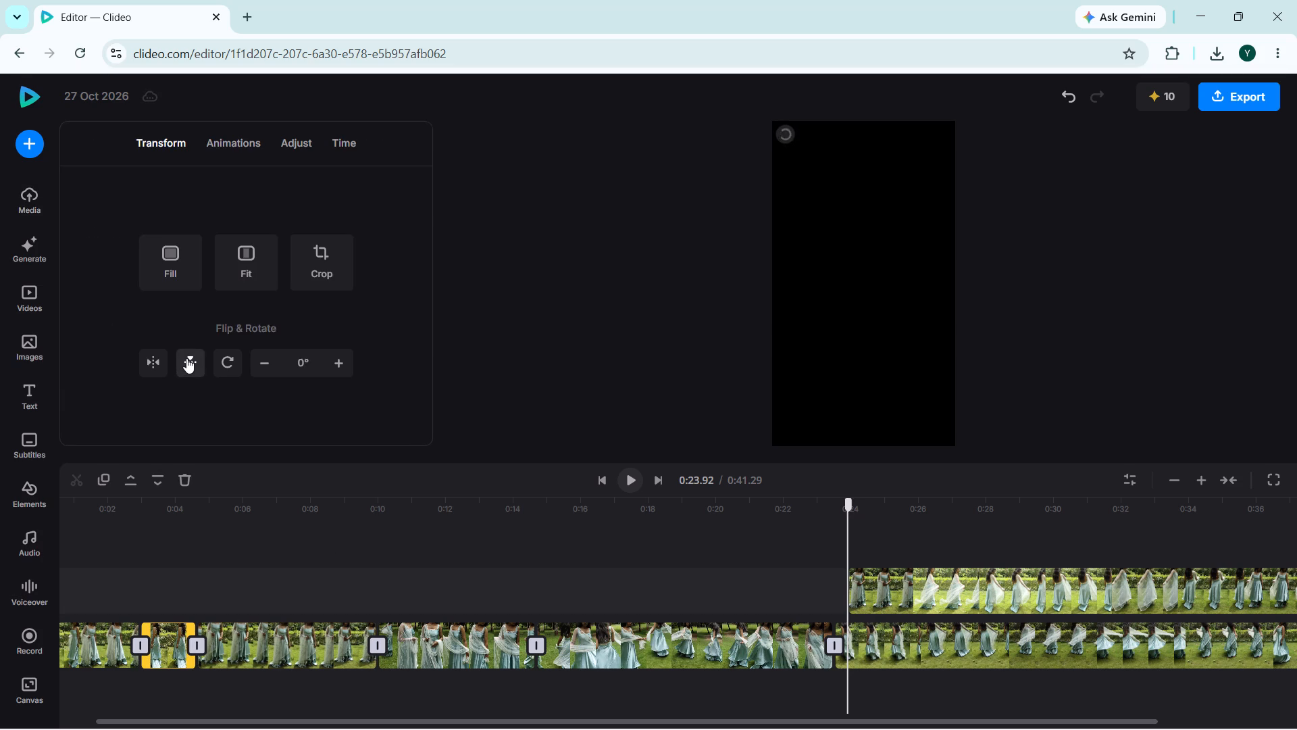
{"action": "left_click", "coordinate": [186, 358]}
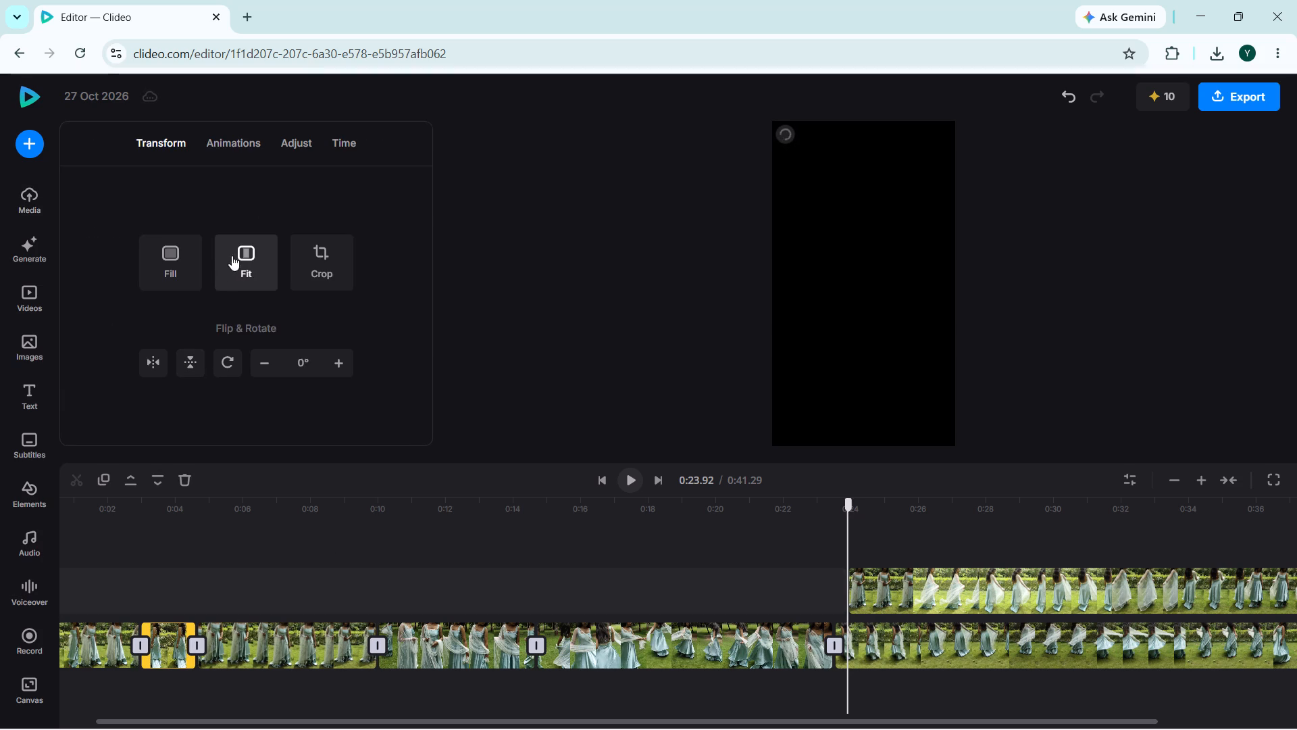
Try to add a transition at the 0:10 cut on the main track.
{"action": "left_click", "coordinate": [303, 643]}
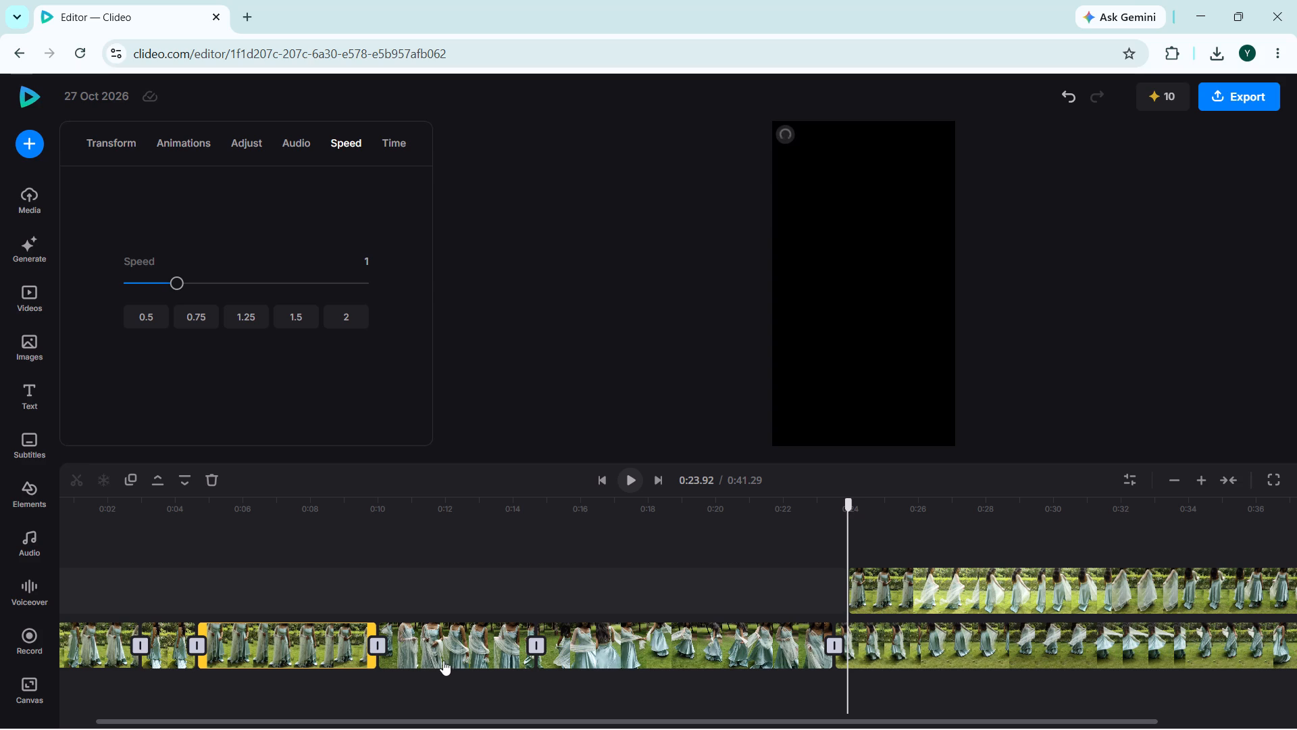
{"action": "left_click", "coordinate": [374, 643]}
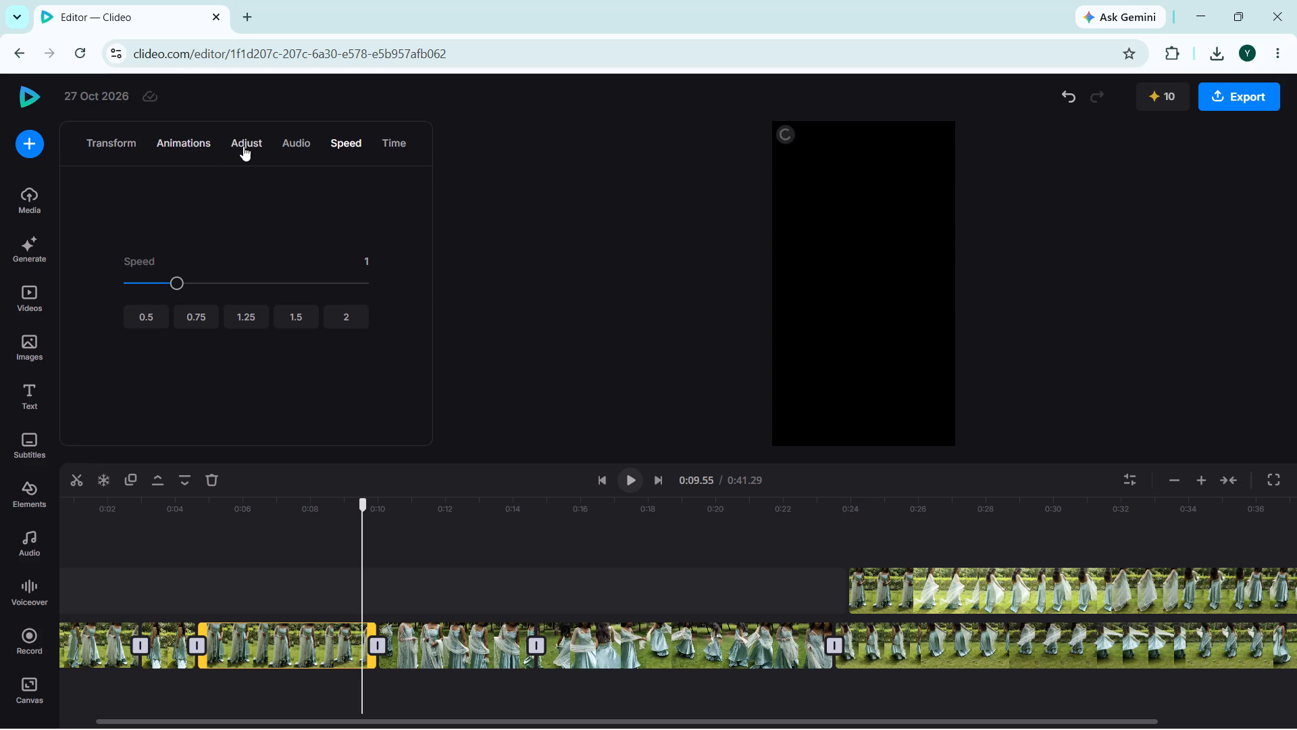
Open the adjustment settings of the main-track clip starting at about 0:04.6 and set its opacity to 100%.
{"action": "left_click", "coordinate": [244, 147]}
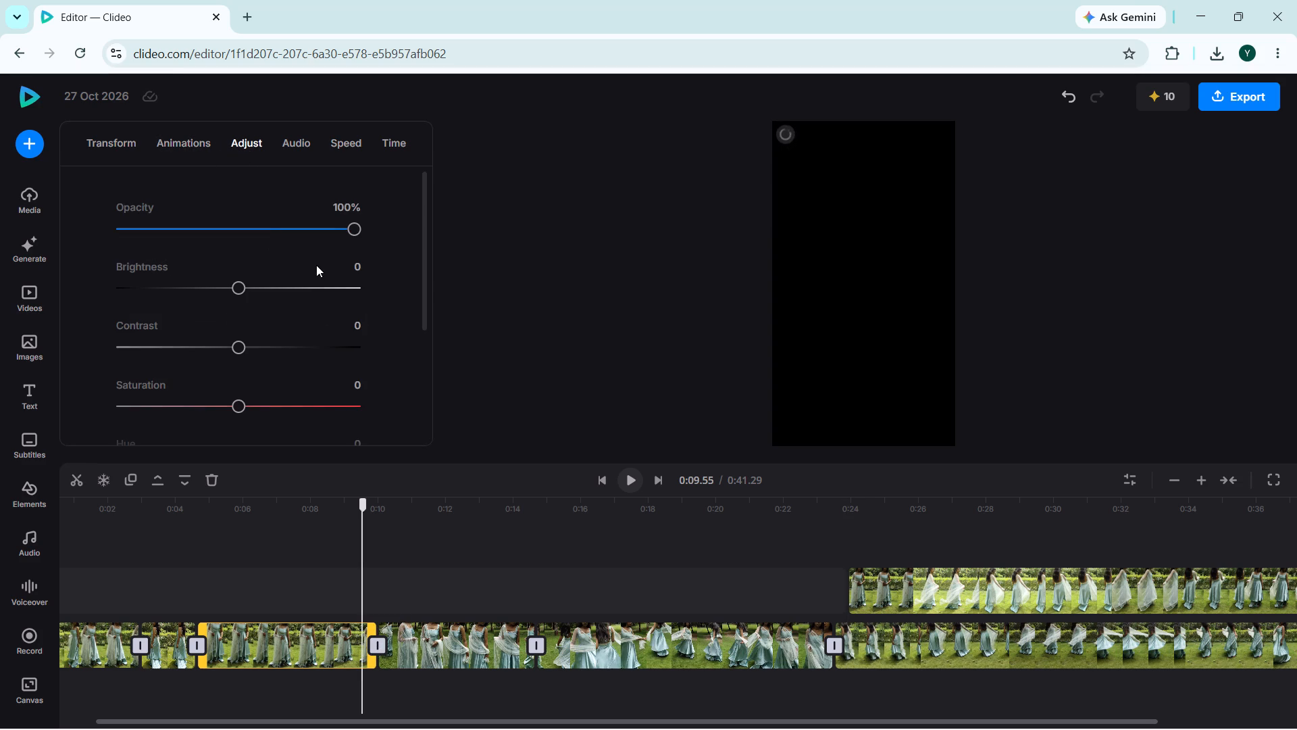
{"action": "left_click_drag", "start_coordinate": [358, 226], "coordinate": [534, 391]}
Lower the opacity of the upper-track clip starting at about 0:23.9 to 28%.
{"action": "left_click", "coordinate": [962, 589]}
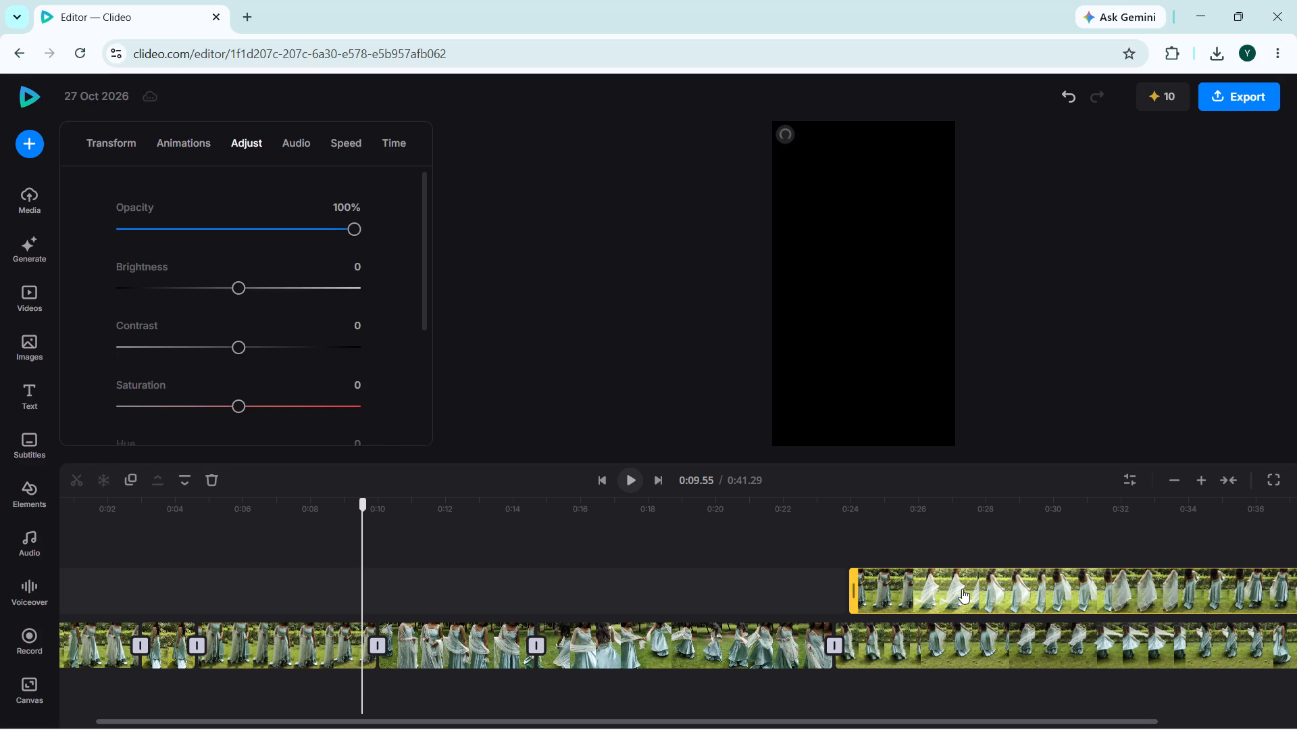
{"action": "left_click_drag", "start_coordinate": [351, 228], "coordinate": [271, 235]}
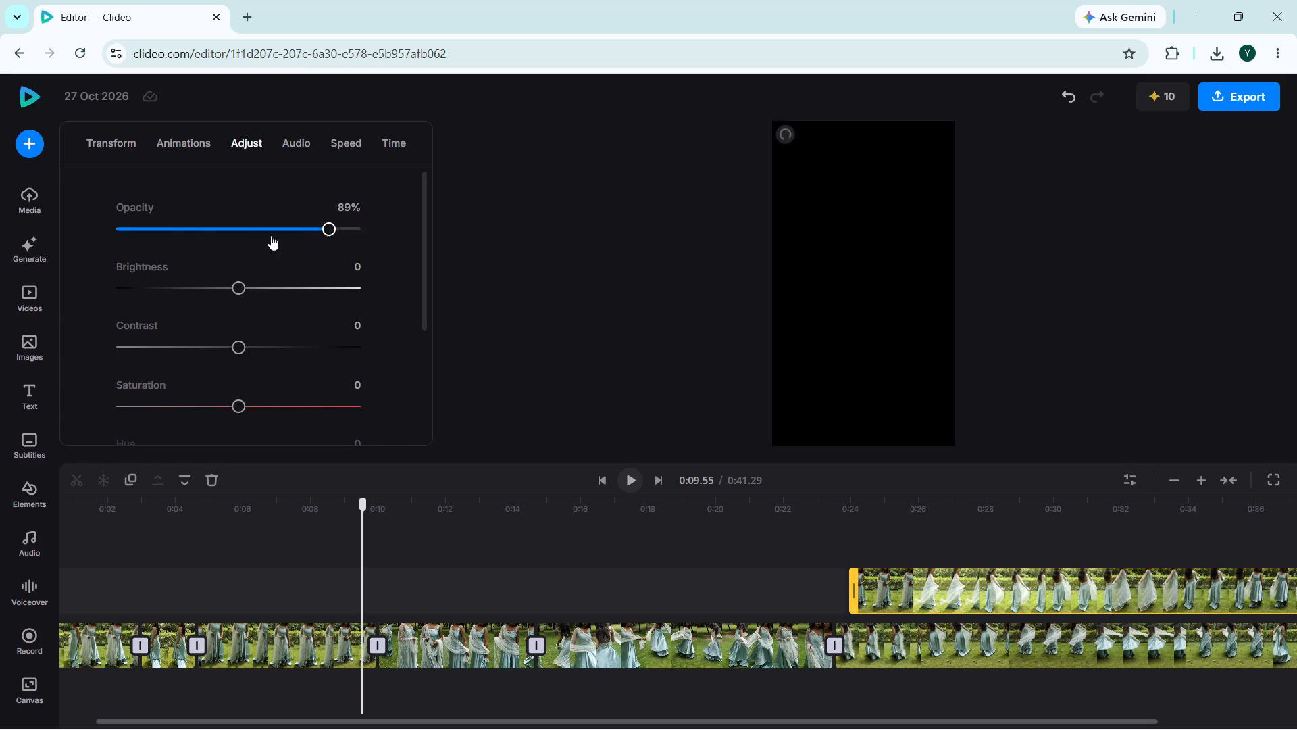
{"action": "left_click_drag", "start_coordinate": [271, 235], "coordinate": [184, 260]}
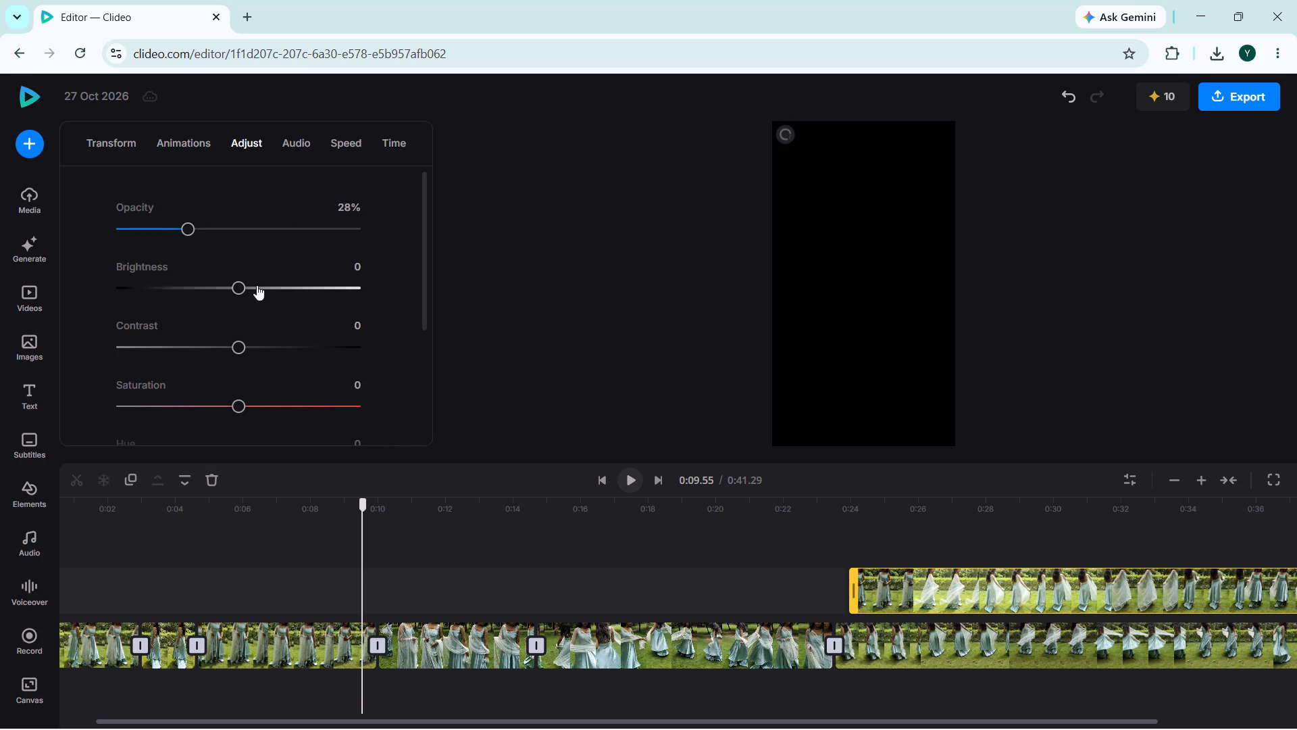
Set the volume to 0% for the upper-track clip, the first main-track clip and the main-track clips starting at about 0:14.7 and 0:04.6.
{"action": "left_click", "coordinate": [278, 139]}
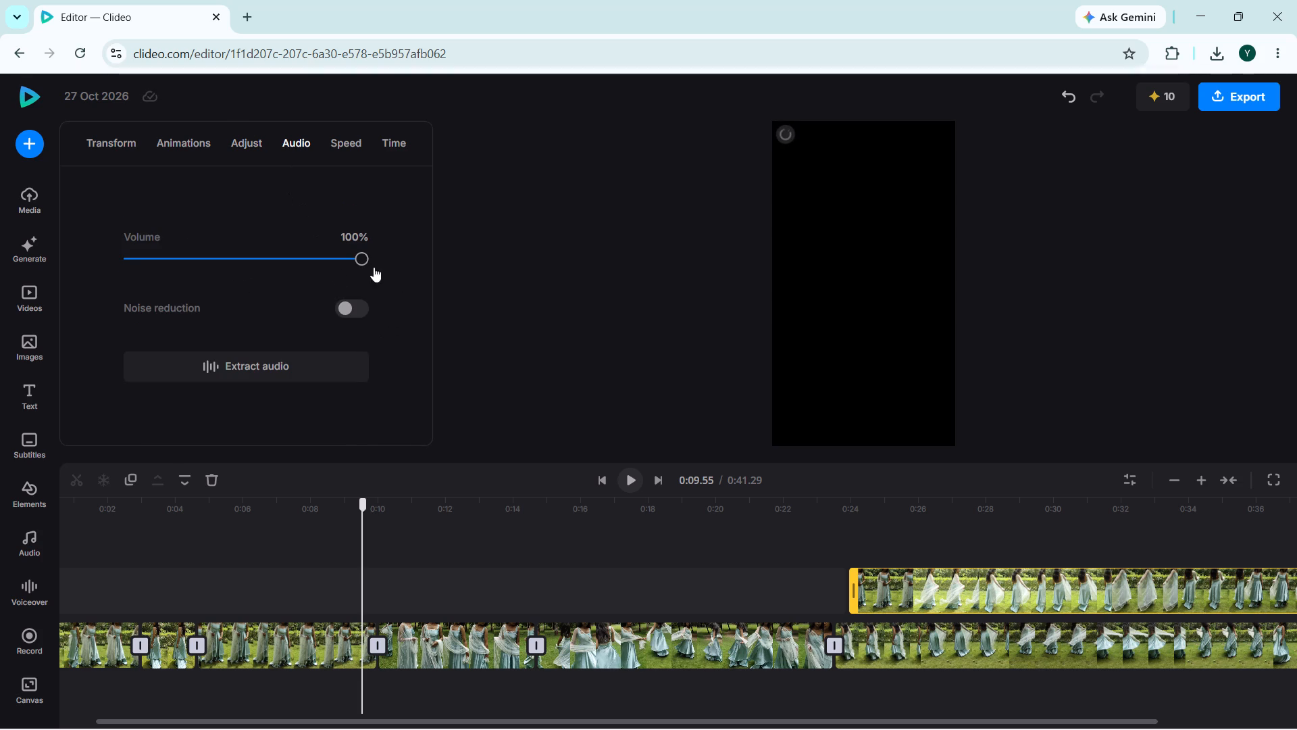
{"action": "left_click_drag", "start_coordinate": [352, 255], "coordinate": [116, 264]}
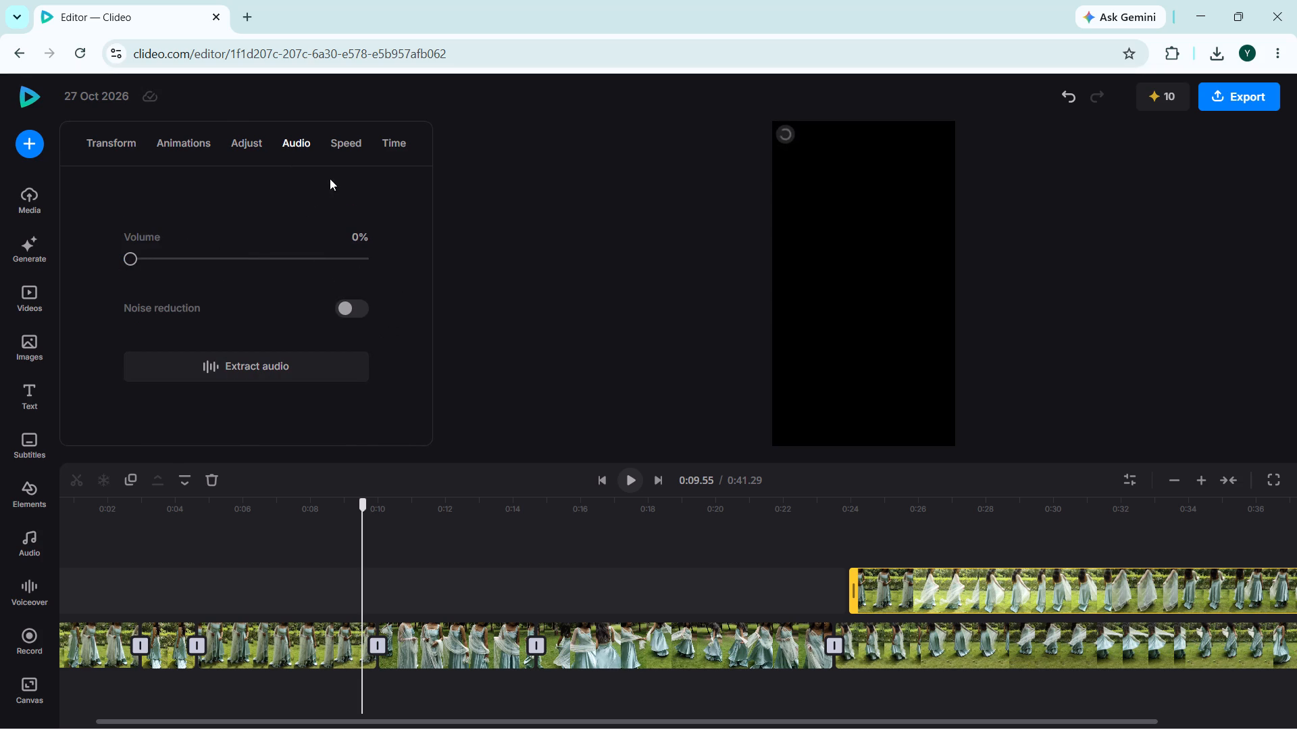
{"action": "left_click", "coordinate": [577, 635]}
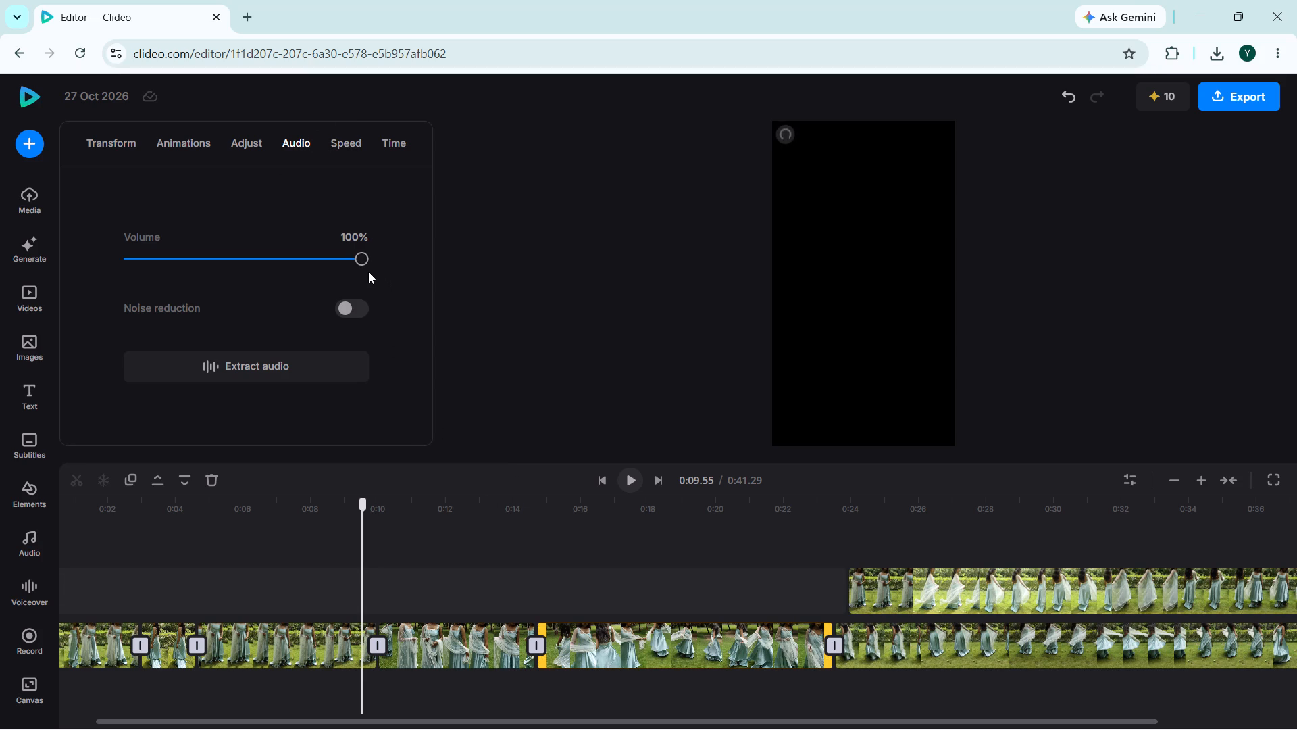
{"action": "left_click_drag", "start_coordinate": [361, 264], "coordinate": [134, 270]}
{"action": "left_click_drag", "start_coordinate": [134, 270], "coordinate": [103, 277]}
{"action": "left_click", "coordinate": [244, 630]}
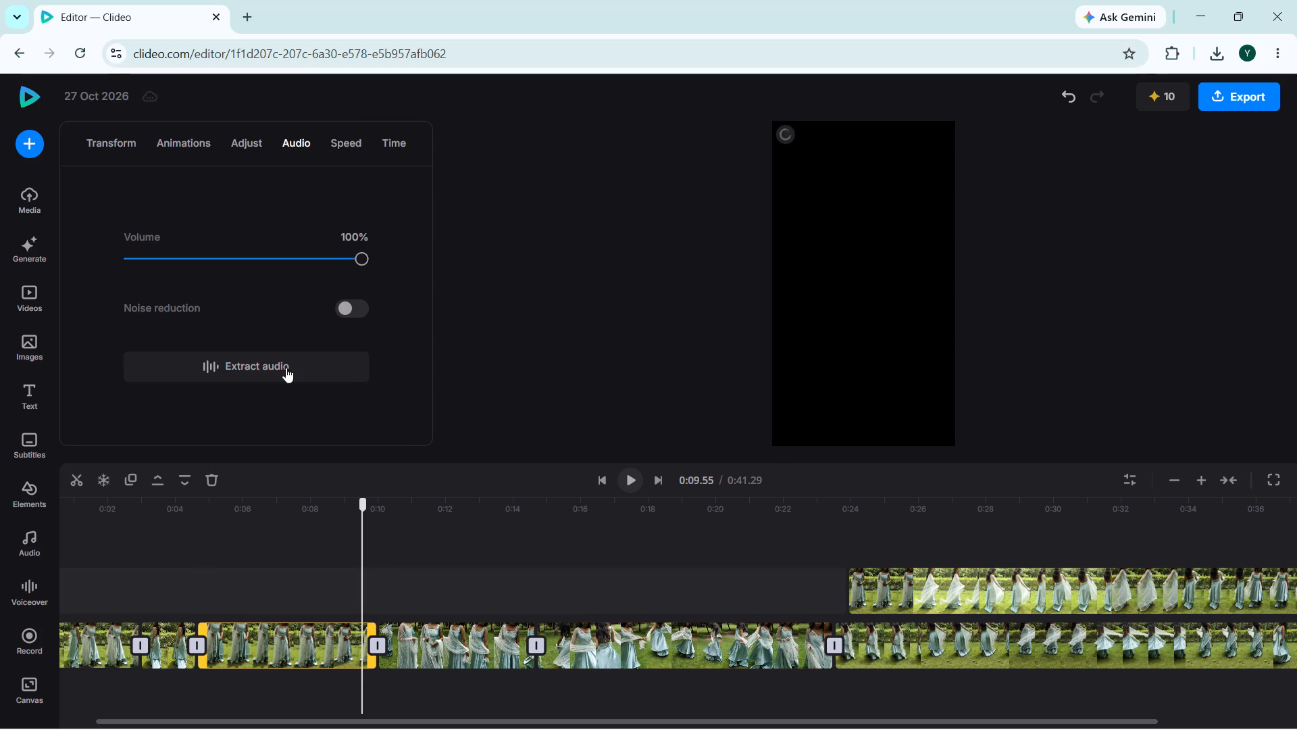
{"action": "left_click_drag", "start_coordinate": [365, 255], "coordinate": [70, 307]}
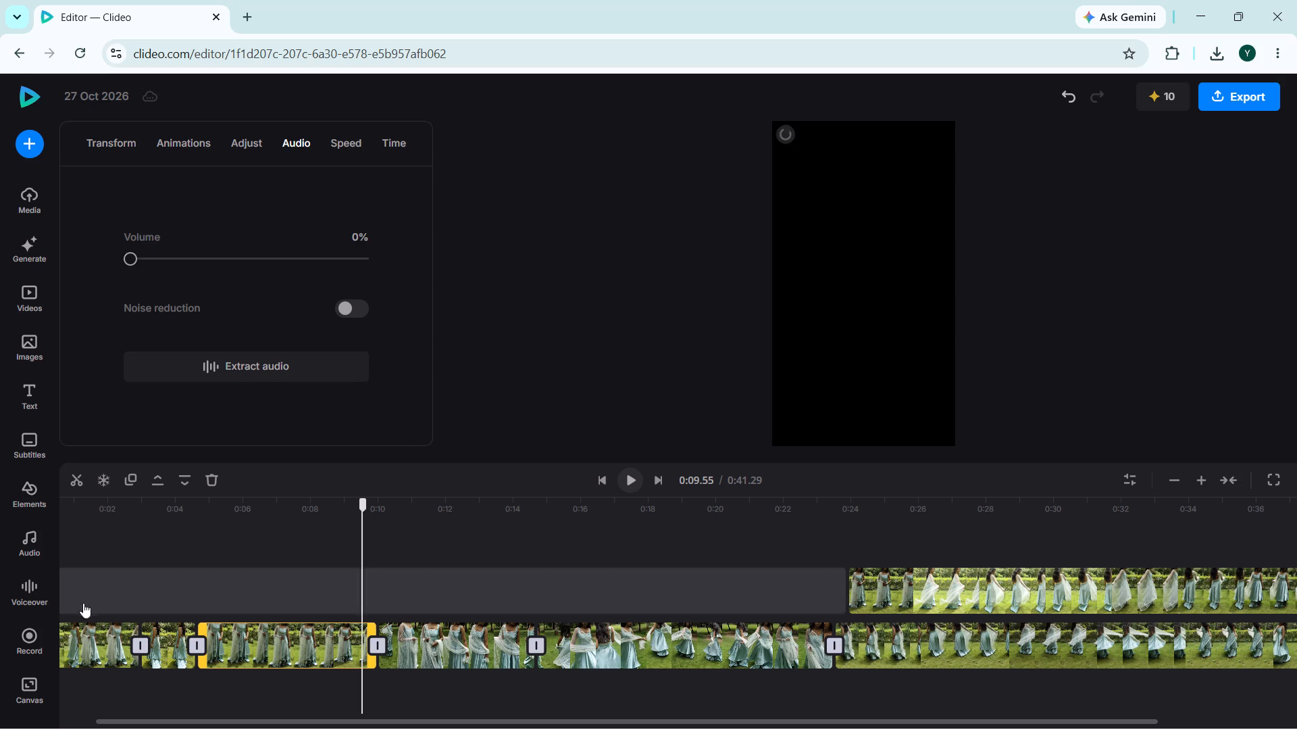
{"action": "left_click", "coordinate": [91, 635]}
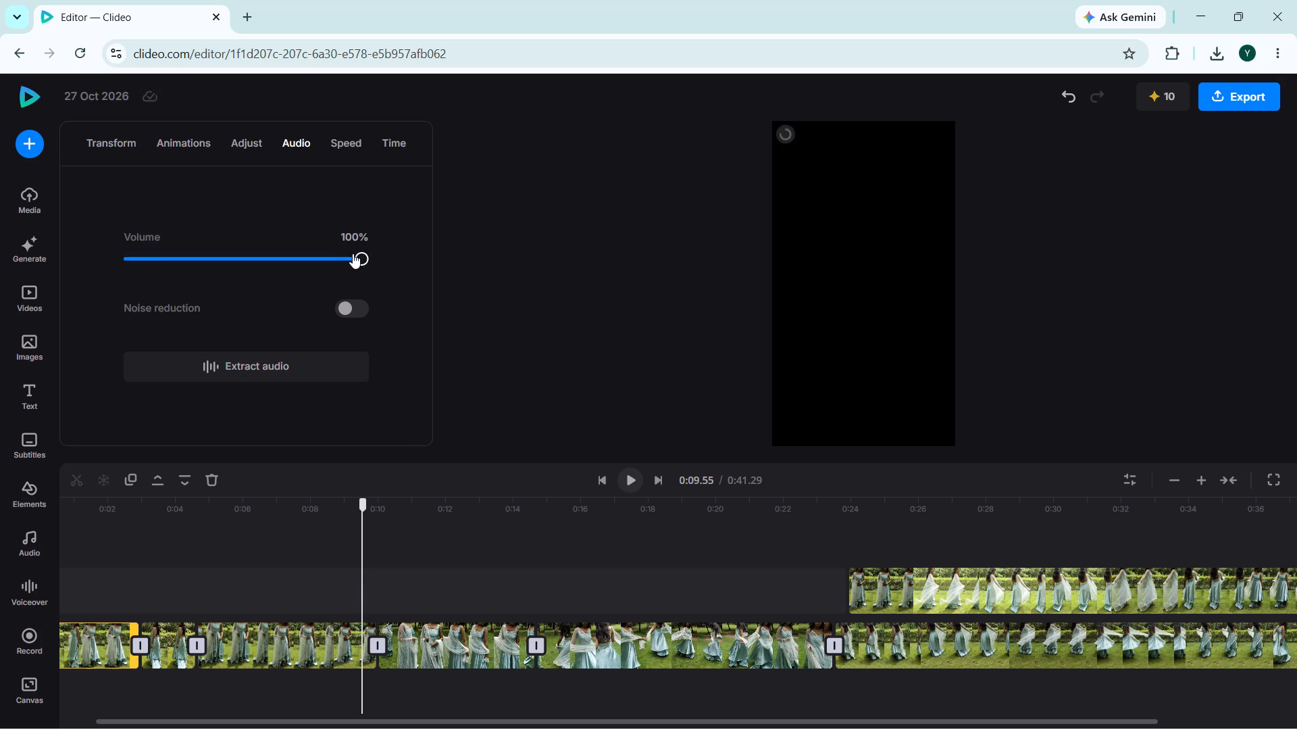
{"action": "left_click_drag", "start_coordinate": [353, 253], "coordinate": [20, 287]}
Set the volume to 0% for the main-track clips starting at about 0:10 and 0:23.6.
{"action": "left_click", "coordinate": [501, 669]}
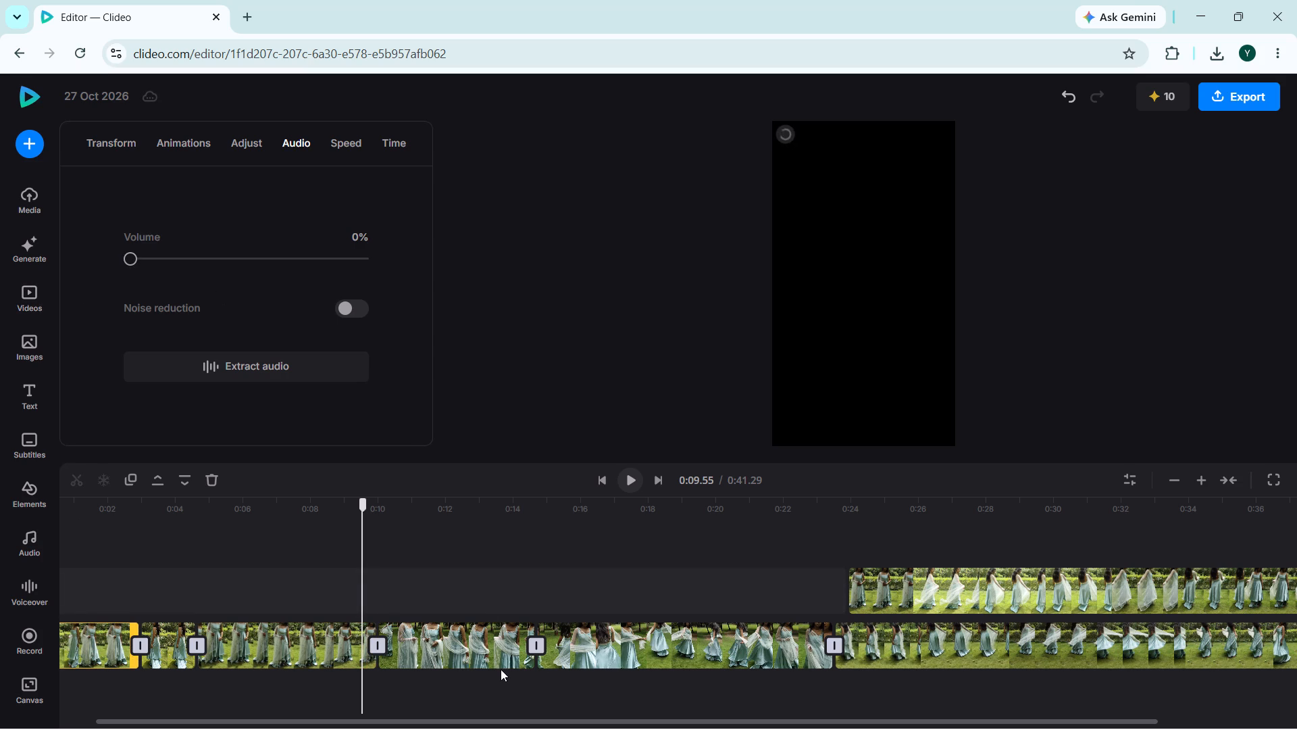
{"action": "left_click", "coordinate": [439, 653]}
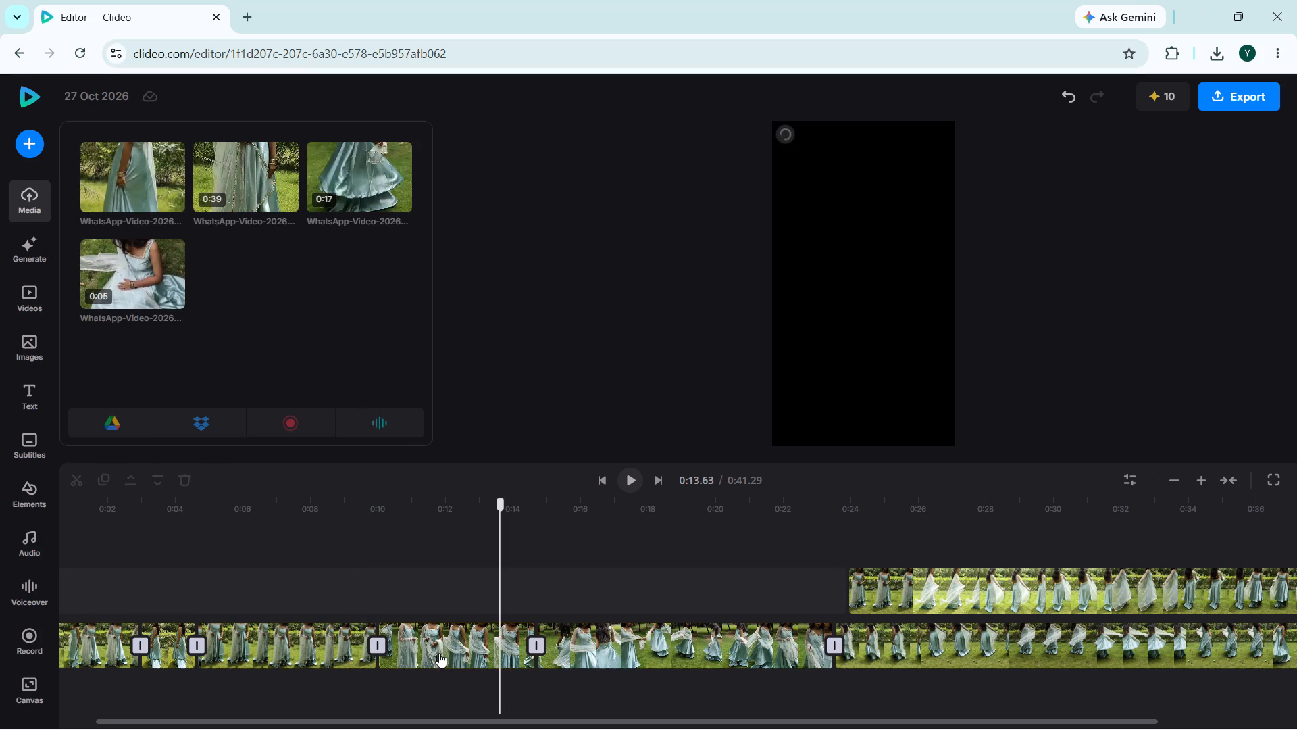
{"action": "left_click_drag", "start_coordinate": [355, 248], "coordinate": [139, 251]}
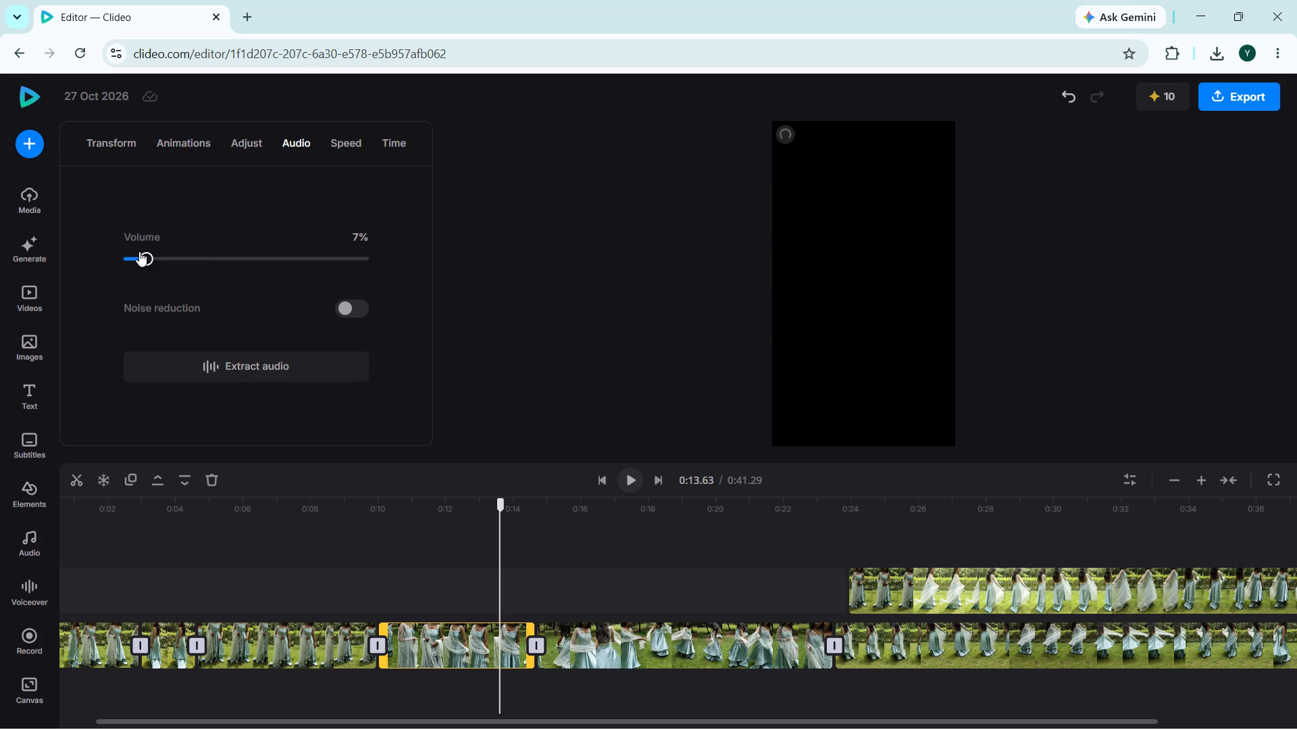
{"action": "left_click_drag", "start_coordinate": [139, 251], "coordinate": [95, 250]}
{"action": "left_click", "coordinate": [599, 642]}
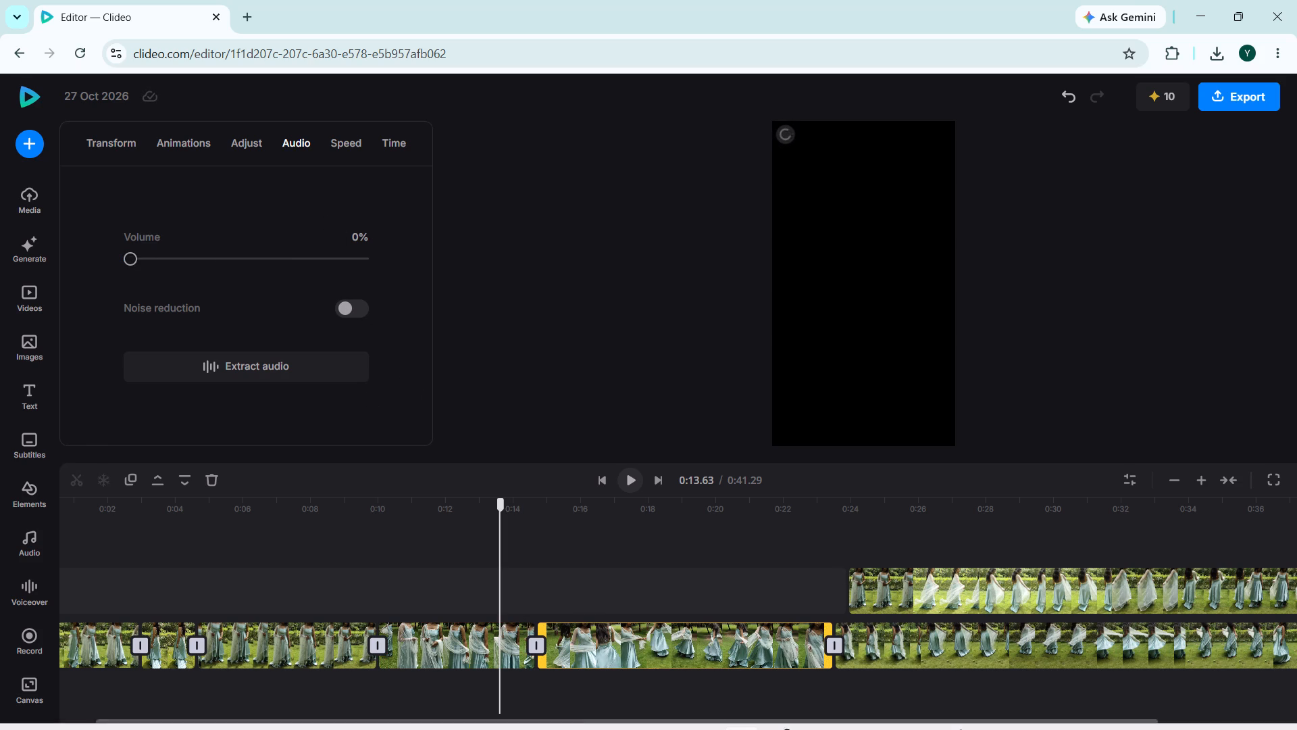
{"action": "left_click", "coordinate": [1036, 652]}
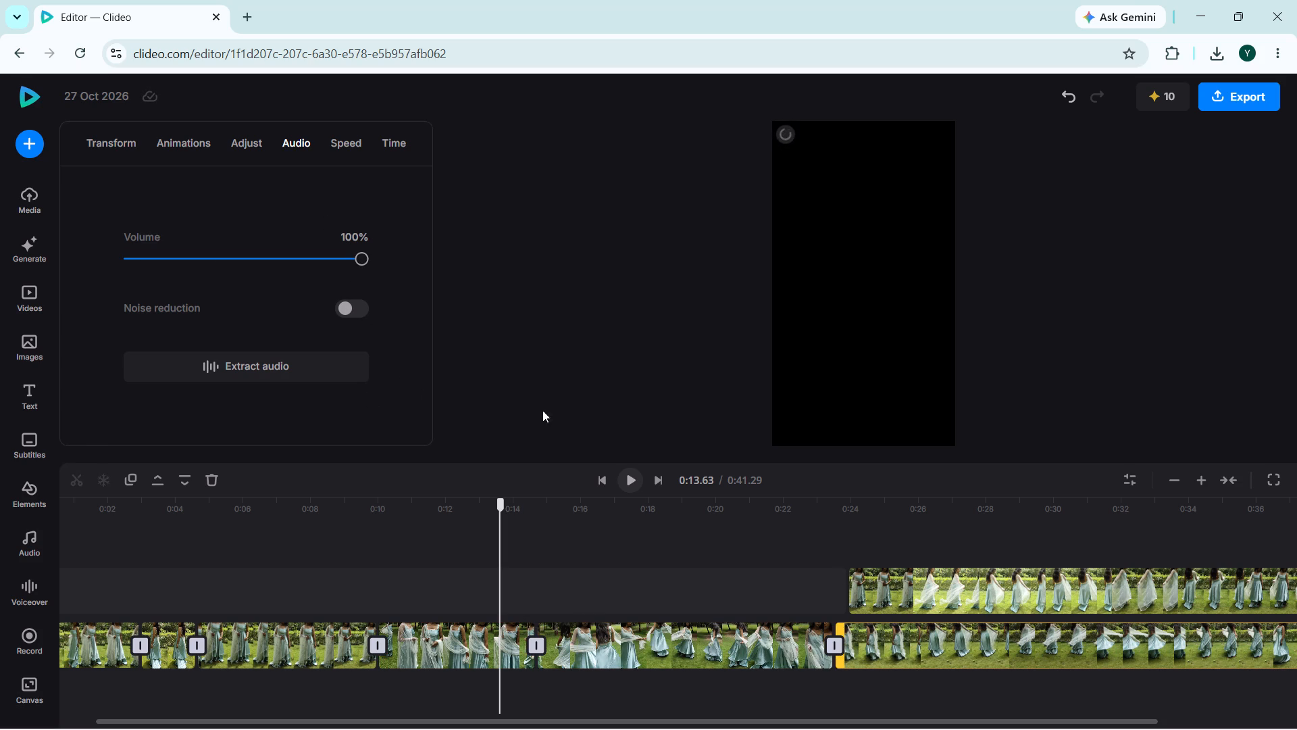
{"action": "left_click_drag", "start_coordinate": [353, 252], "coordinate": [67, 274]}
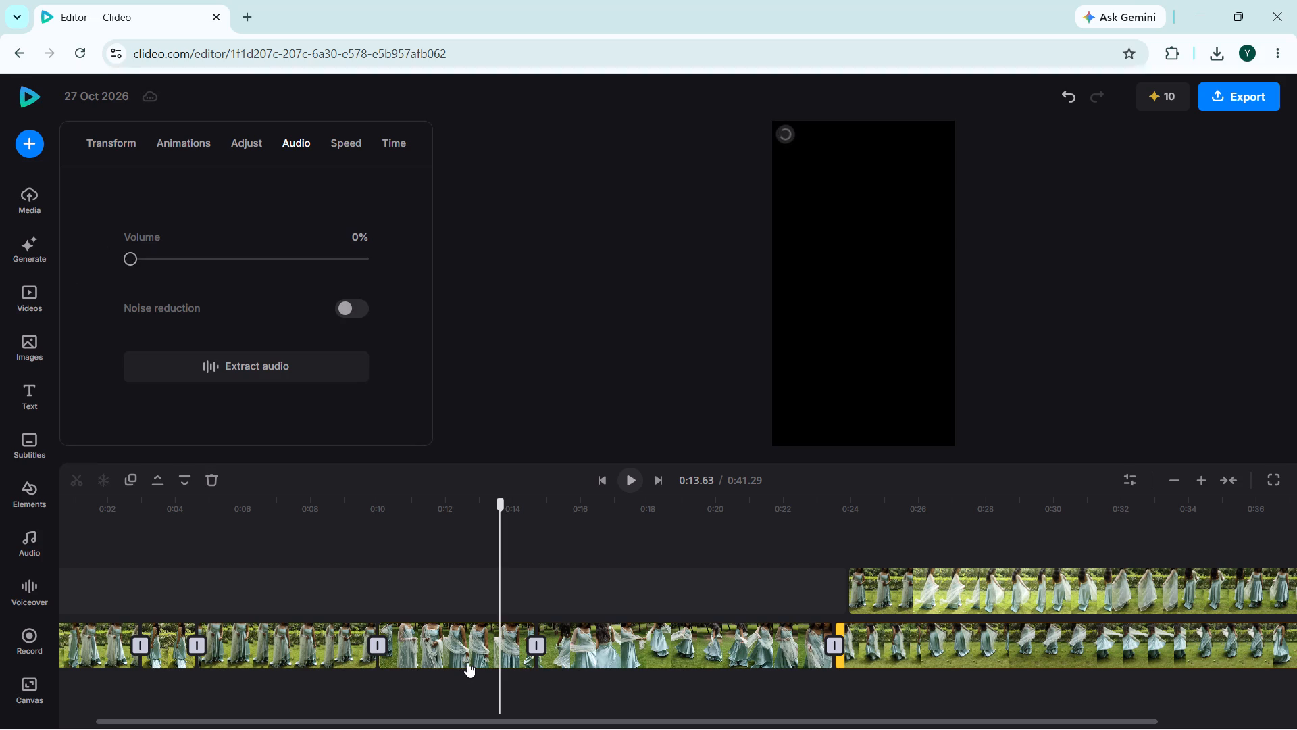
Move the main-track clip starting at about 0:10 onto a new top track at about 0:09.8.
{"action": "left_click_drag", "start_coordinate": [467, 662], "coordinate": [457, 564]}
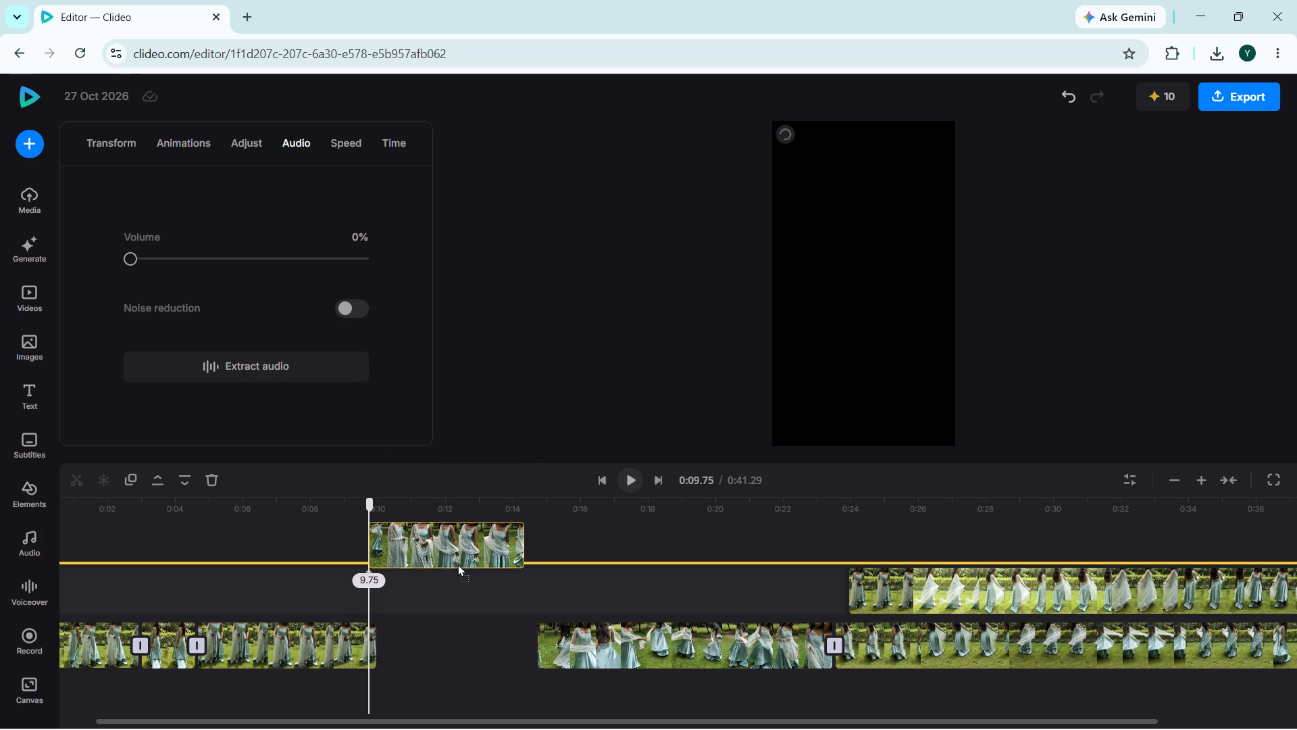
{"action": "left_click_drag", "start_coordinate": [457, 564], "coordinate": [456, 559]}
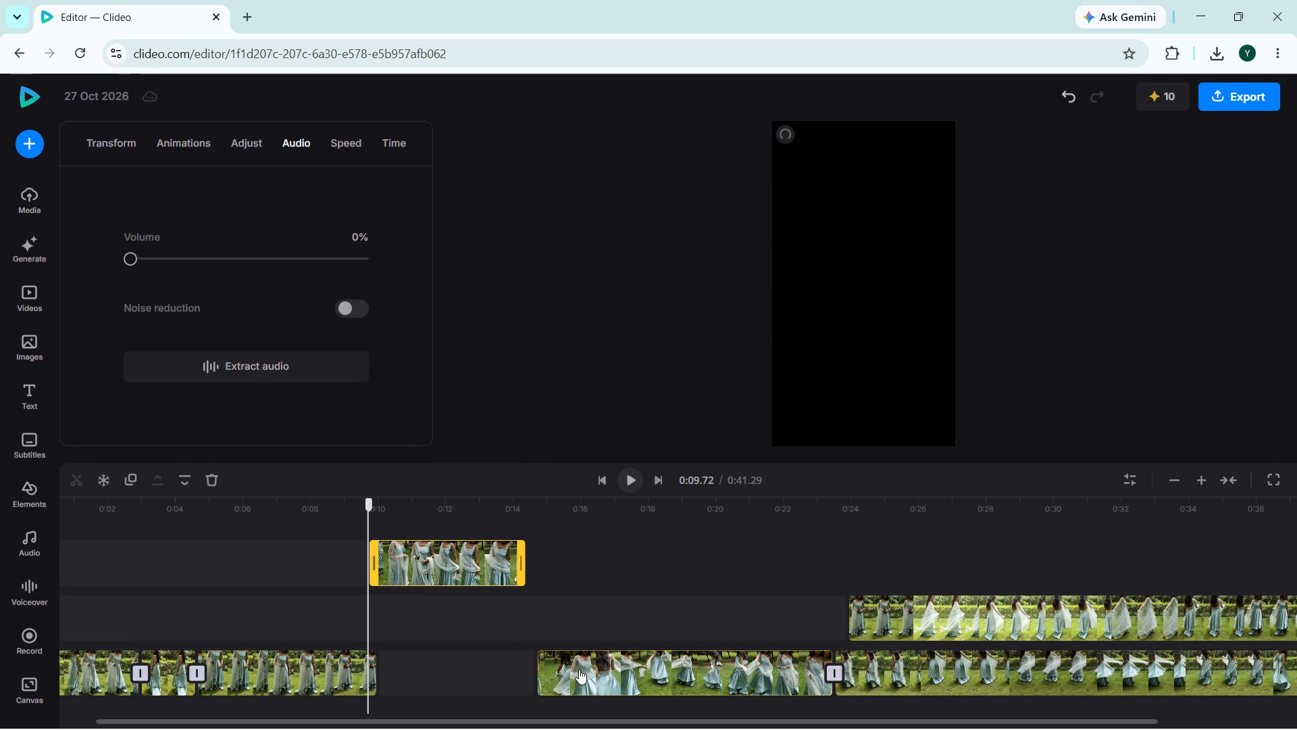
Move the next main-track clip back to about 0:10 and the last main-track clip back to about 0:19.1.
{"action": "left_click_drag", "start_coordinate": [579, 669], "coordinate": [420, 677]}
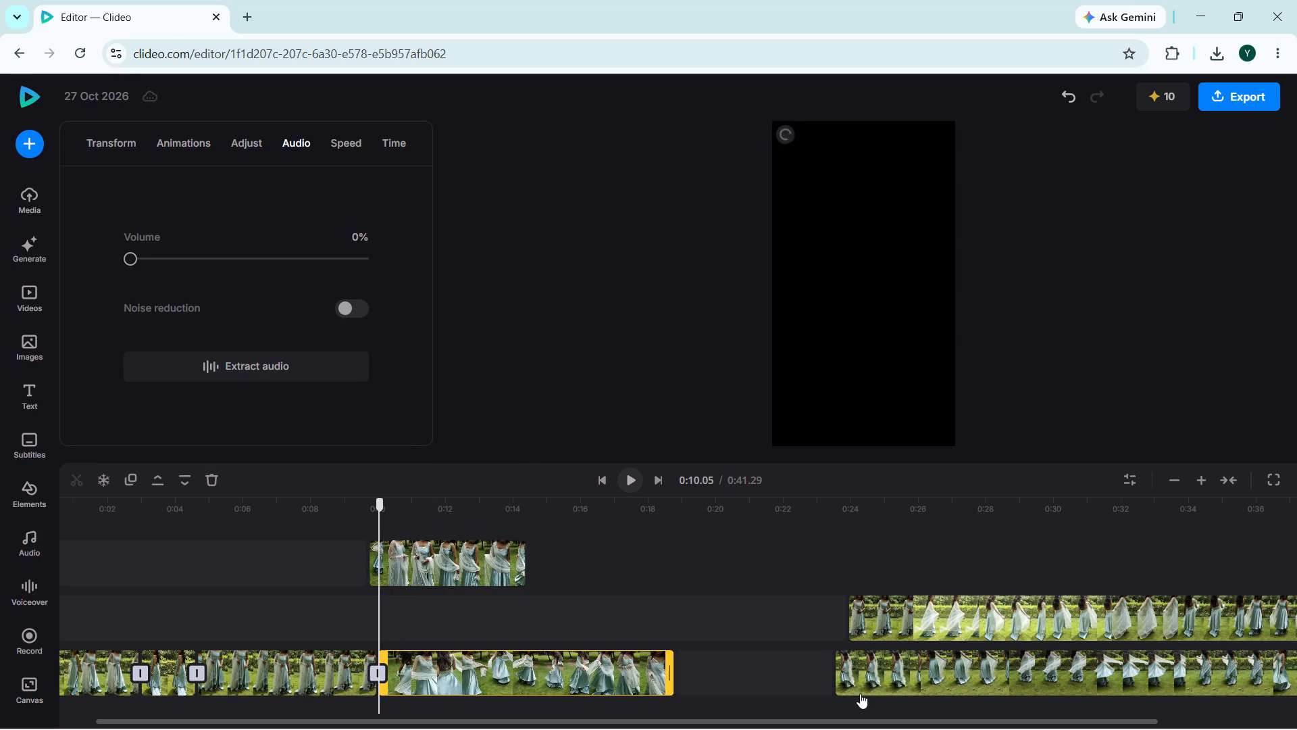
{"action": "left_click_drag", "start_coordinate": [897, 660], "coordinate": [746, 662]}
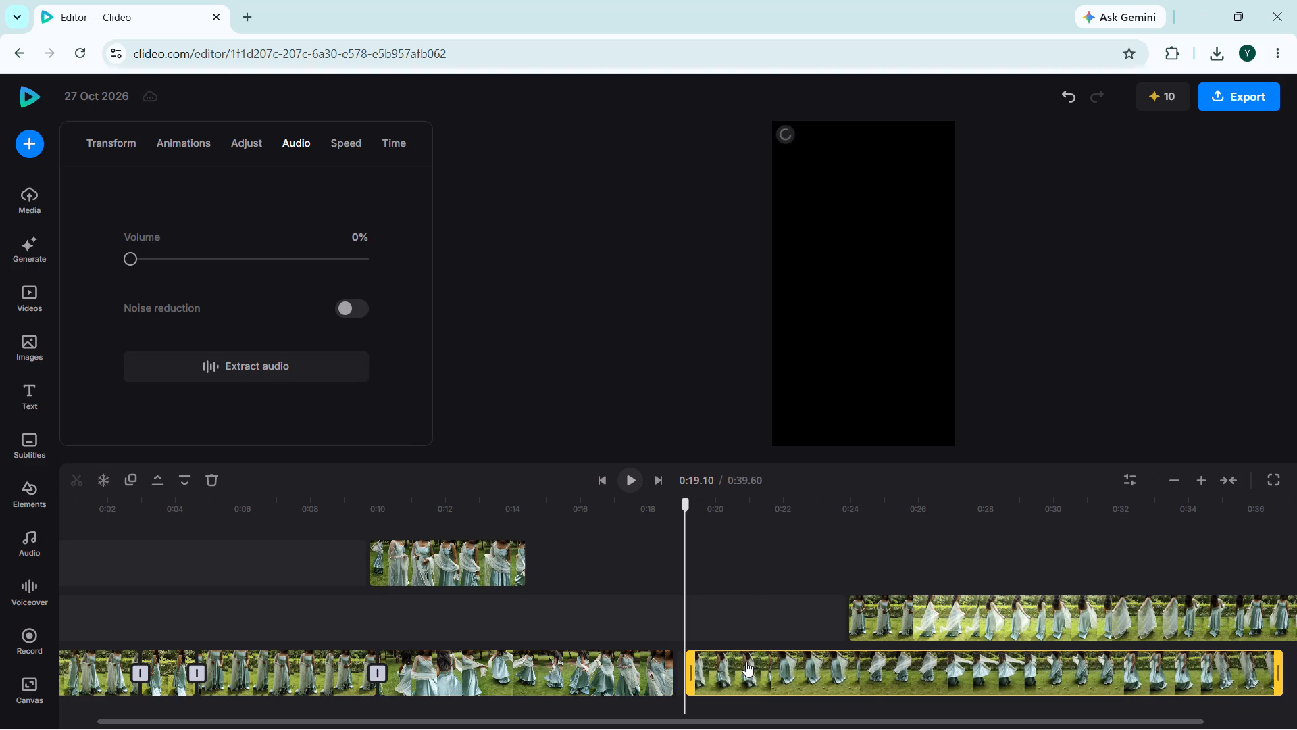
Move the long middle-track clip back so it starts at about 0:11.9.
{"action": "left_click_drag", "start_coordinate": [918, 606], "coordinate": [646, 594]}
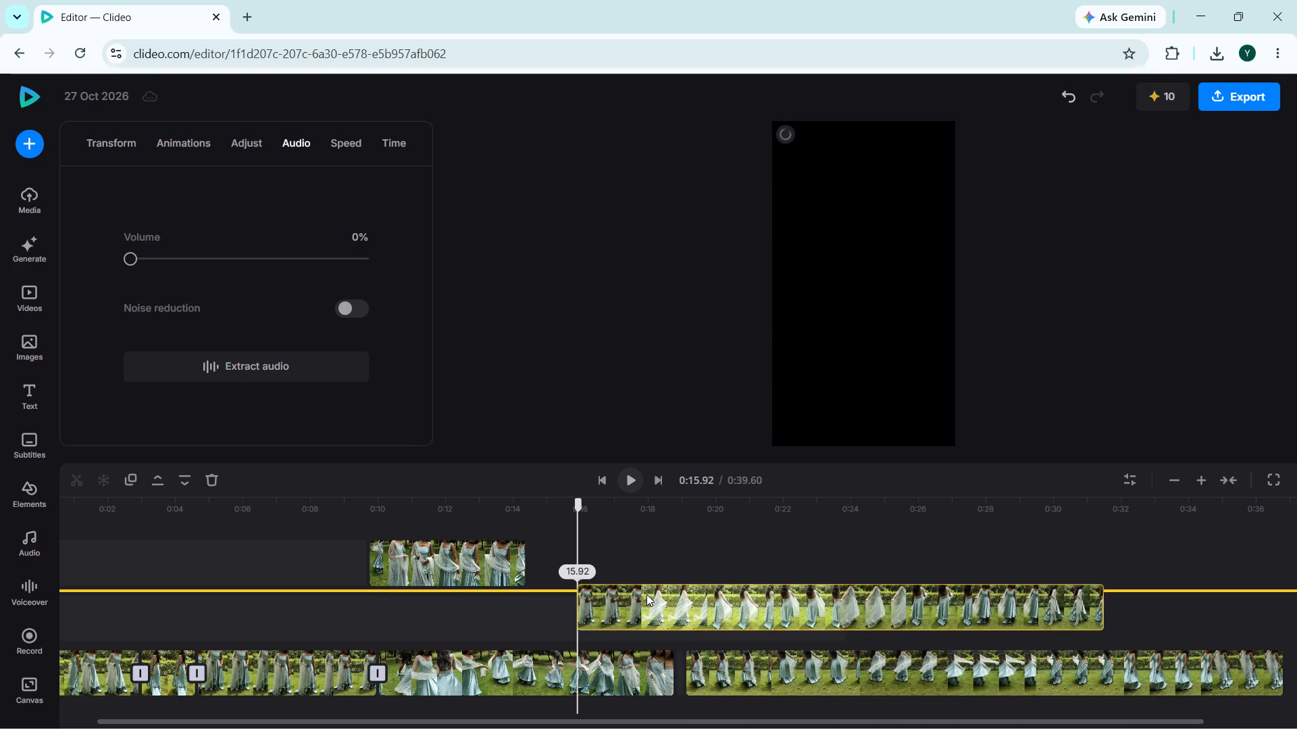
{"action": "left_click_drag", "start_coordinate": [646, 594], "coordinate": [567, 591]}
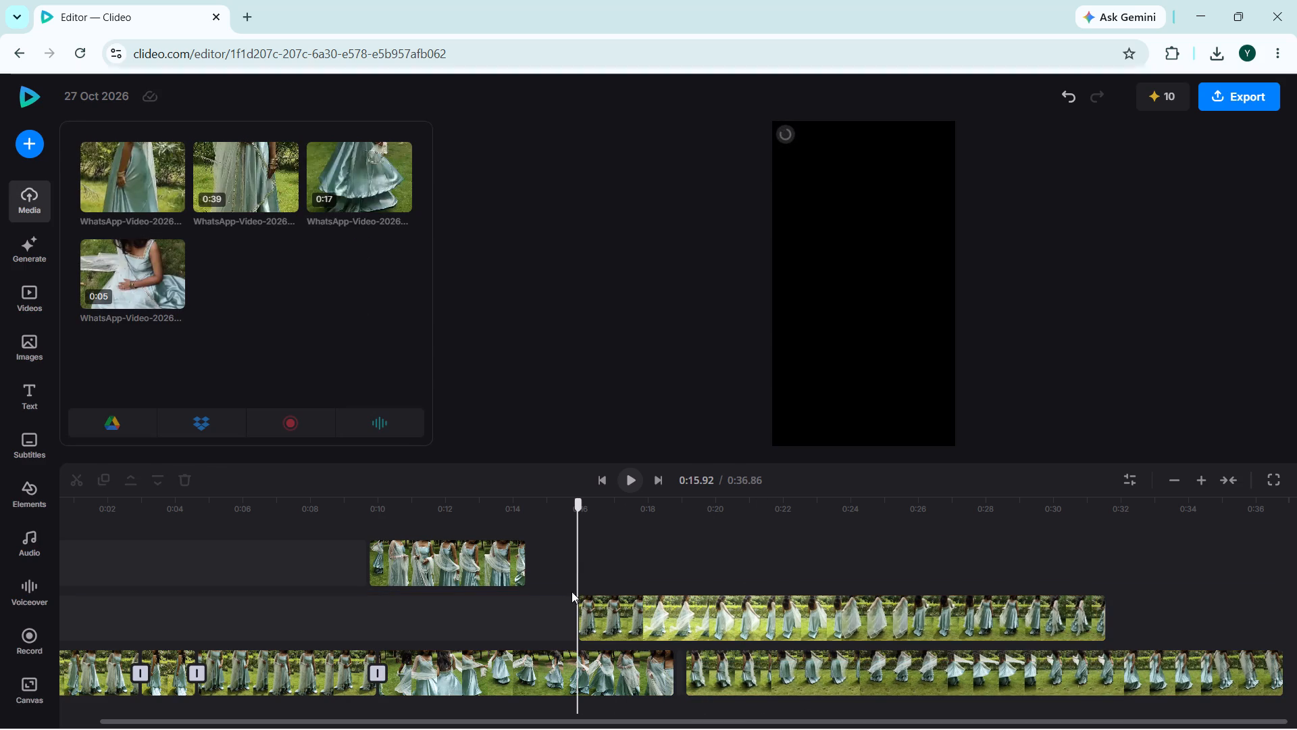
{"action": "left_click_drag", "start_coordinate": [666, 604], "coordinate": [527, 598]}
Close the remaining main-track gap by moving the last clip back to about 0:18.9.
{"action": "scroll", "coordinate": [527, 598], "scroll_direction": "right", "scroll_amount": 2}
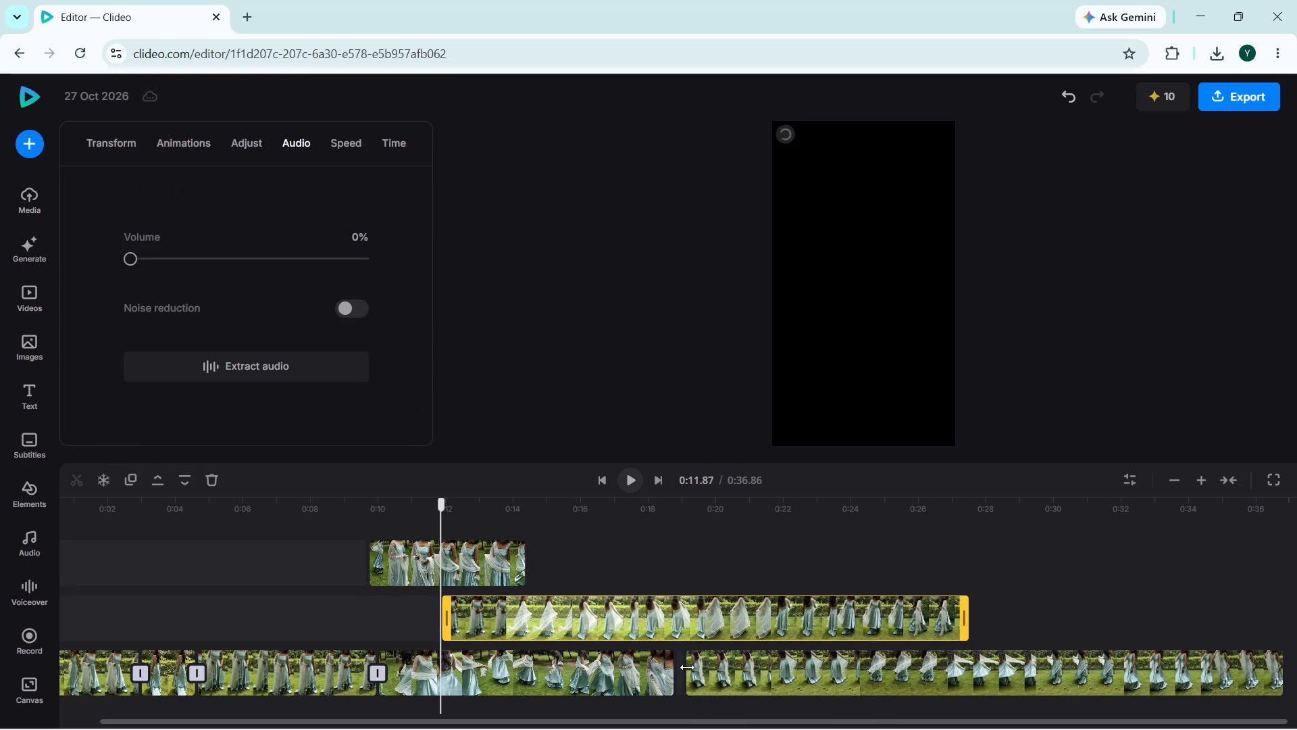
{"action": "left_click_drag", "start_coordinate": [746, 692], "coordinate": [742, 677]}
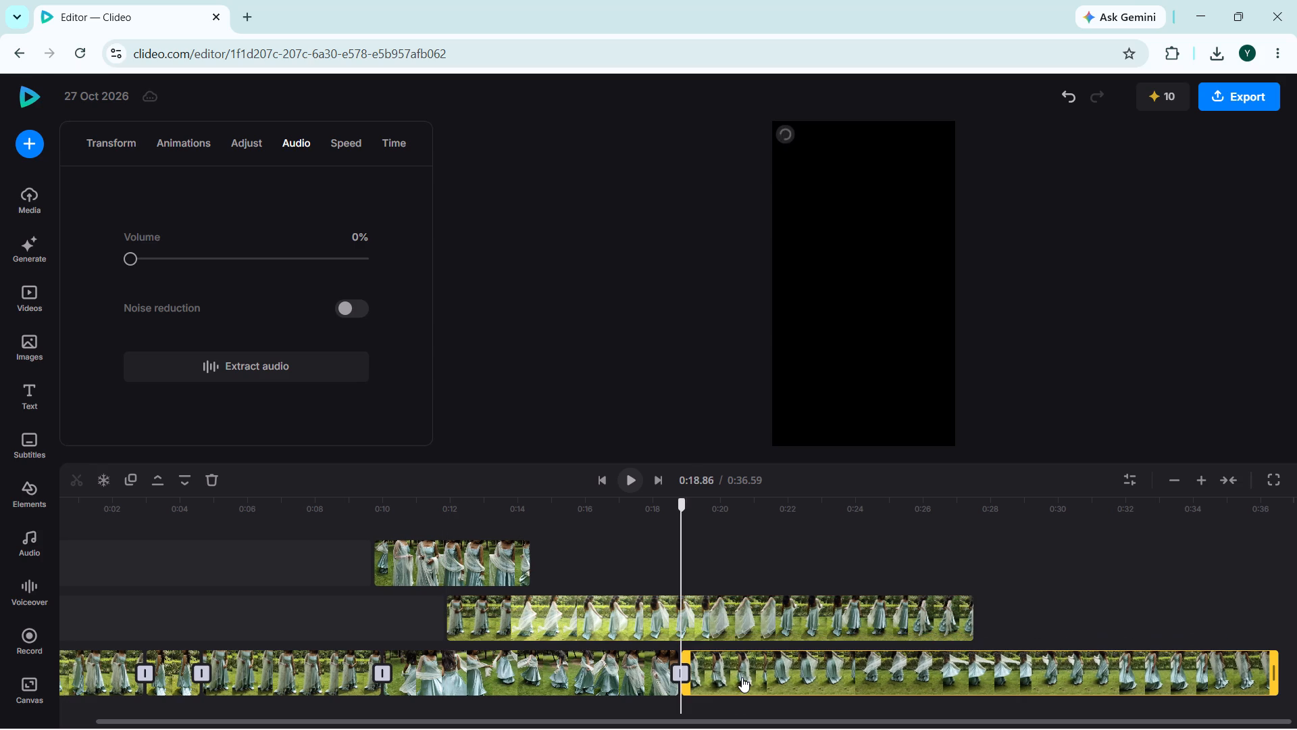
Apply the Fade entrance animation to the main-track clip starting at about 0:10.
{"action": "left_click", "coordinate": [474, 661]}
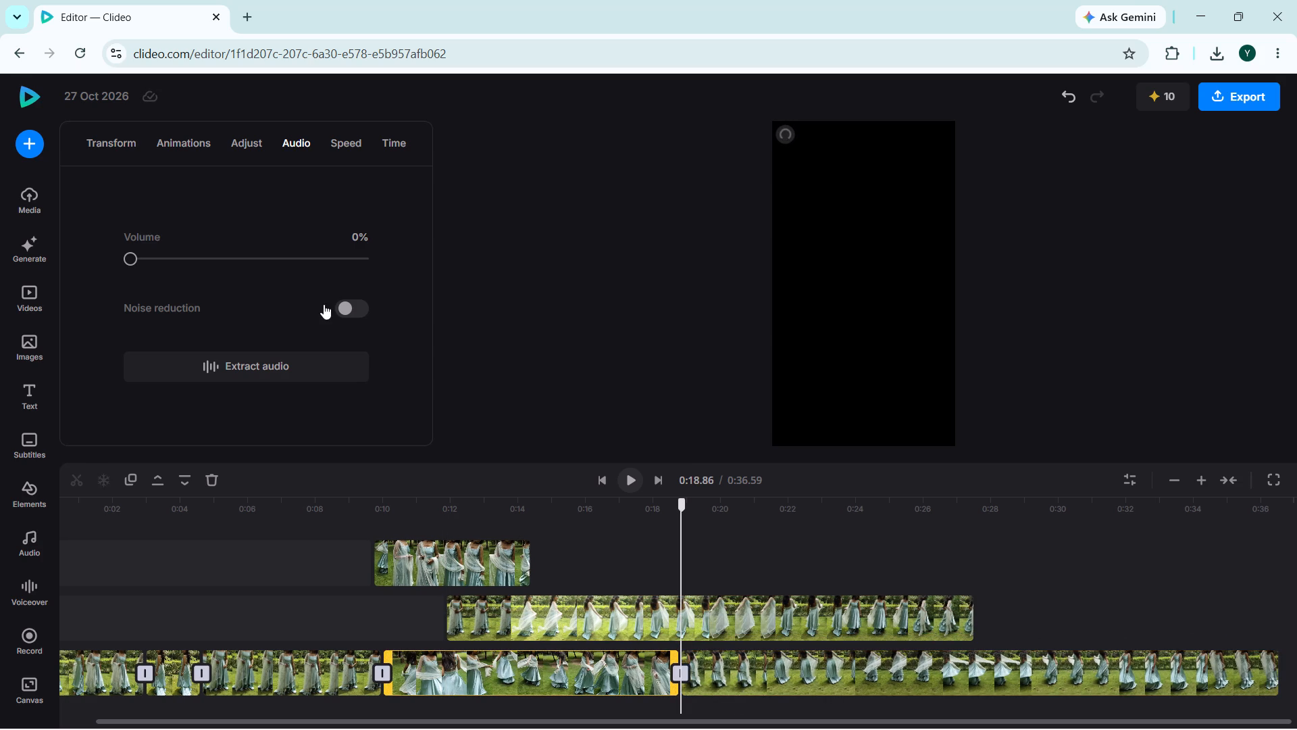
{"action": "left_click", "coordinate": [203, 137]}
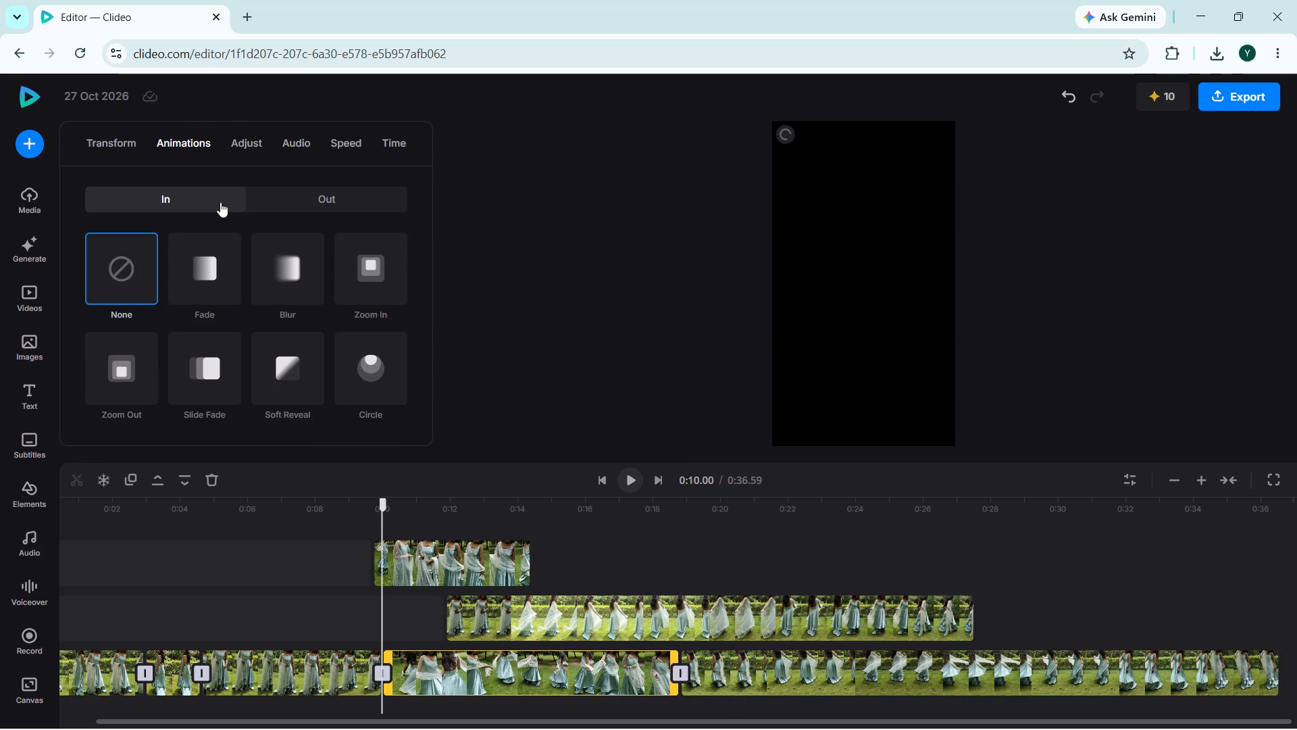
{"action": "left_click", "coordinate": [198, 256]}
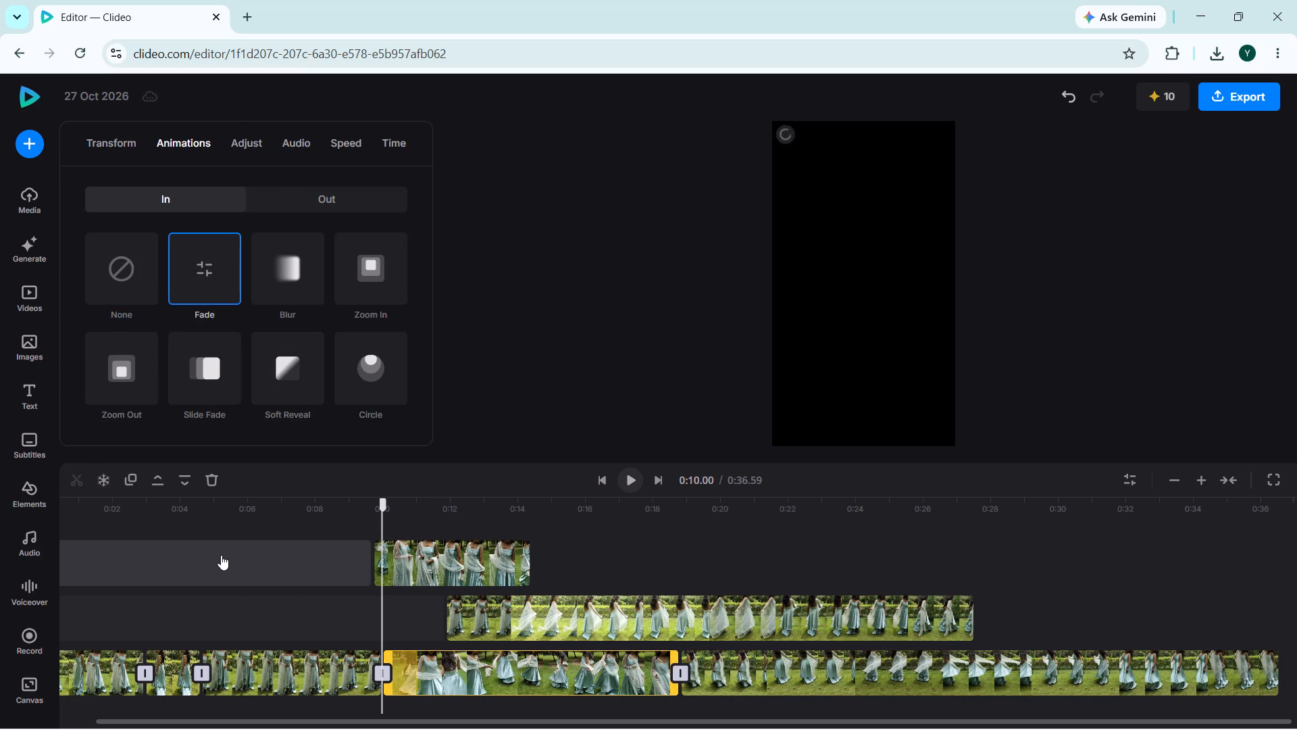
Select the first main-track clip to view its entrance animation and try to play the video from the start.
{"action": "left_click", "coordinate": [221, 555]}
{"action": "scroll", "coordinate": [221, 555], "scroll_direction": "right", "scroll_amount": 5}
{"action": "left_click", "coordinate": [90, 674]}
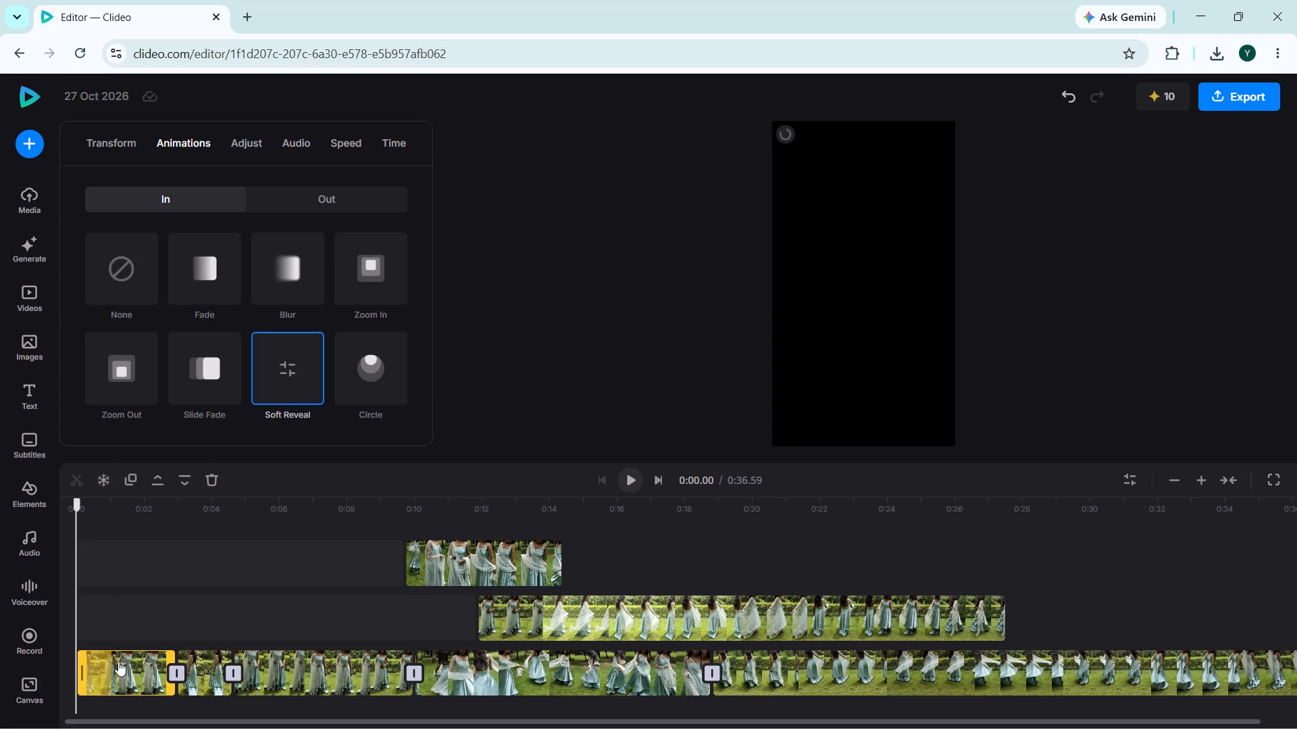
{"action": "left_click", "coordinate": [632, 472]}
{"action": "scroll", "coordinate": [697, 573], "scroll_direction": "left", "scroll_amount": 2}
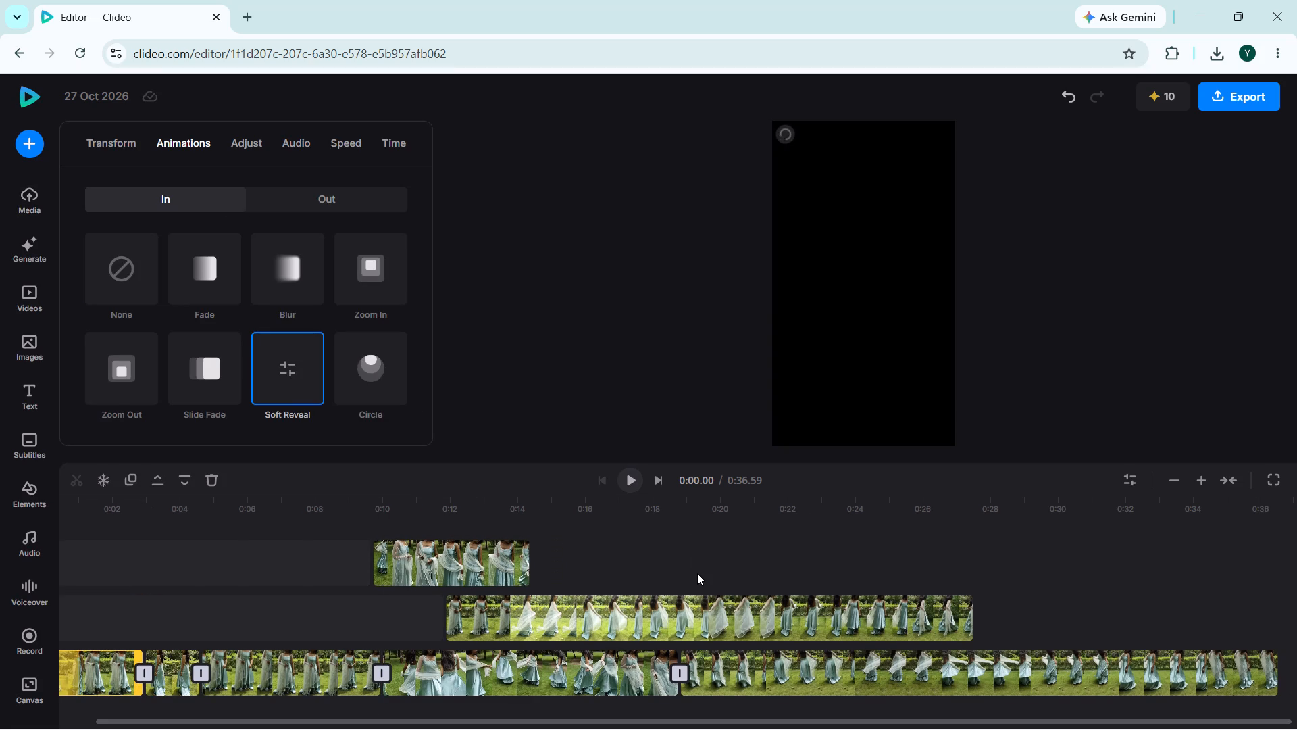
Search for the Kuro app in Windows and open it.
{"action": "key", "text": "k"}
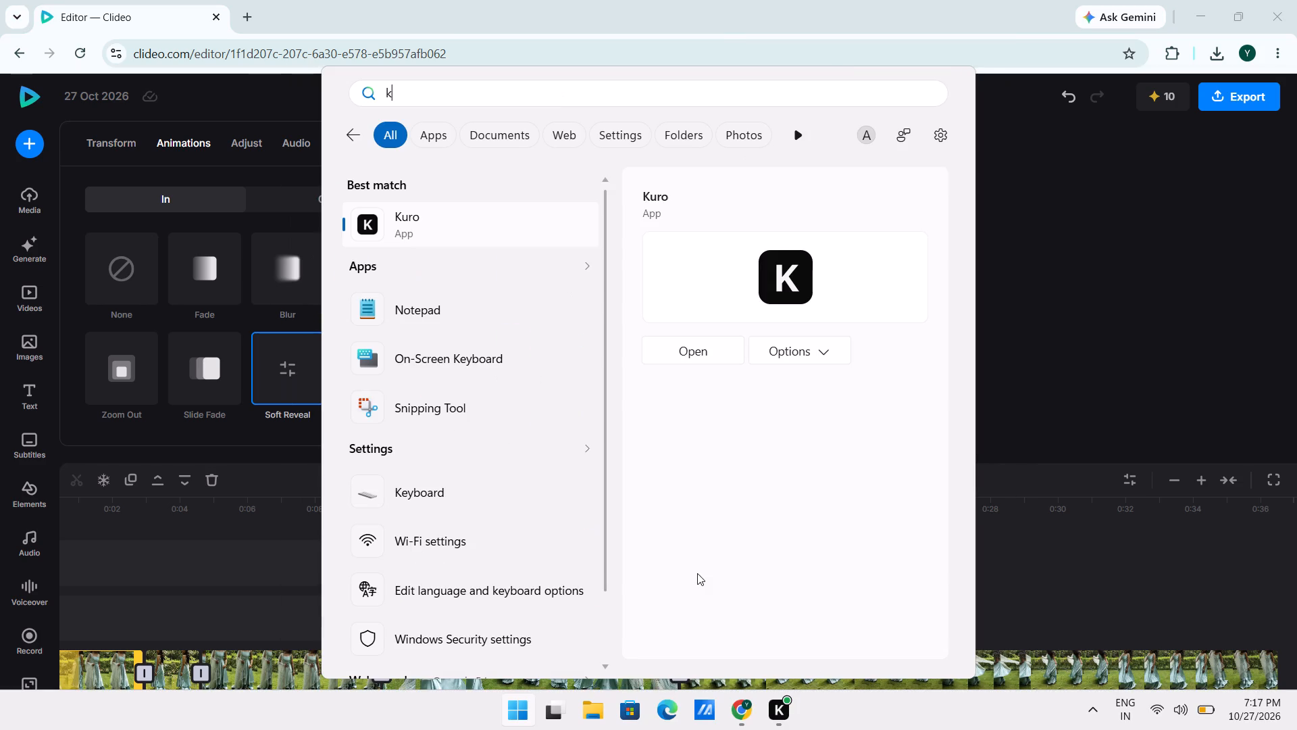
{"action": "key", "text": "Return"}
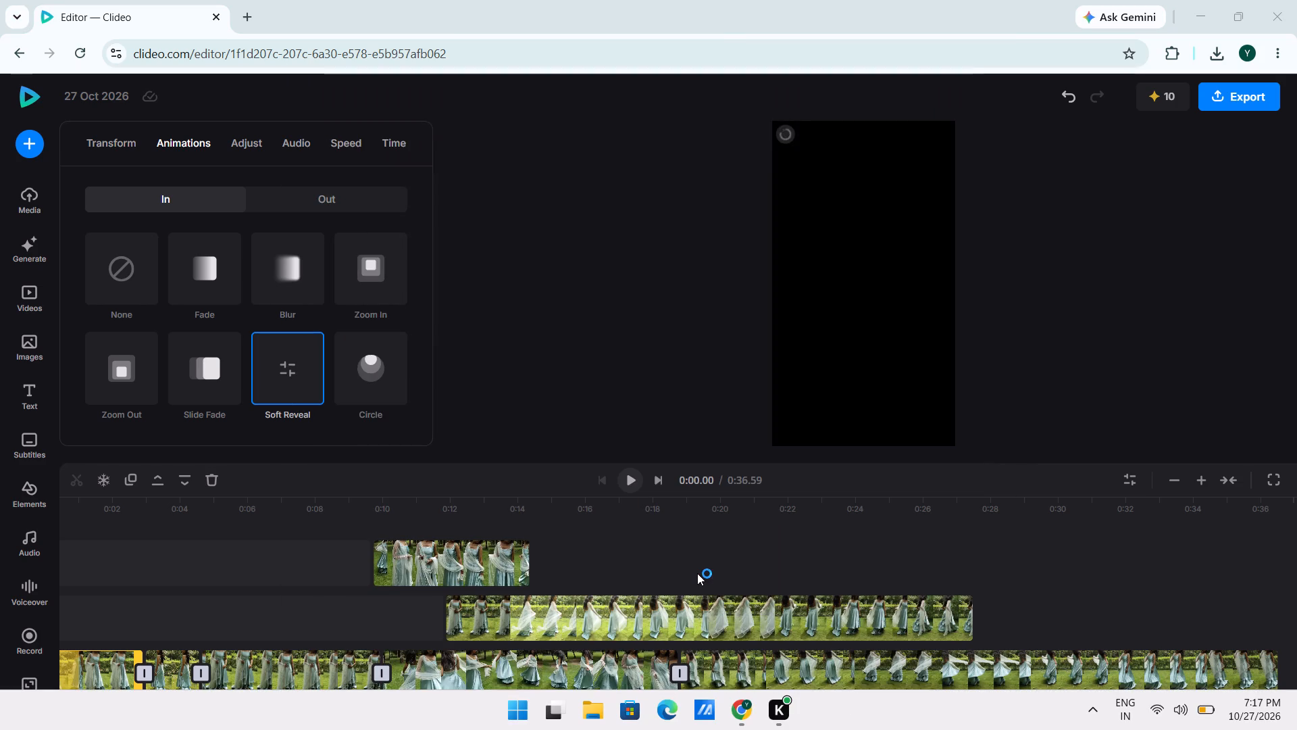
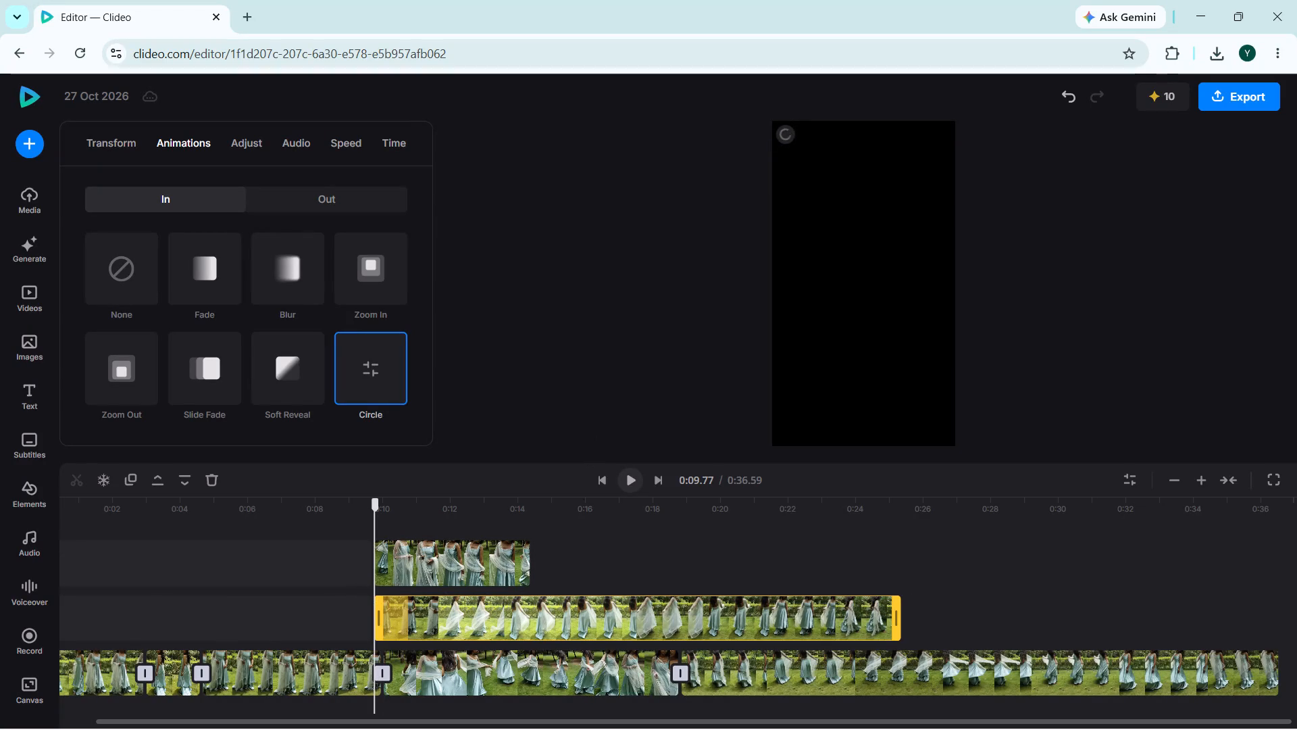
Delete the last main-track clip, which starts at about 0:18.8.
{"action": "left_click", "coordinate": [791, 653]}
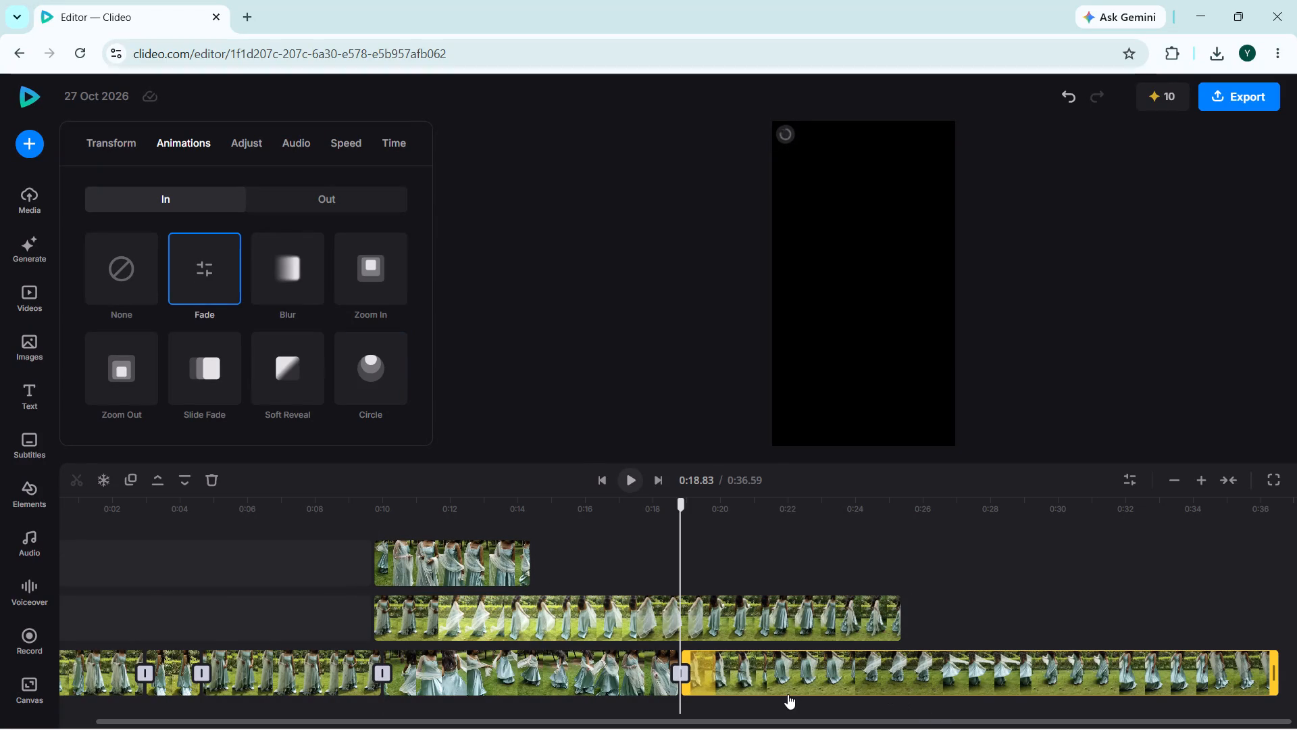
{"action": "key", "text": "Delete"}
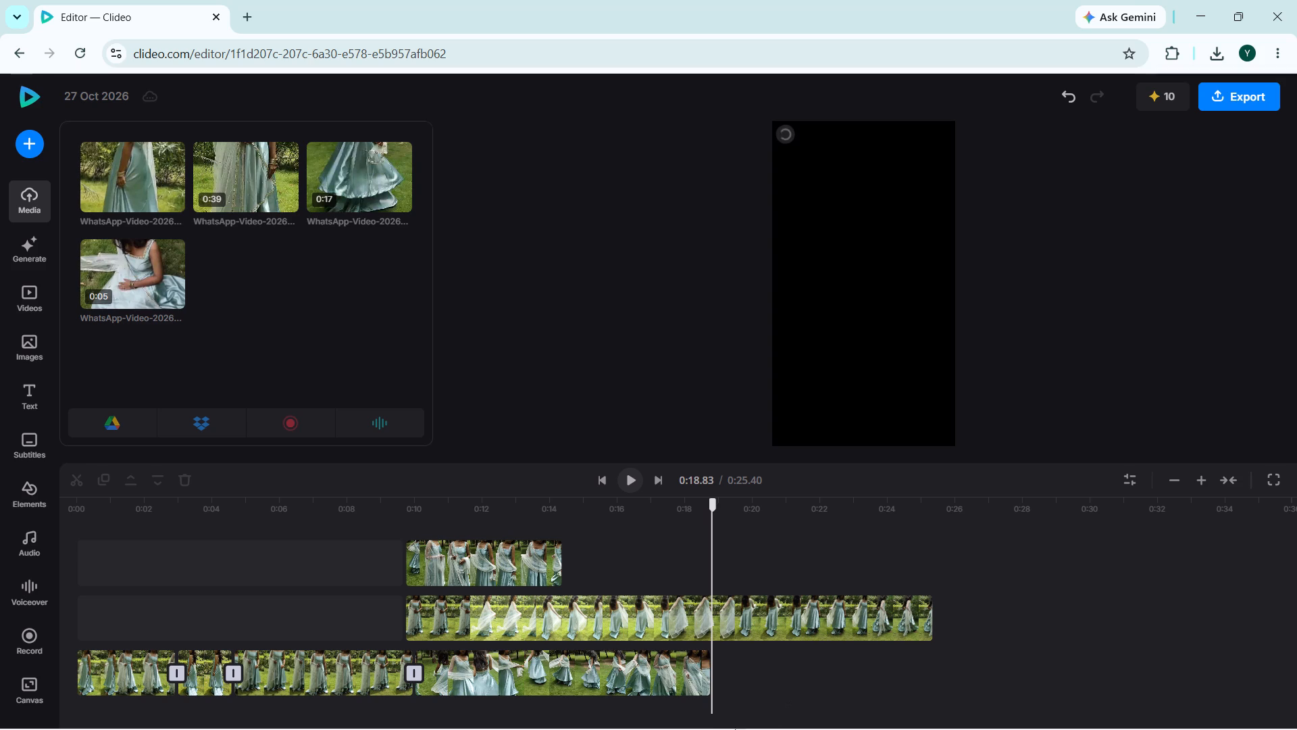
Move the long overlay clip with the Circle entrance animation to the end of the main track, at about 0:18.8.
{"action": "left_click", "coordinate": [641, 675]}
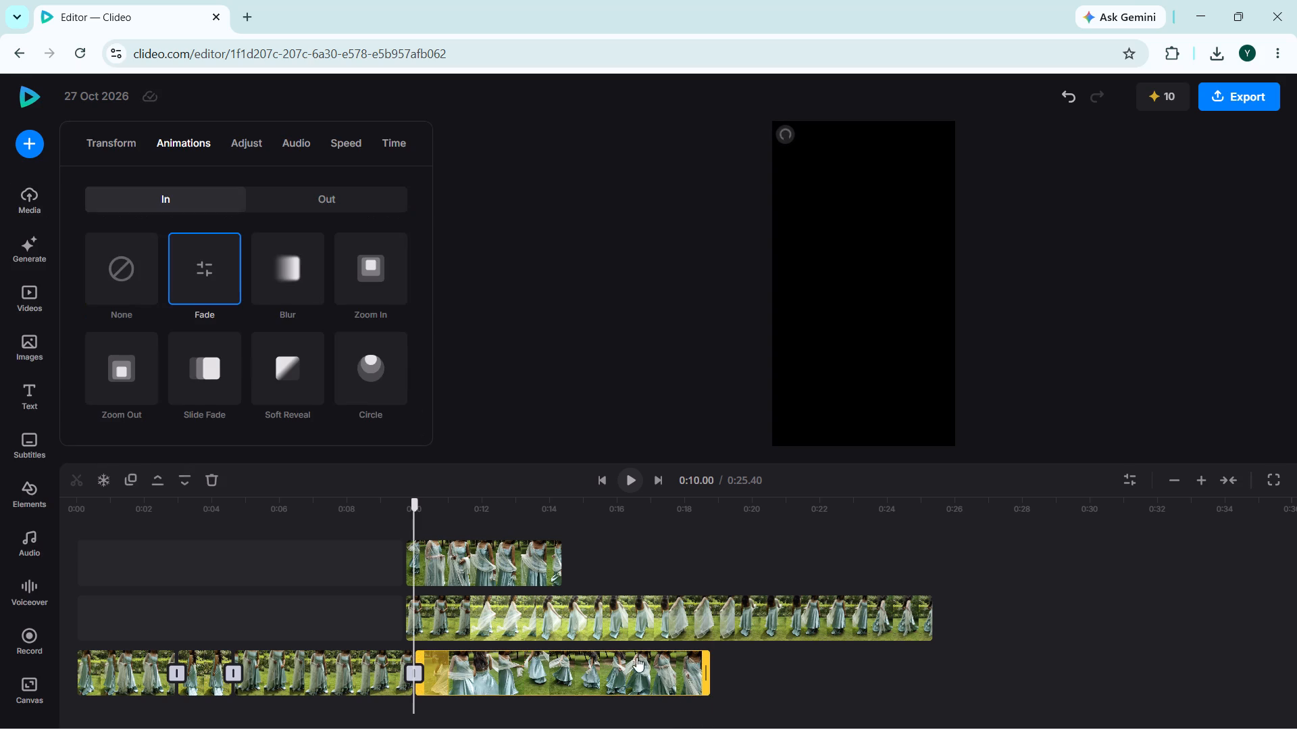
{"action": "left_click_drag", "start_coordinate": [603, 603], "coordinate": [658, 619]}
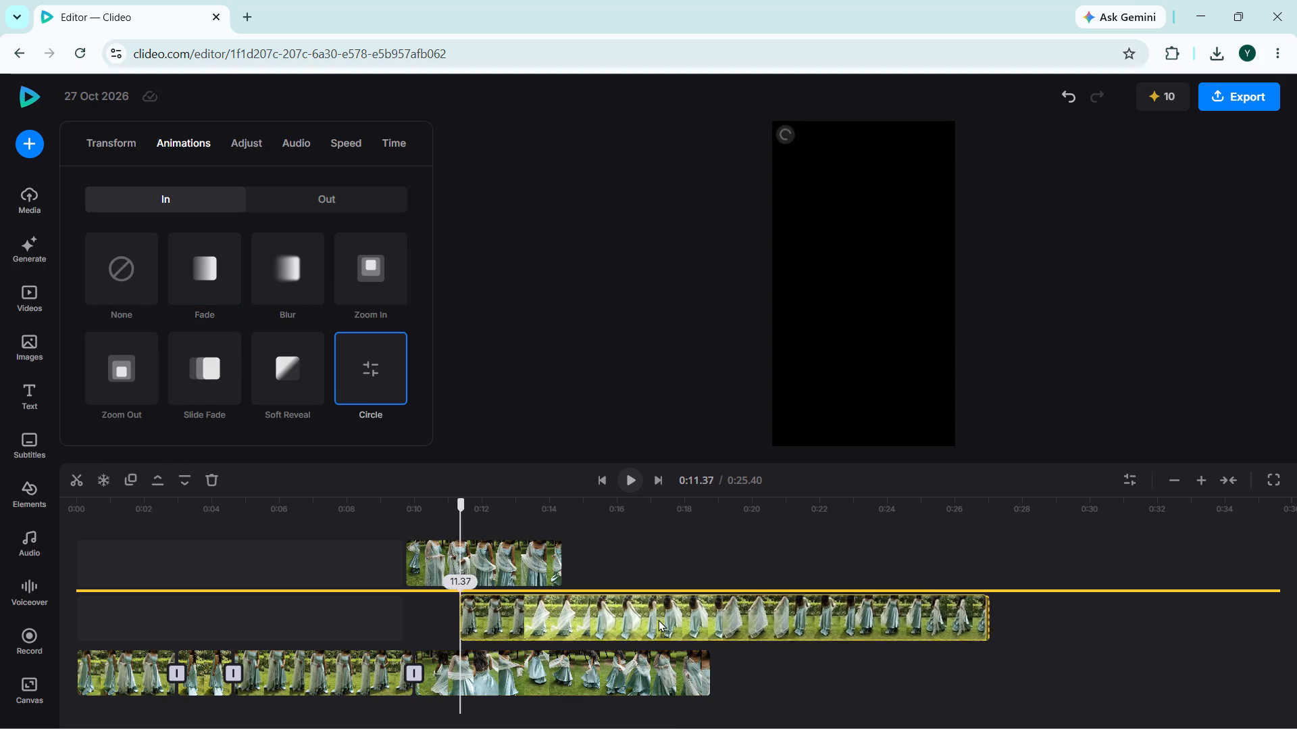
{"action": "left_click_drag", "start_coordinate": [658, 619], "coordinate": [614, 668]}
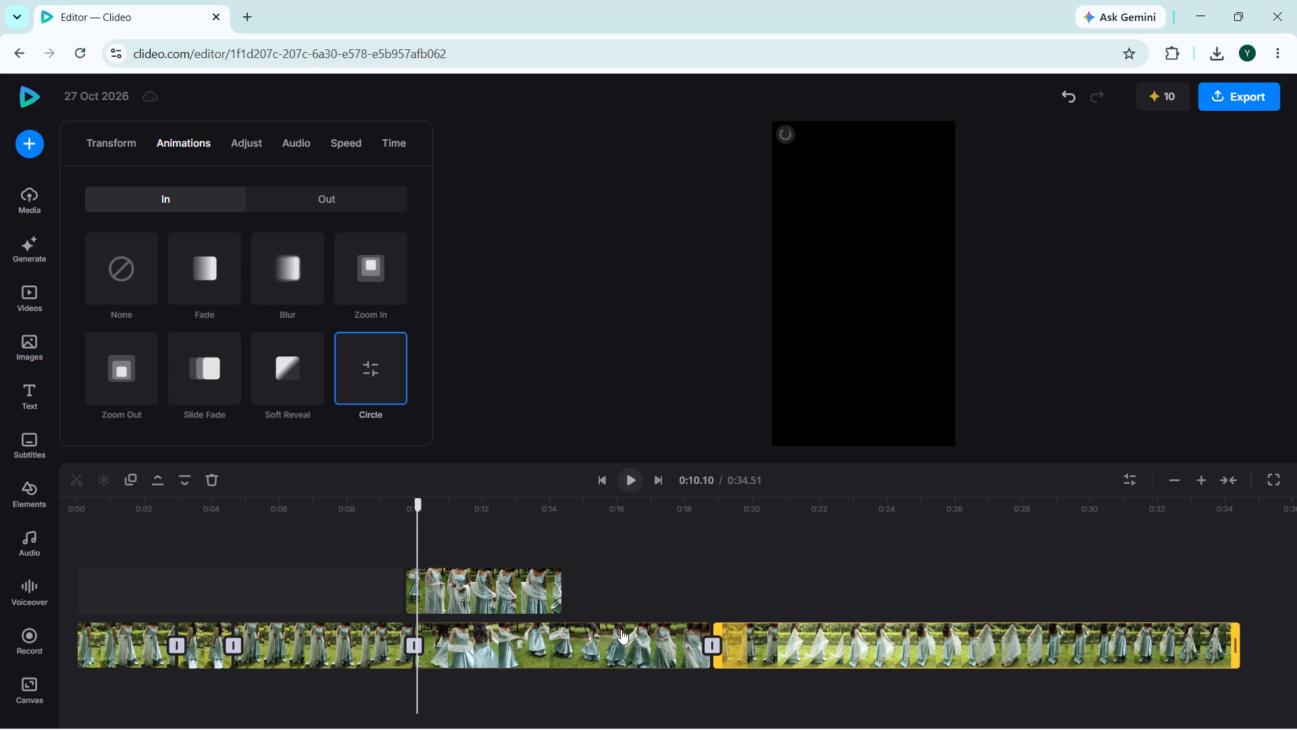
Move the main-track clip starting at about 0:10 onto a new topmost track, starting at about 0:08.5.
{"action": "left_click_drag", "start_coordinate": [613, 645], "coordinate": [559, 535]}
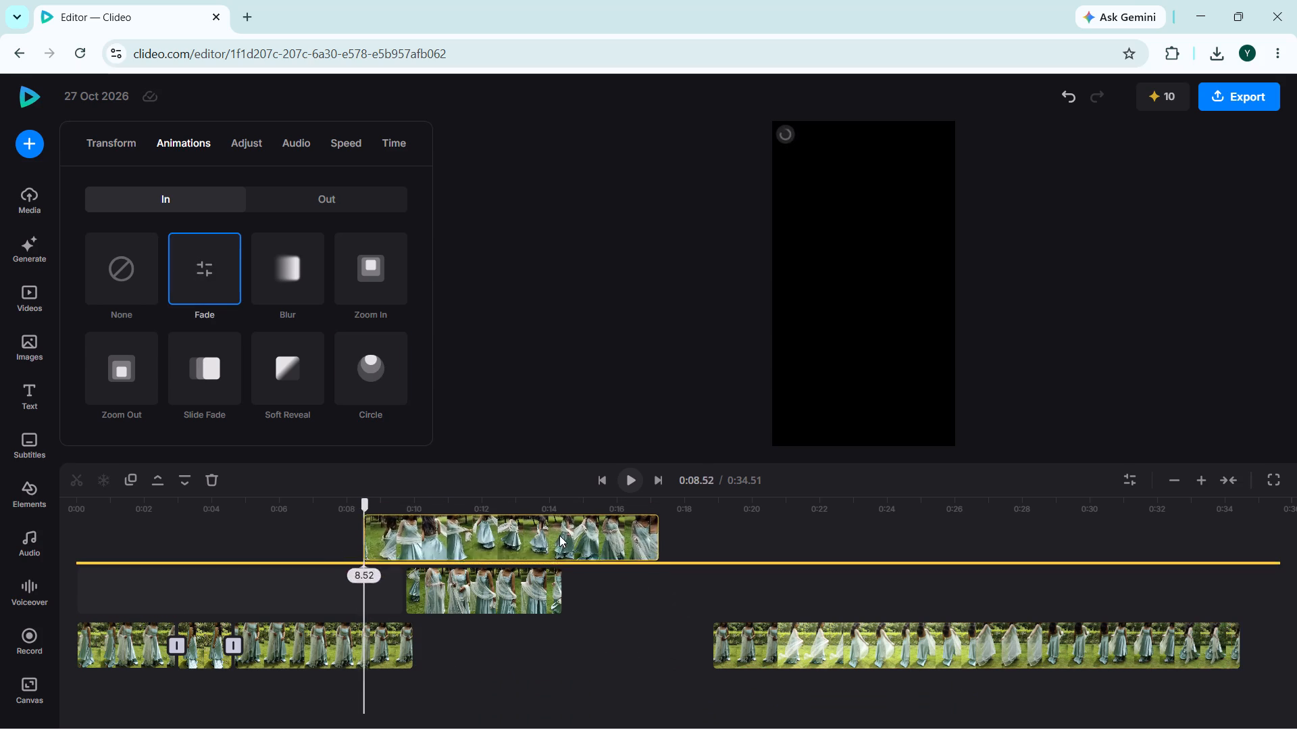
Close the main-track gap by moving the last clip back to about 0:10.
{"action": "left_click_drag", "start_coordinate": [786, 675], "coordinate": [505, 656]}
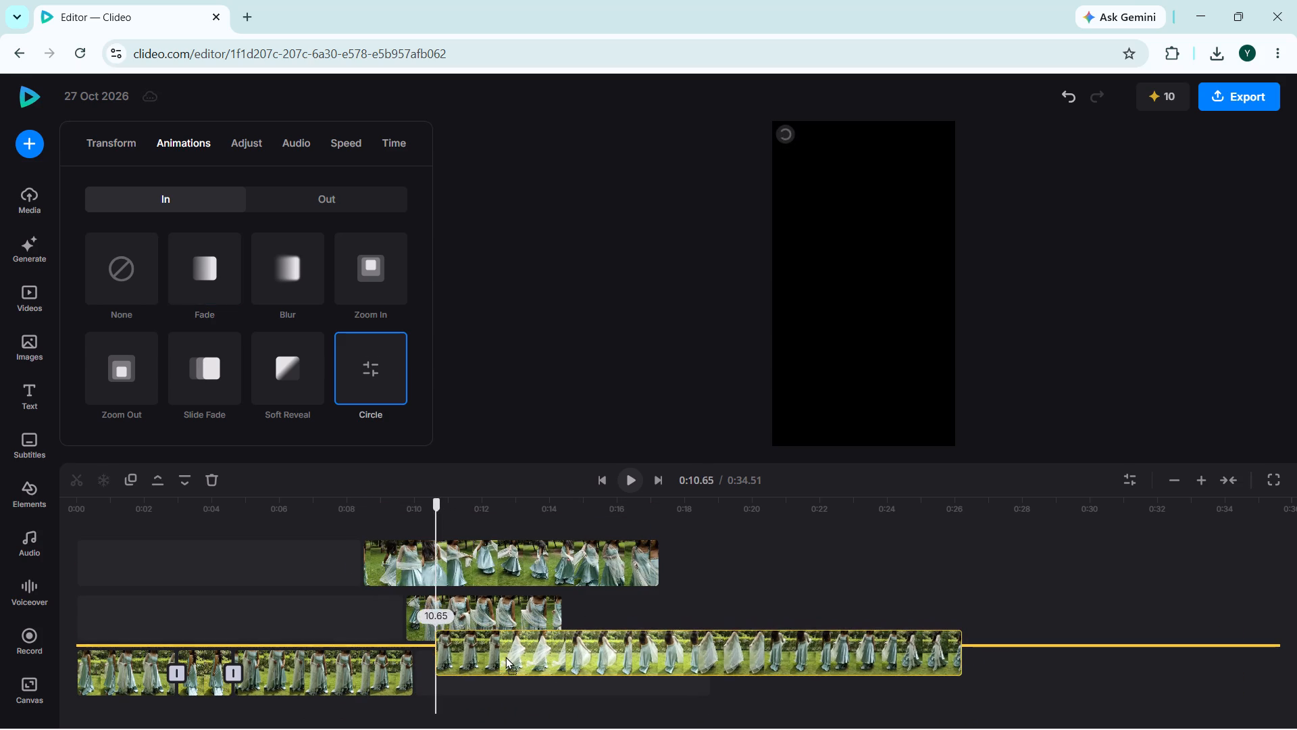
{"action": "left_click_drag", "start_coordinate": [505, 656], "coordinate": [490, 668]}
Open the Dropbox import window for the project media.
{"action": "left_click", "coordinate": [348, 610]}
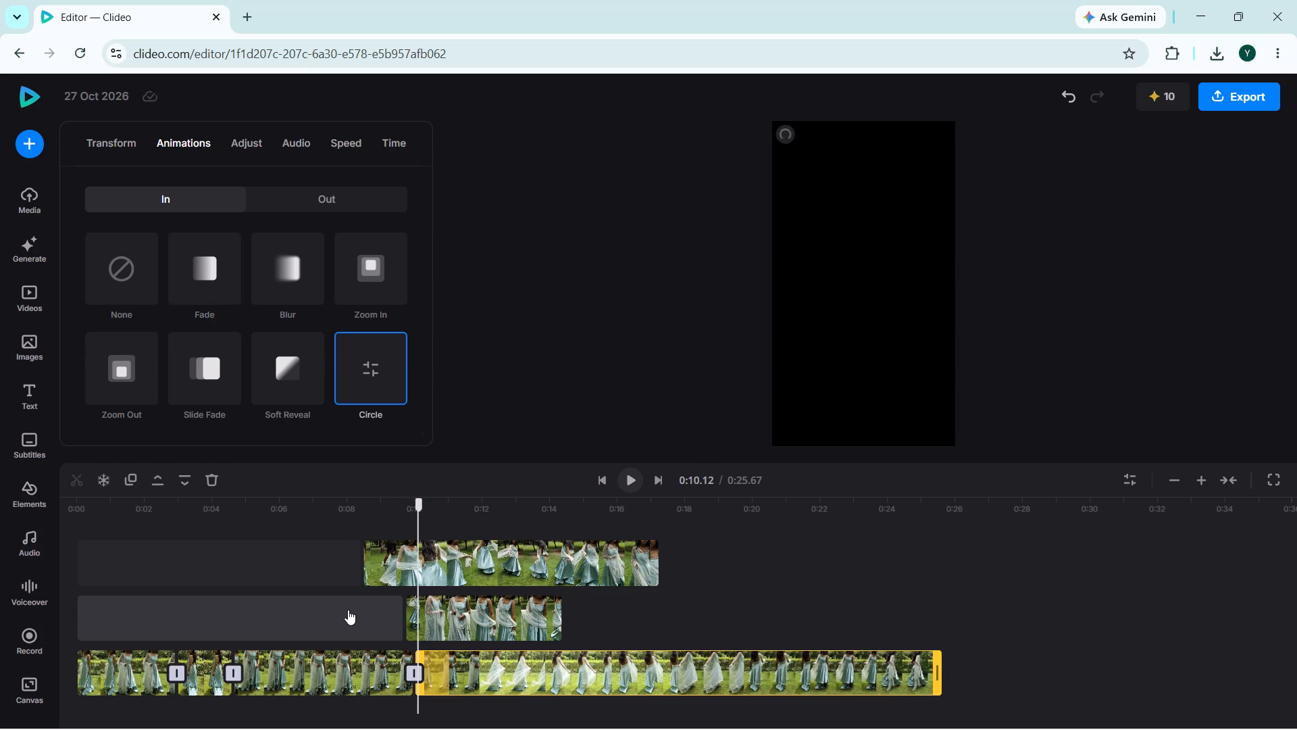
{"action": "scroll", "coordinate": [348, 610], "scroll_direction": "up", "scroll_amount": 3}
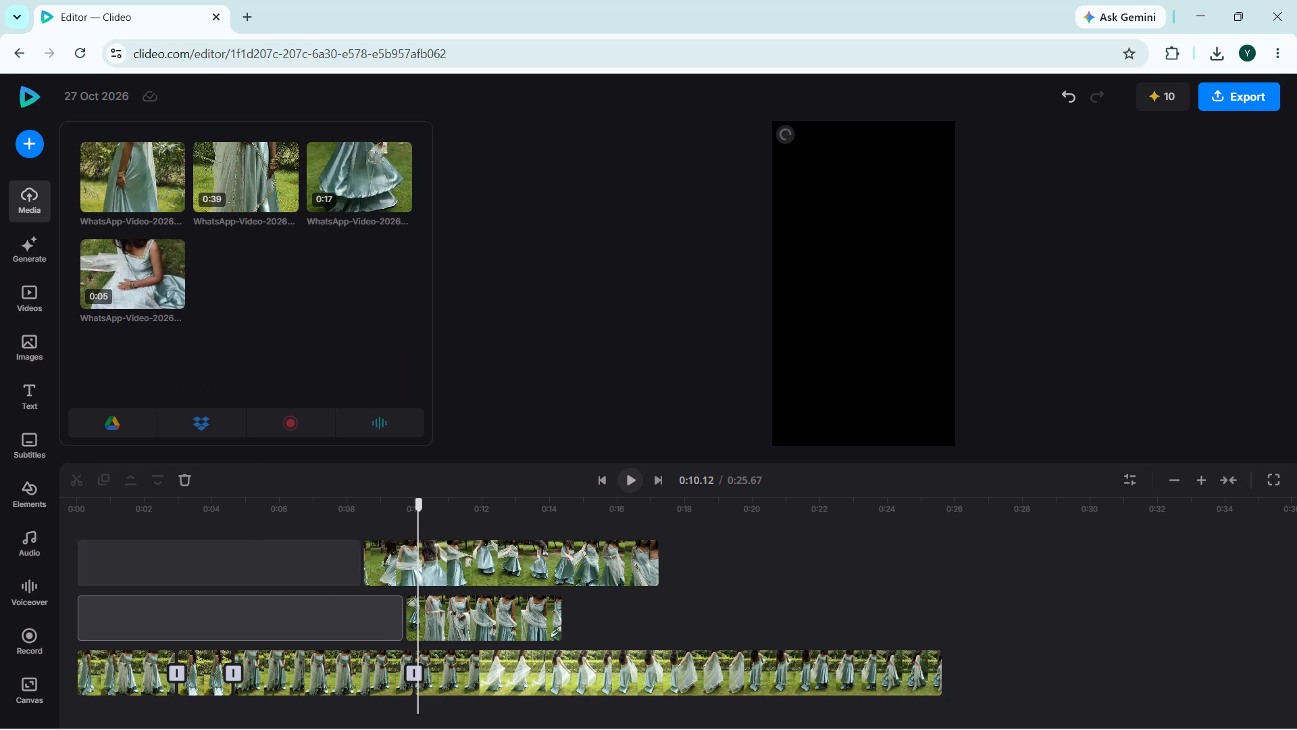
{"action": "left_click", "coordinate": [195, 426]}
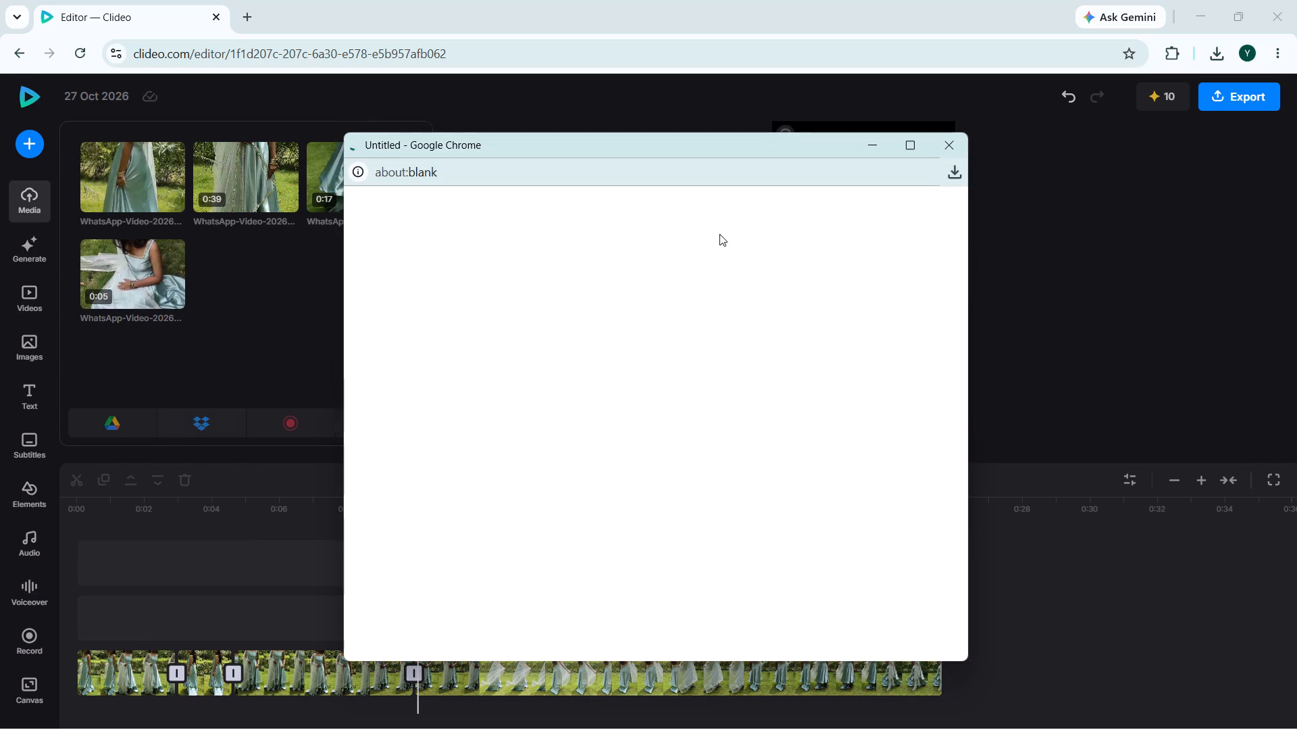
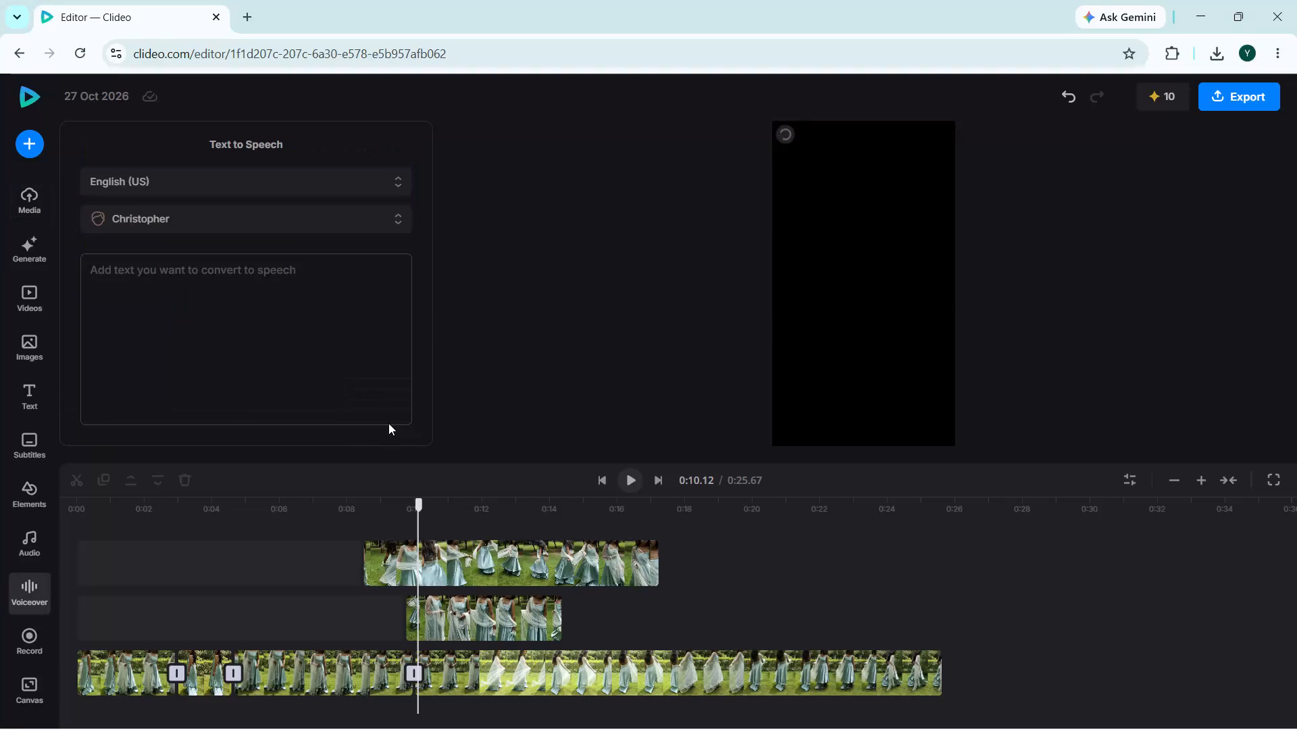
Generate an English (US) text-to-speech voiceover with the Christopher voice from the text "heyy".
{"action": "left_click", "coordinate": [312, 395]}
{"action": "left_click", "coordinate": [173, 350]}
{"action": "type", "text": "heyy"}
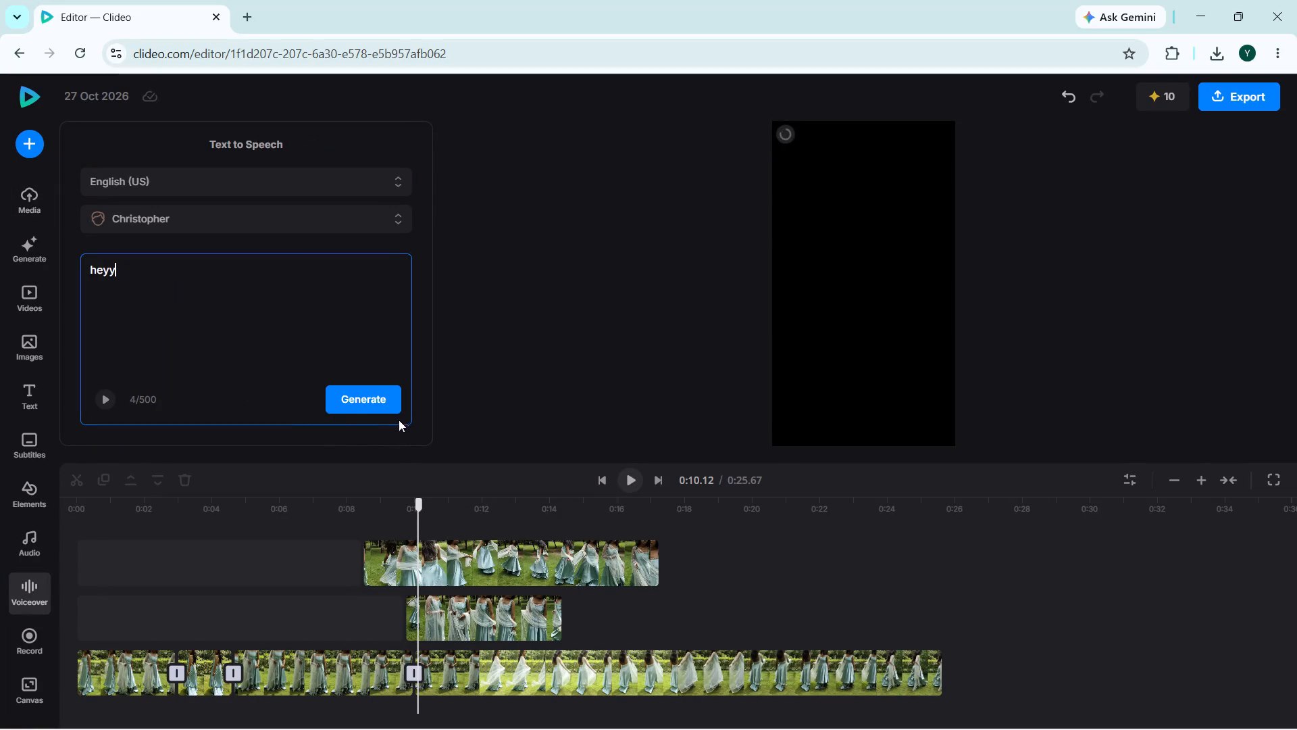
{"action": "left_click", "coordinate": [348, 405]}
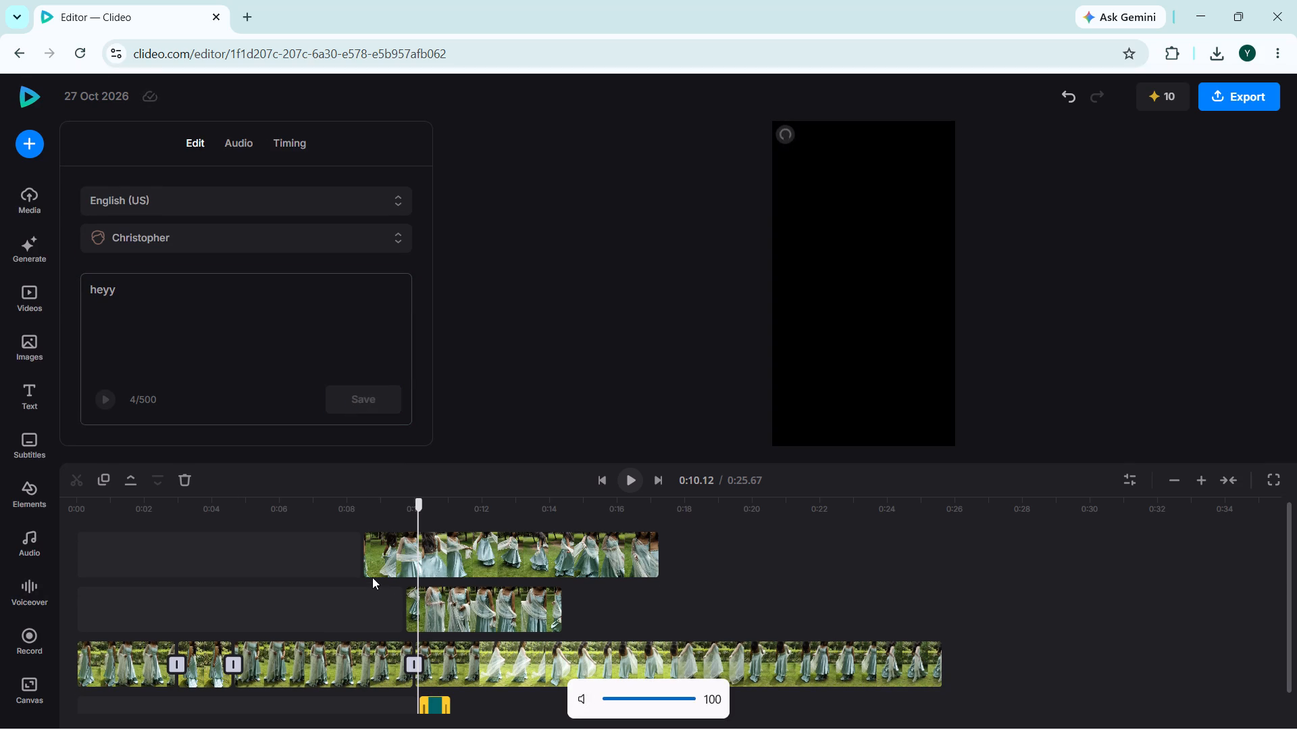
Review the edit, audio and timing settings of the new voiceover clip.
{"action": "key", "text": "space"}
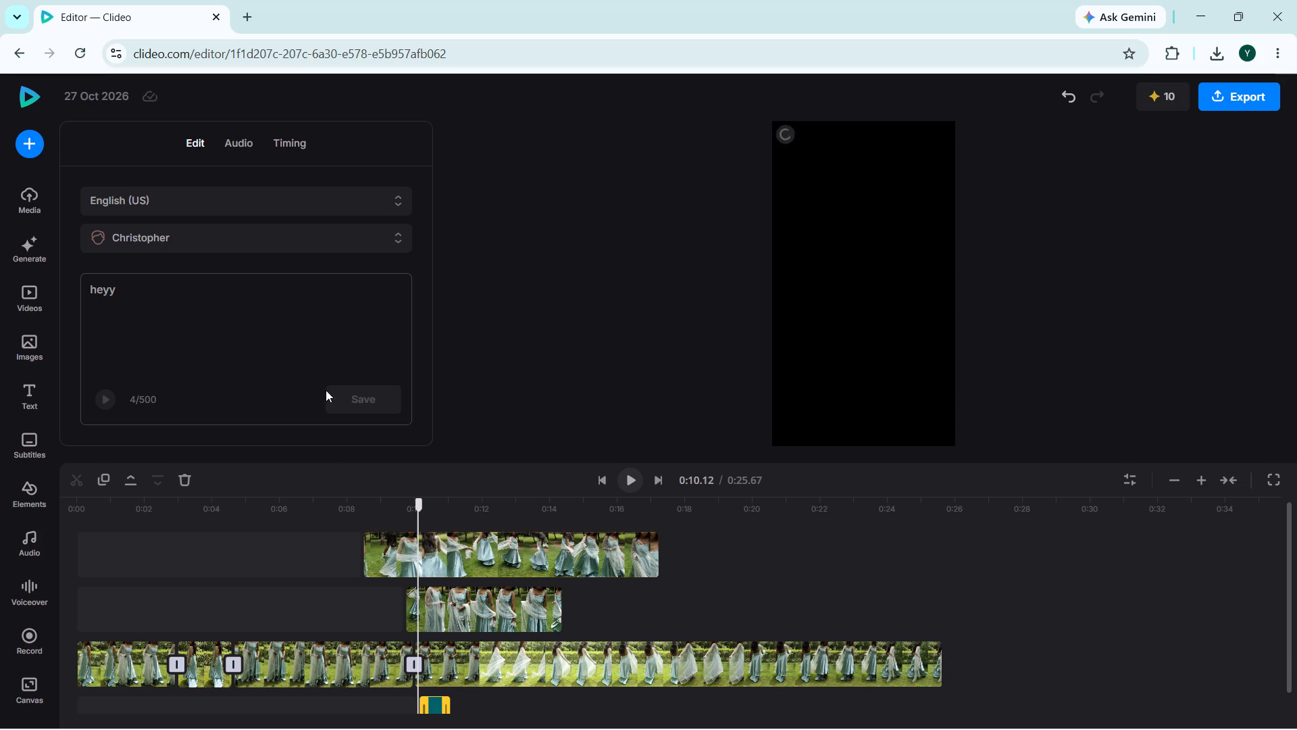
{"action": "left_click", "coordinate": [261, 317]}
{"action": "key", "text": "space"}
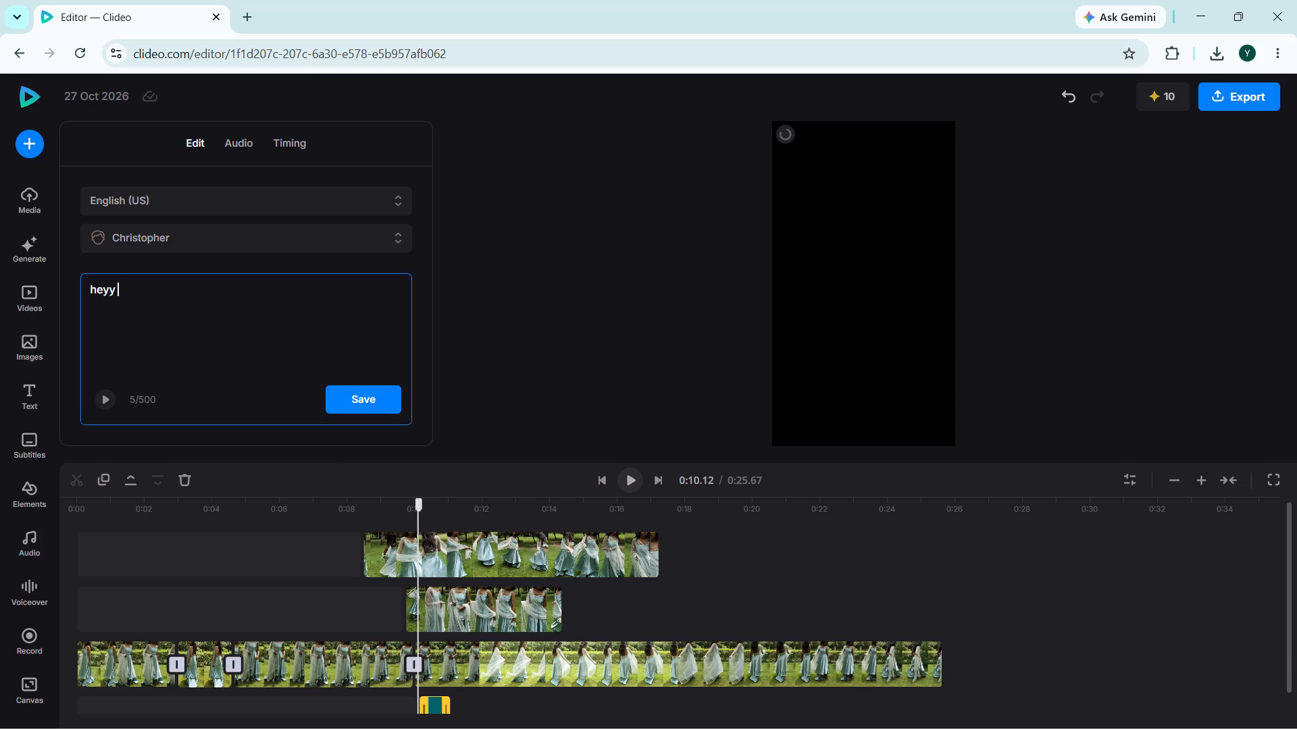
{"action": "left_click", "coordinate": [243, 156]}
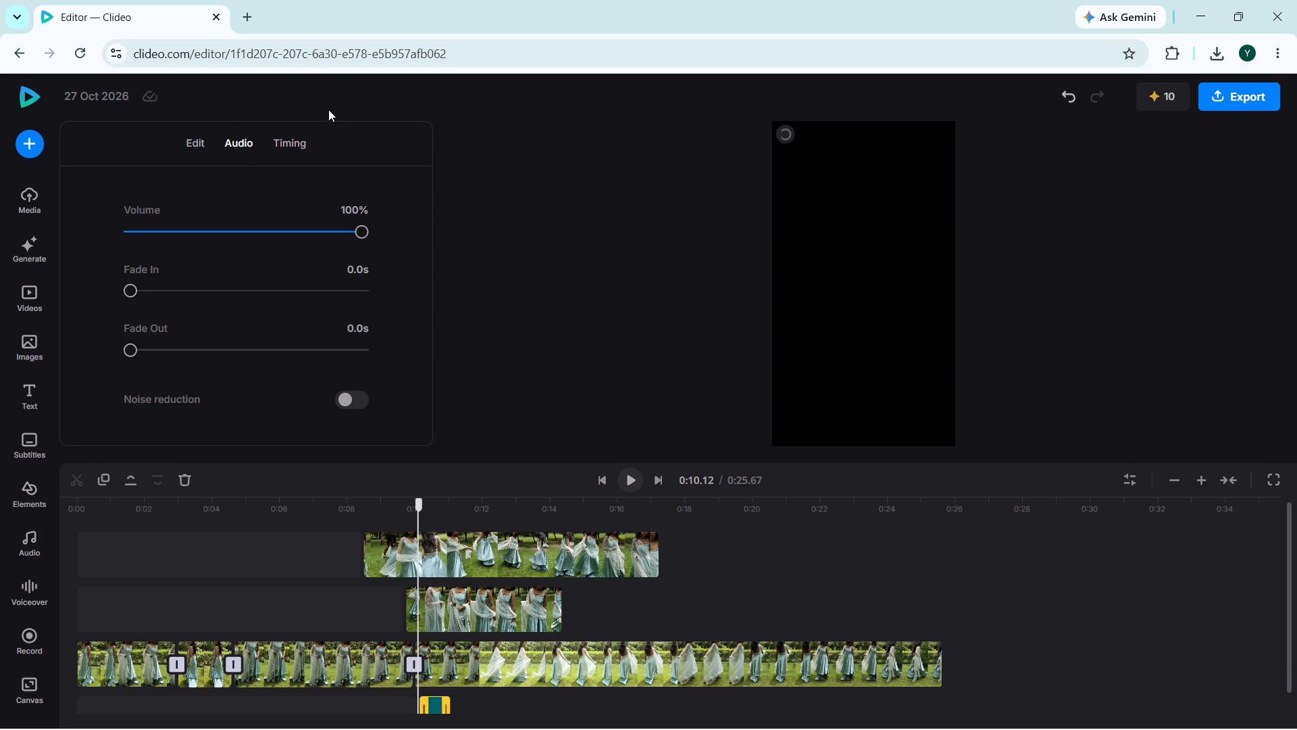
{"action": "left_click", "coordinate": [307, 134]}
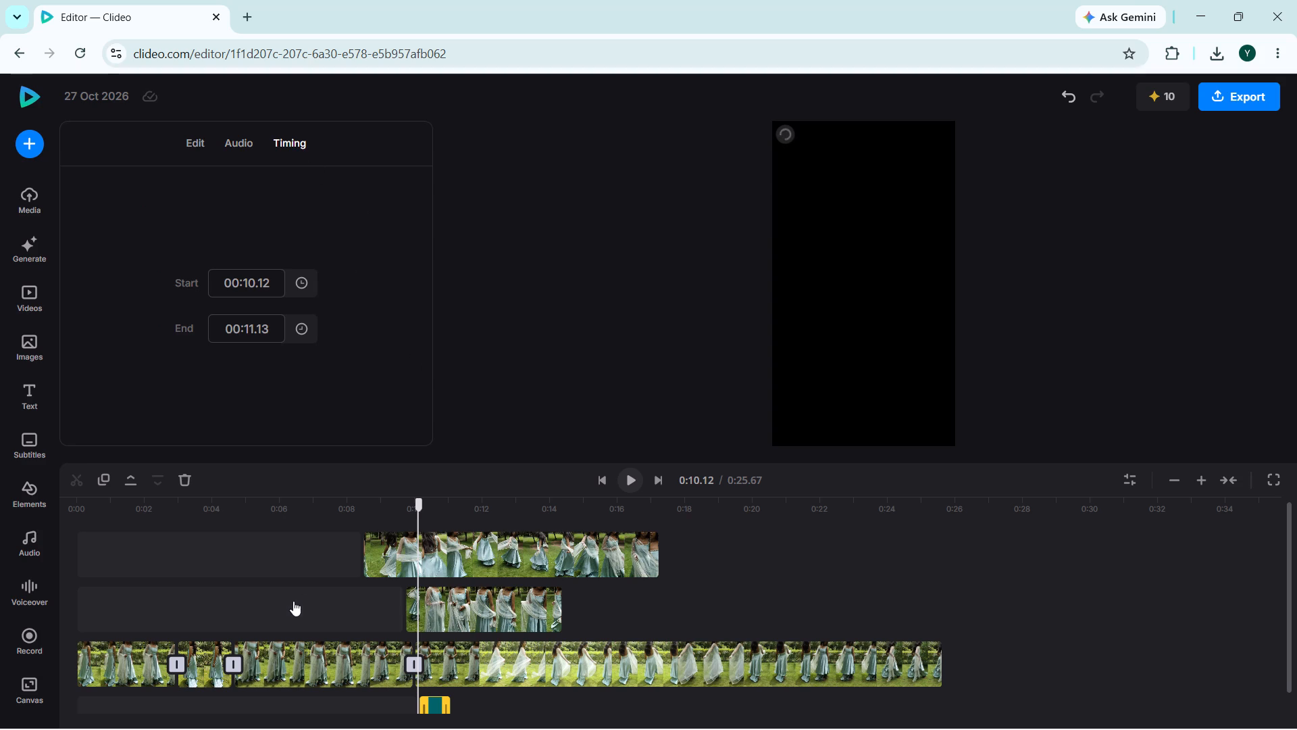
{"action": "scroll", "coordinate": [286, 600], "scroll_direction": "down", "scroll_amount": 3}
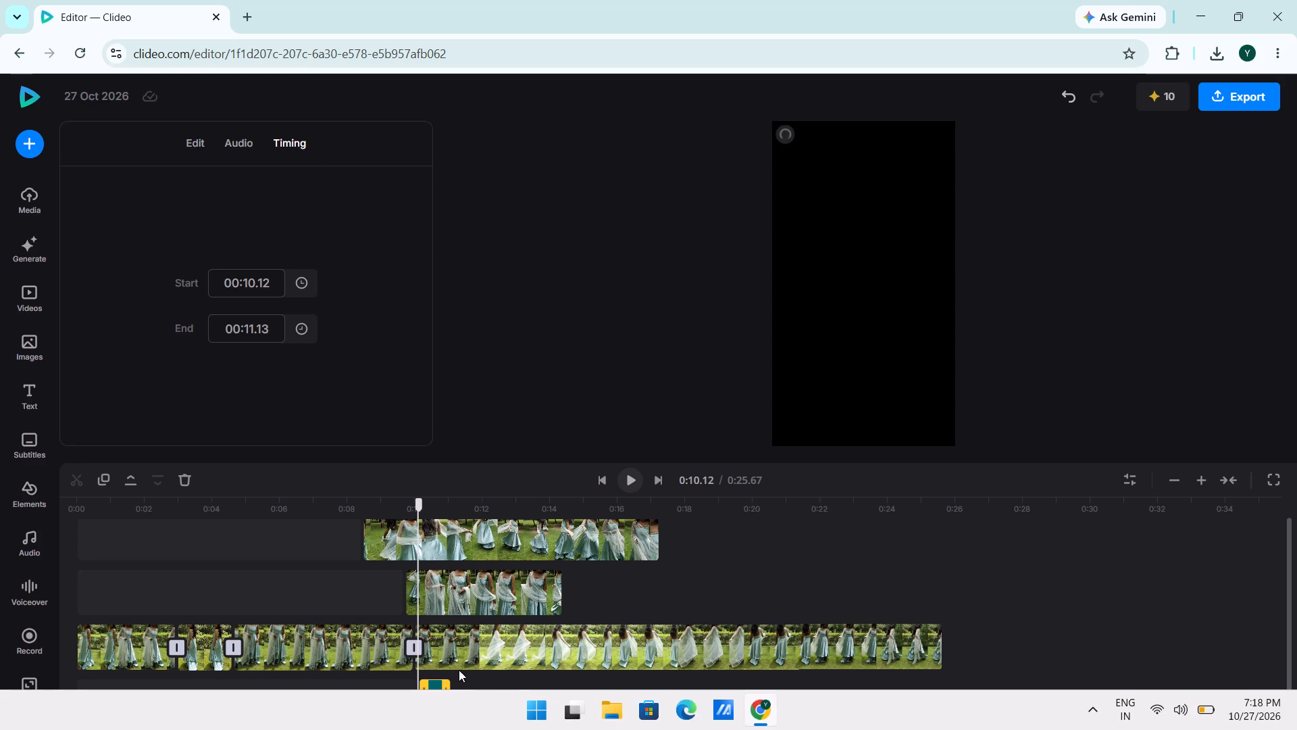
{"action": "left_click", "coordinate": [434, 685]}
{"action": "left_click", "coordinate": [434, 685]}
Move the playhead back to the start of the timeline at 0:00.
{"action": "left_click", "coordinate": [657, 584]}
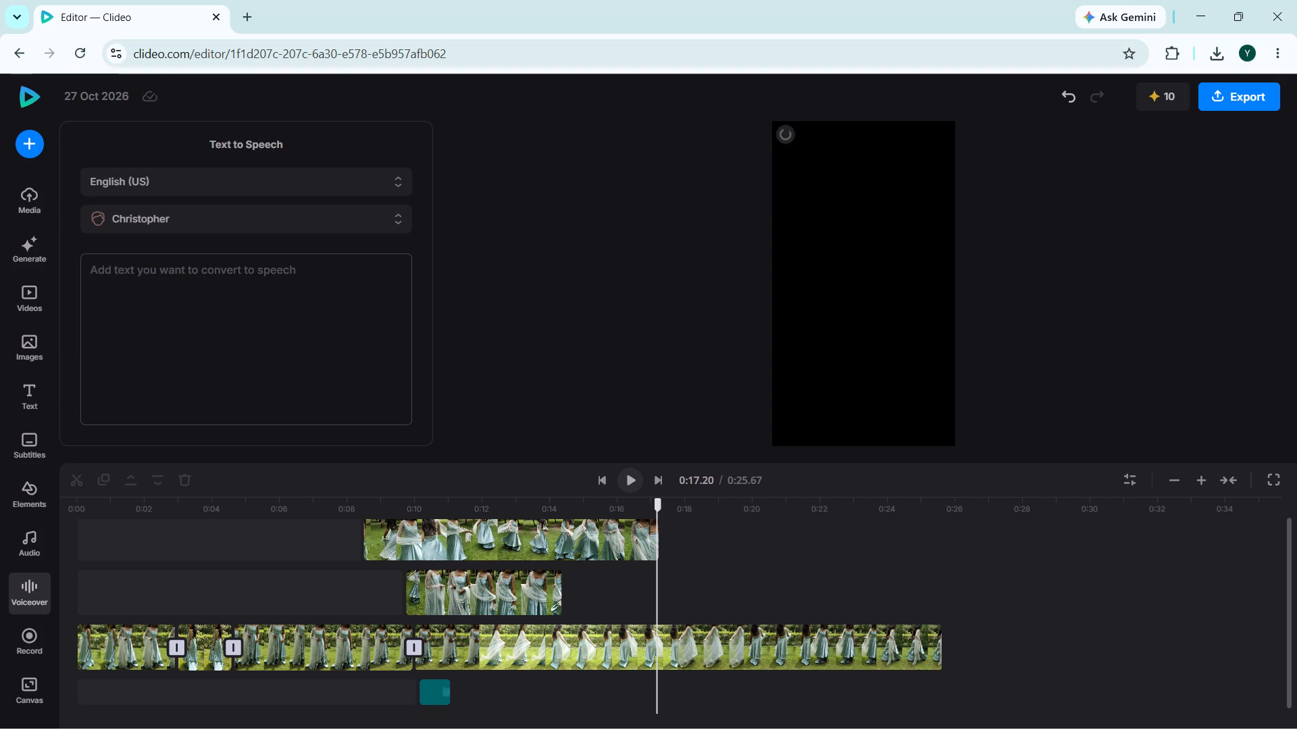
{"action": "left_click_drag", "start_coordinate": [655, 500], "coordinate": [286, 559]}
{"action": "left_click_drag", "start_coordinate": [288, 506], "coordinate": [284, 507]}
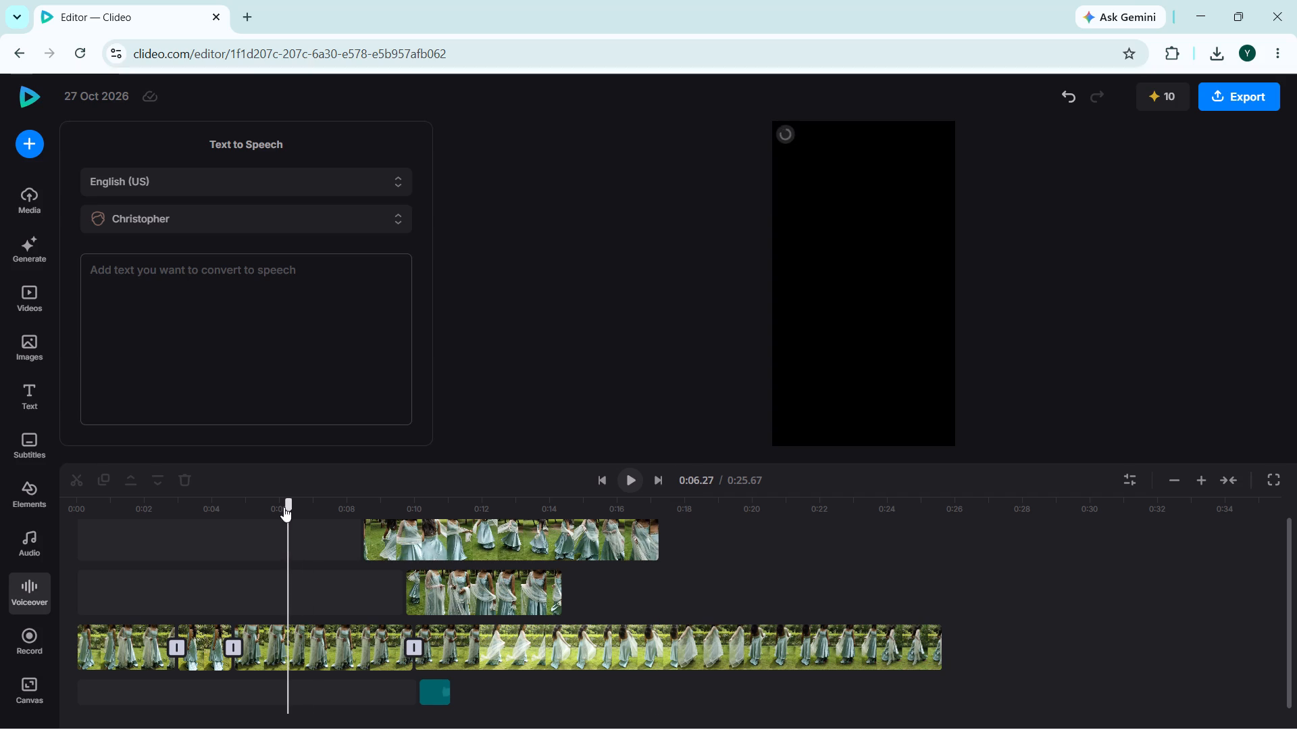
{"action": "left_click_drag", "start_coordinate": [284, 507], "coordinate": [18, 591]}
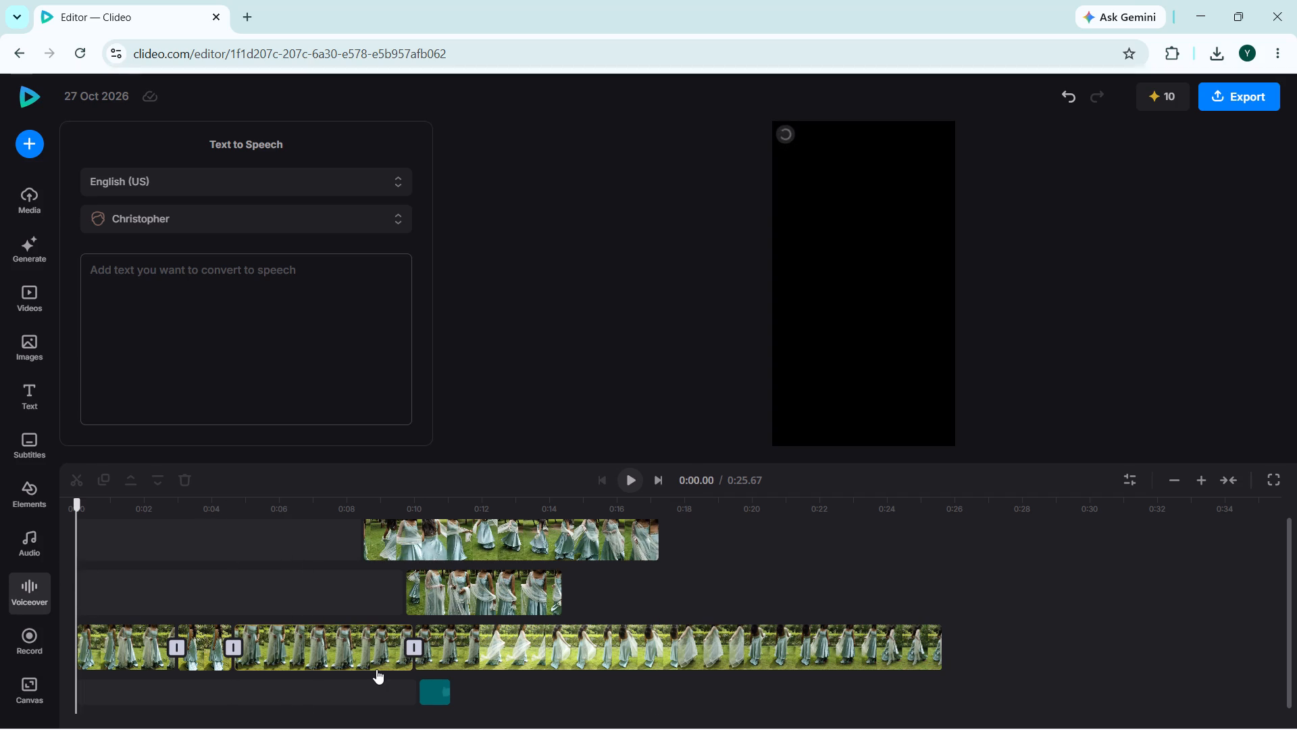
Add the heyy voiceover from the project media at 0:10, where the last main-track clip starts.
{"action": "left_click", "coordinate": [430, 626]}
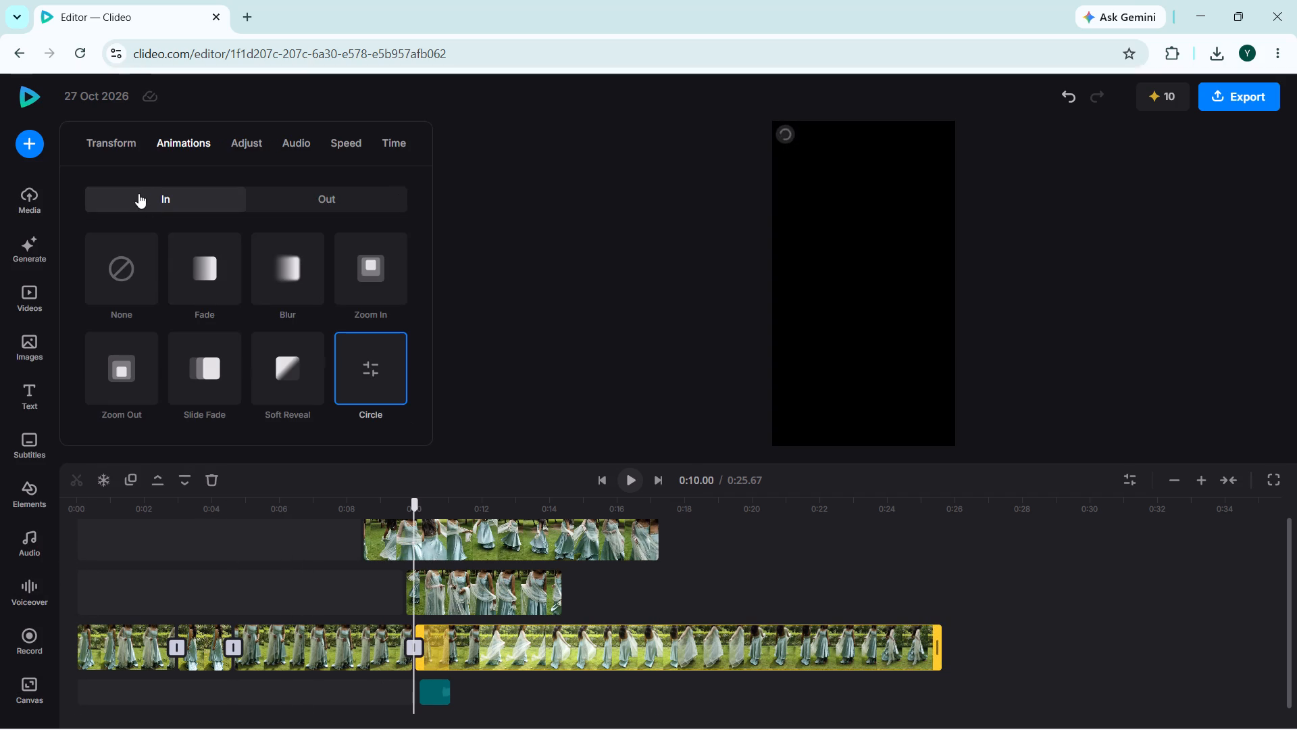
{"action": "left_click", "coordinate": [105, 148]}
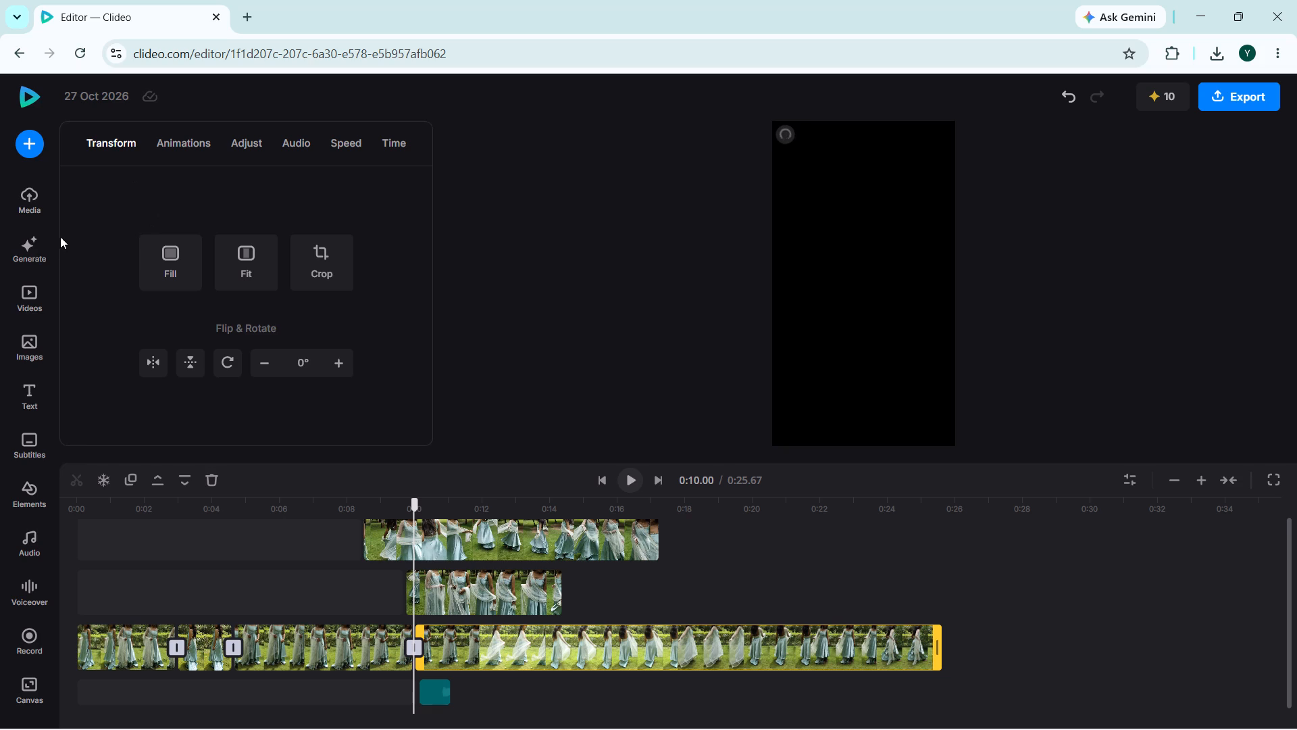
{"action": "left_click", "coordinate": [35, 345]}
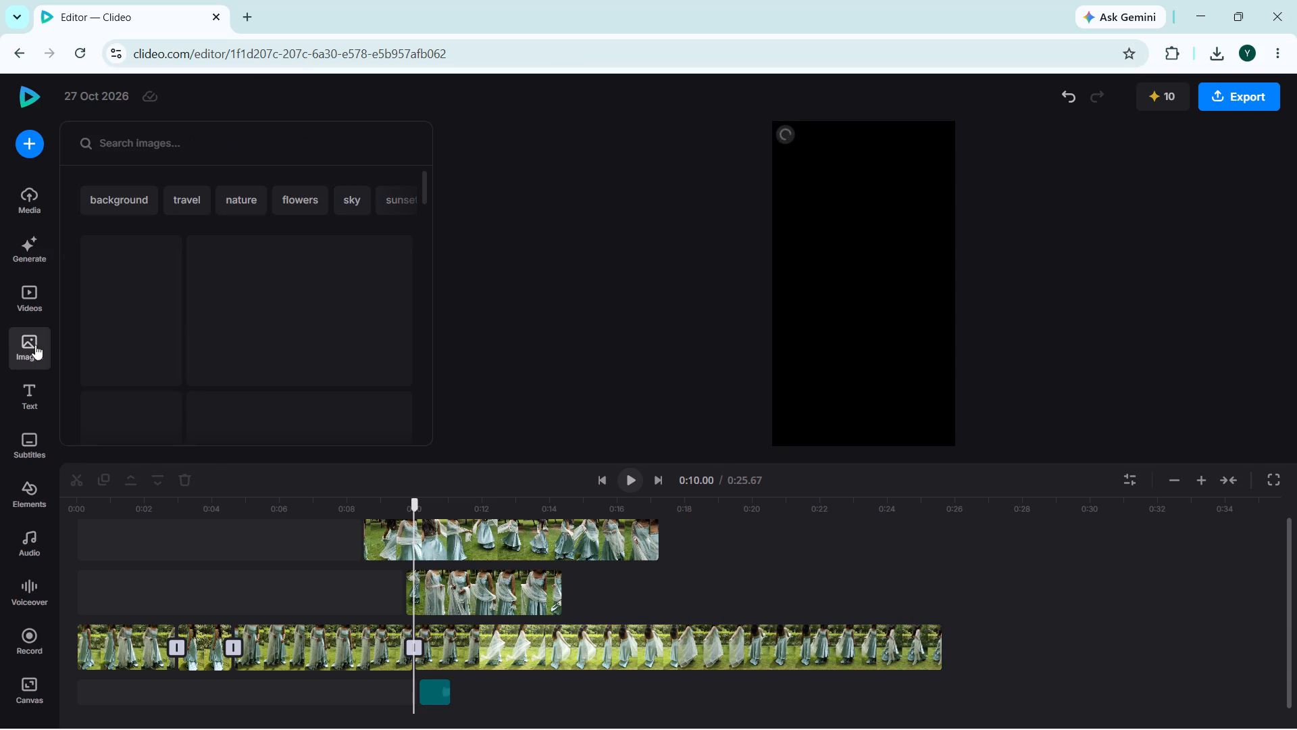
{"action": "left_click", "coordinate": [36, 196]}
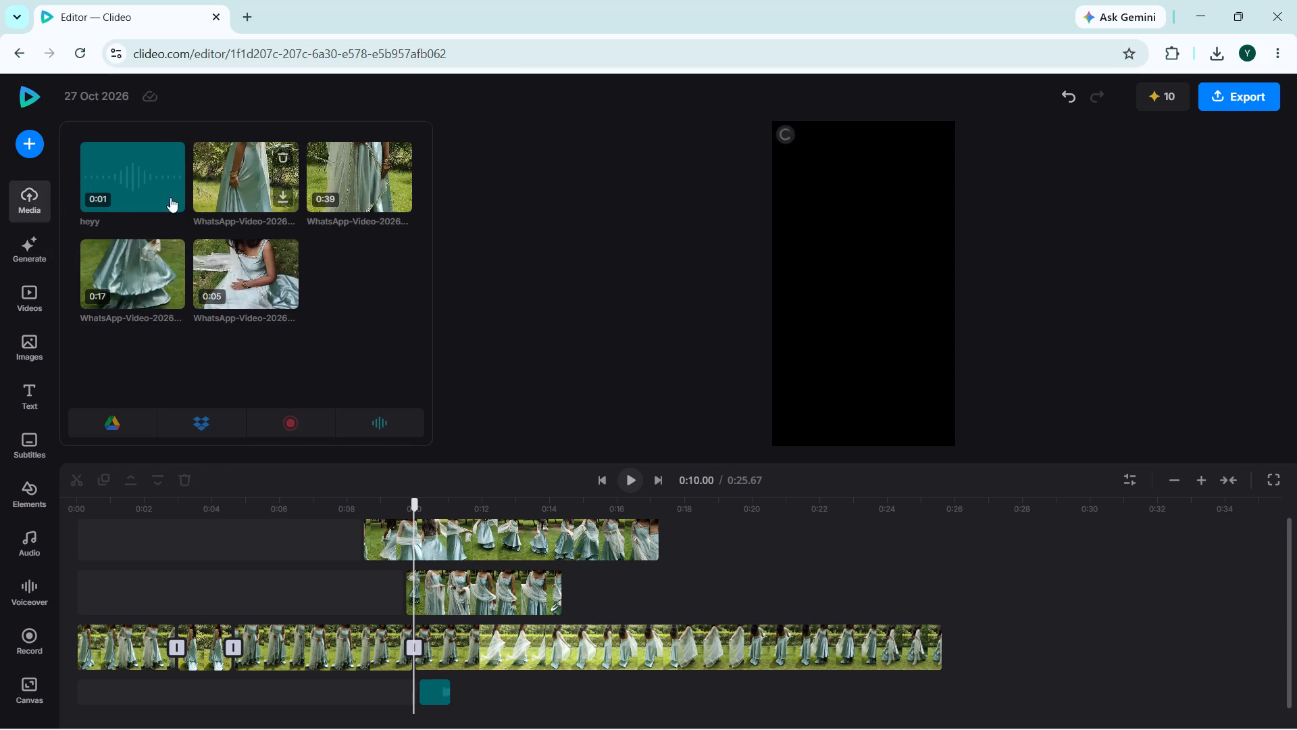
{"action": "left_click", "coordinate": [105, 189]}
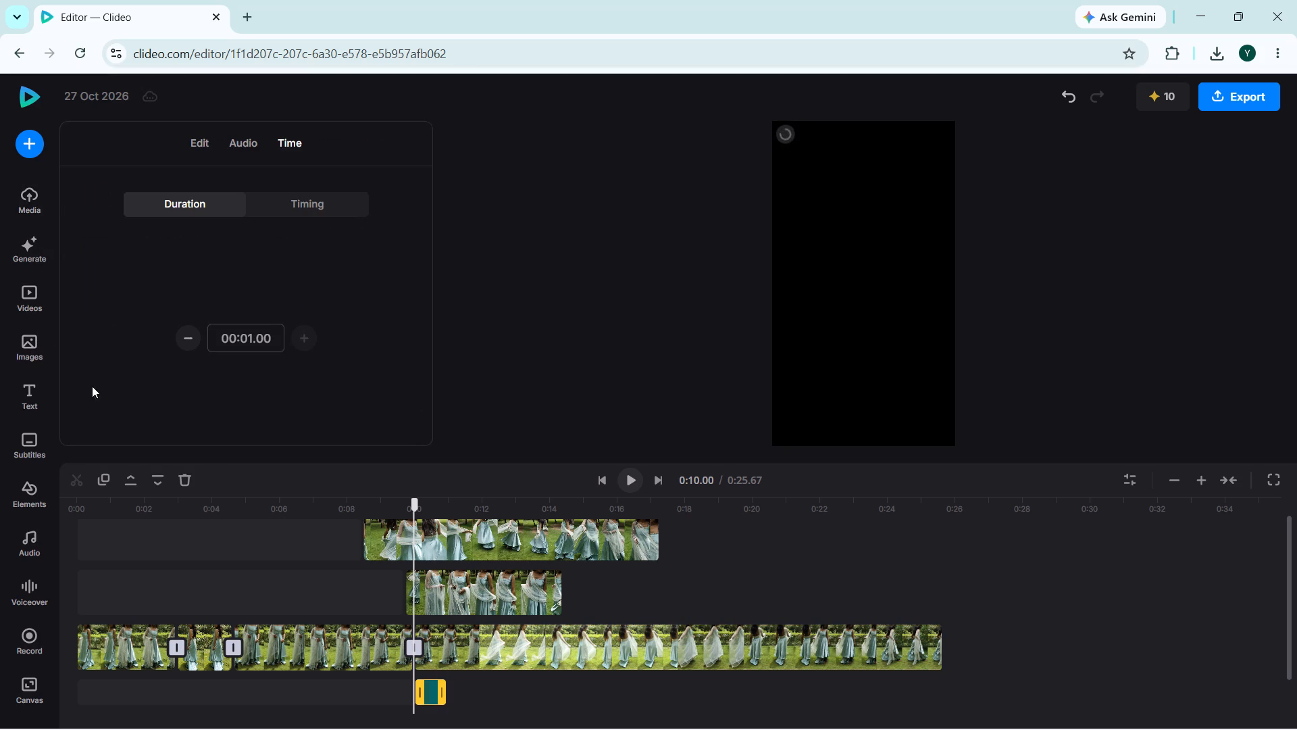
Add the blue Stitch sticker to the timeline at 0:10 on a new topmost track.
{"action": "left_click", "coordinate": [38, 489]}
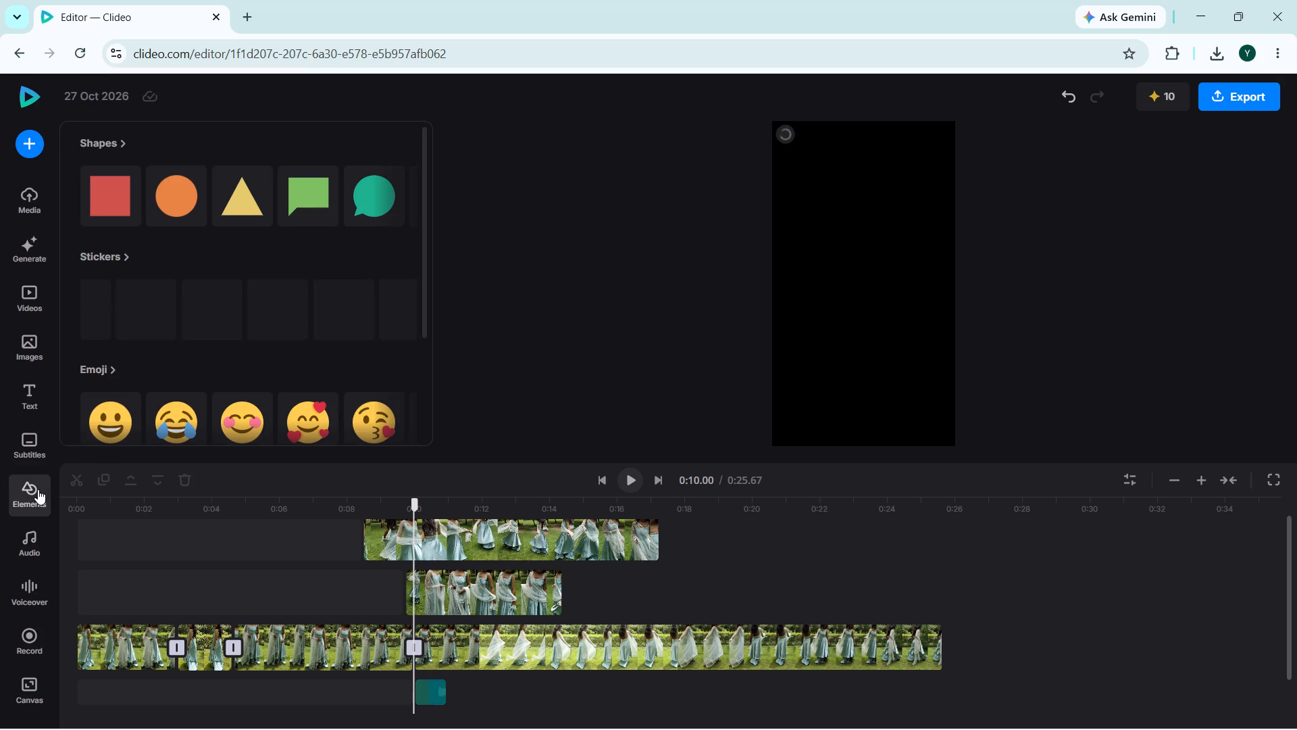
{"action": "scroll", "coordinate": [166, 341], "scroll_direction": "down", "scroll_amount": 1}
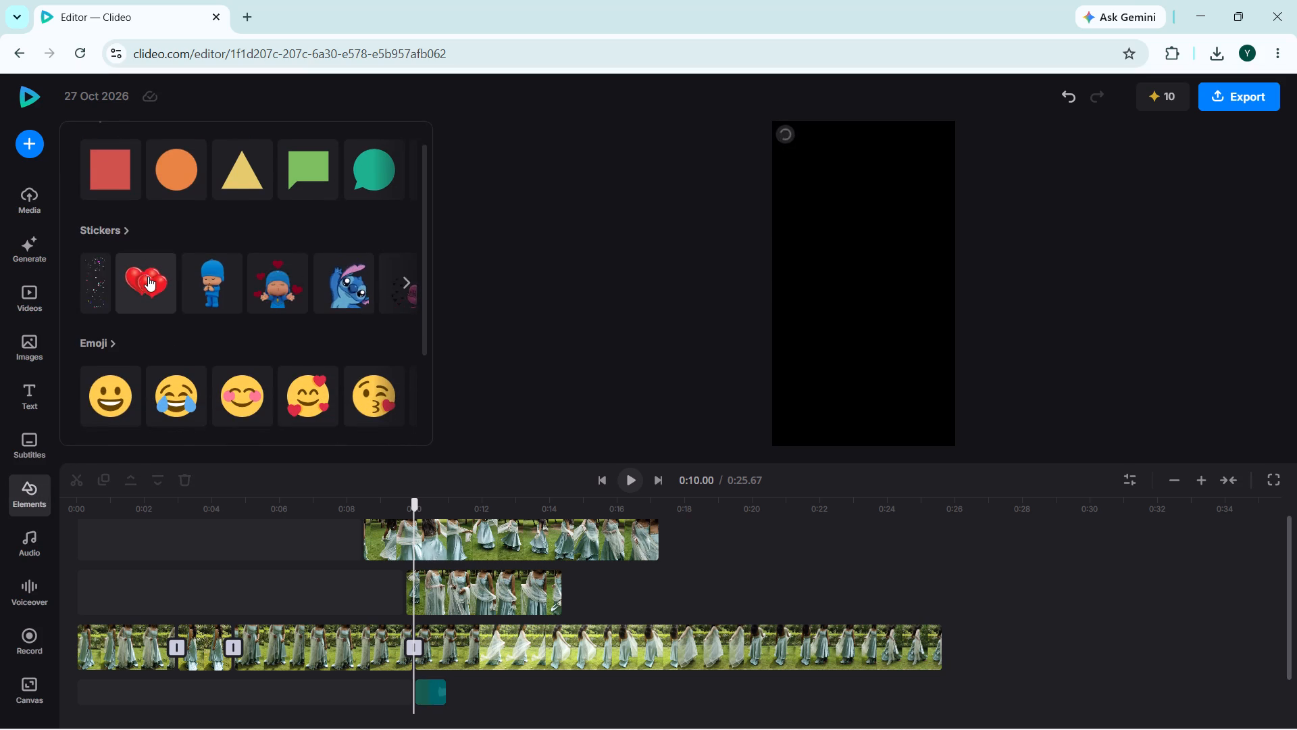
{"action": "scroll", "coordinate": [224, 297], "scroll_direction": "left", "scroll_amount": 2}
{"action": "left_click_drag", "start_coordinate": [202, 294], "coordinate": [565, 326]}
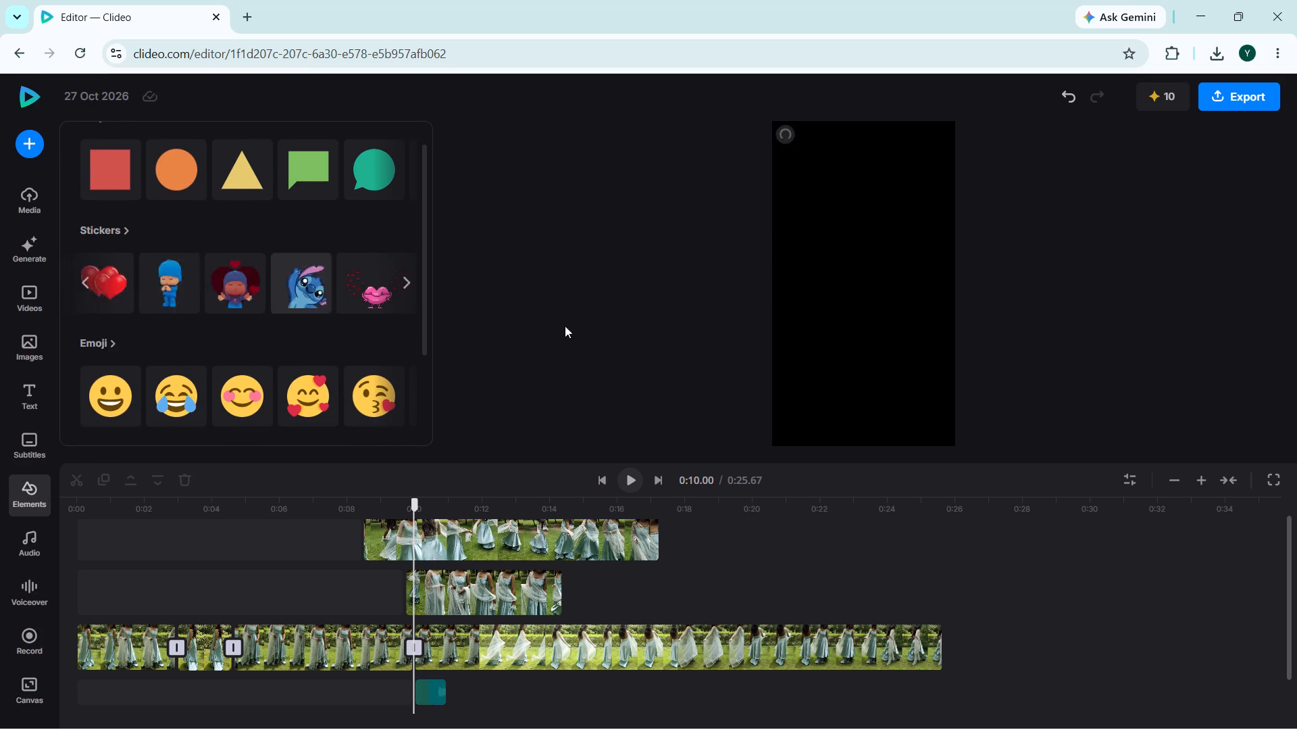
{"action": "left_click_drag", "start_coordinate": [565, 326], "coordinate": [503, 347]}
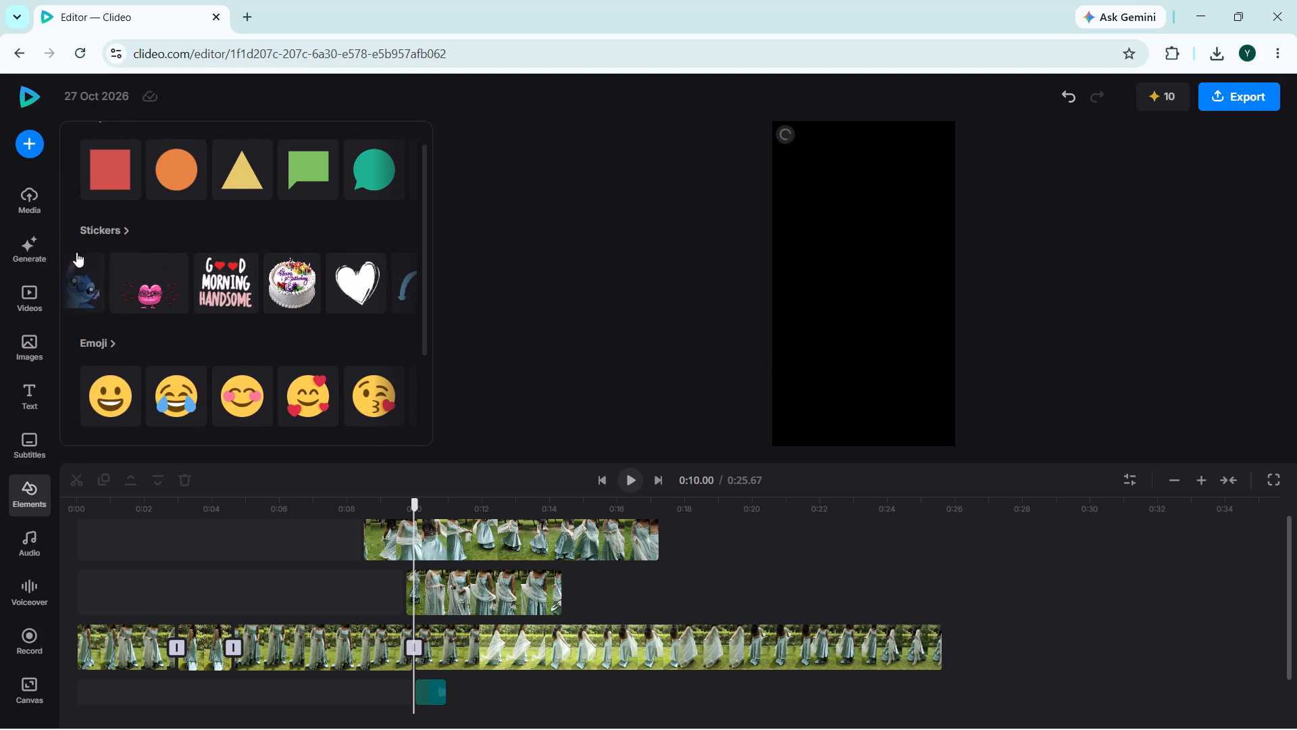
{"action": "left_click", "coordinate": [90, 287]}
{"action": "left_click", "coordinate": [332, 283]}
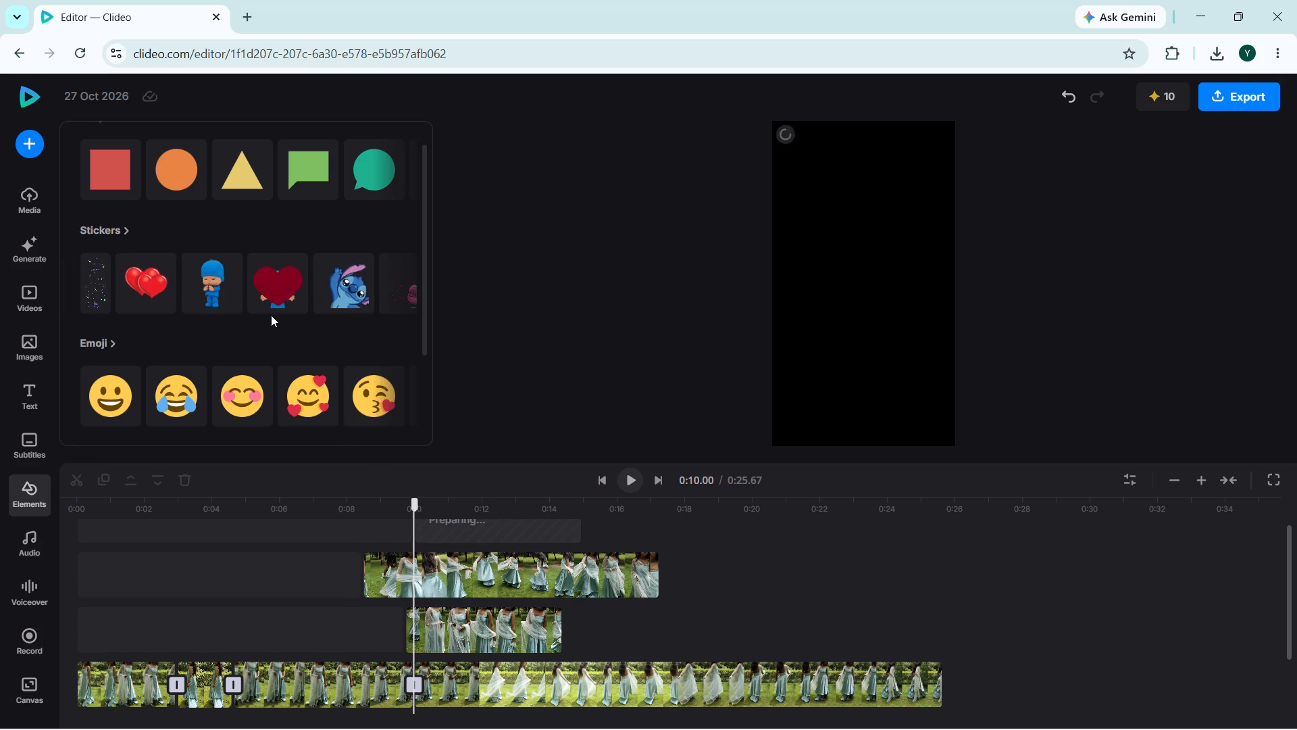
Open the full GIPHY GIF collection among the elements and browse it for a GIF that suits the video.
{"action": "scroll", "coordinate": [271, 315], "scroll_direction": "down", "scroll_amount": 4}
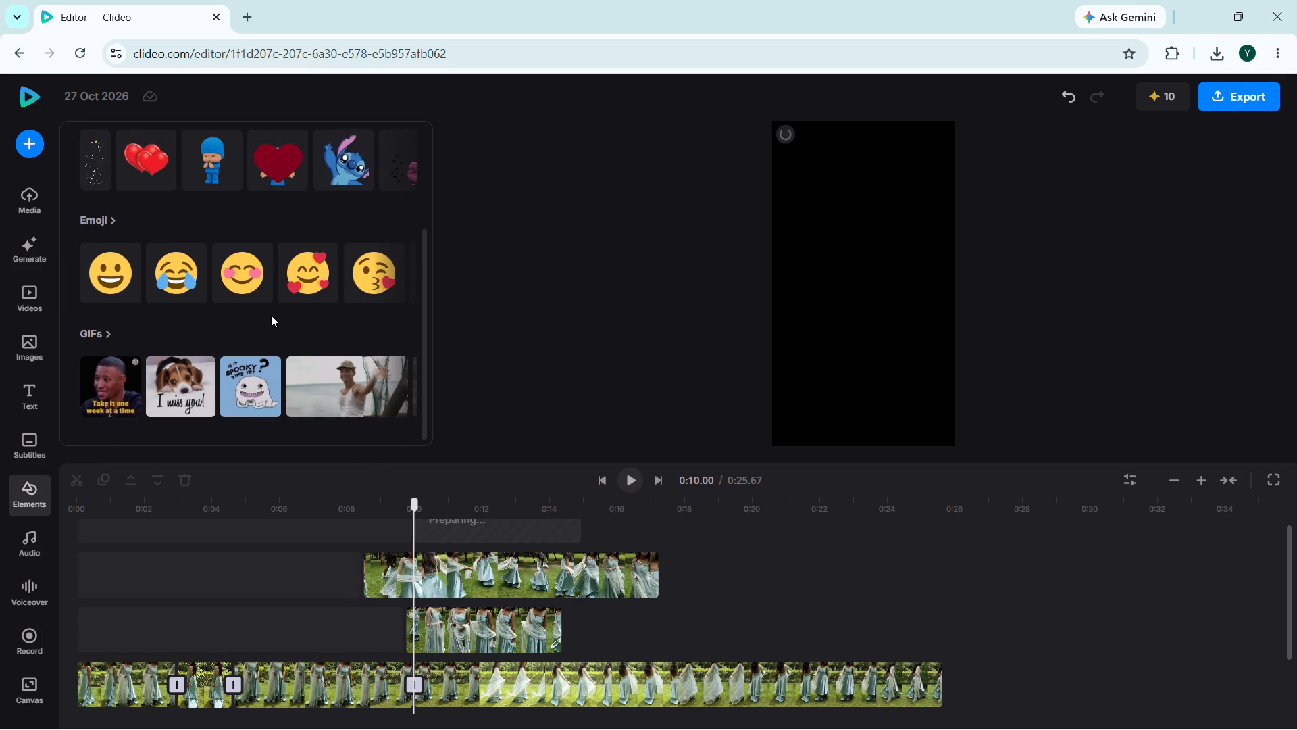
{"action": "scroll", "coordinate": [182, 364], "scroll_direction": "left", "scroll_amount": 6}
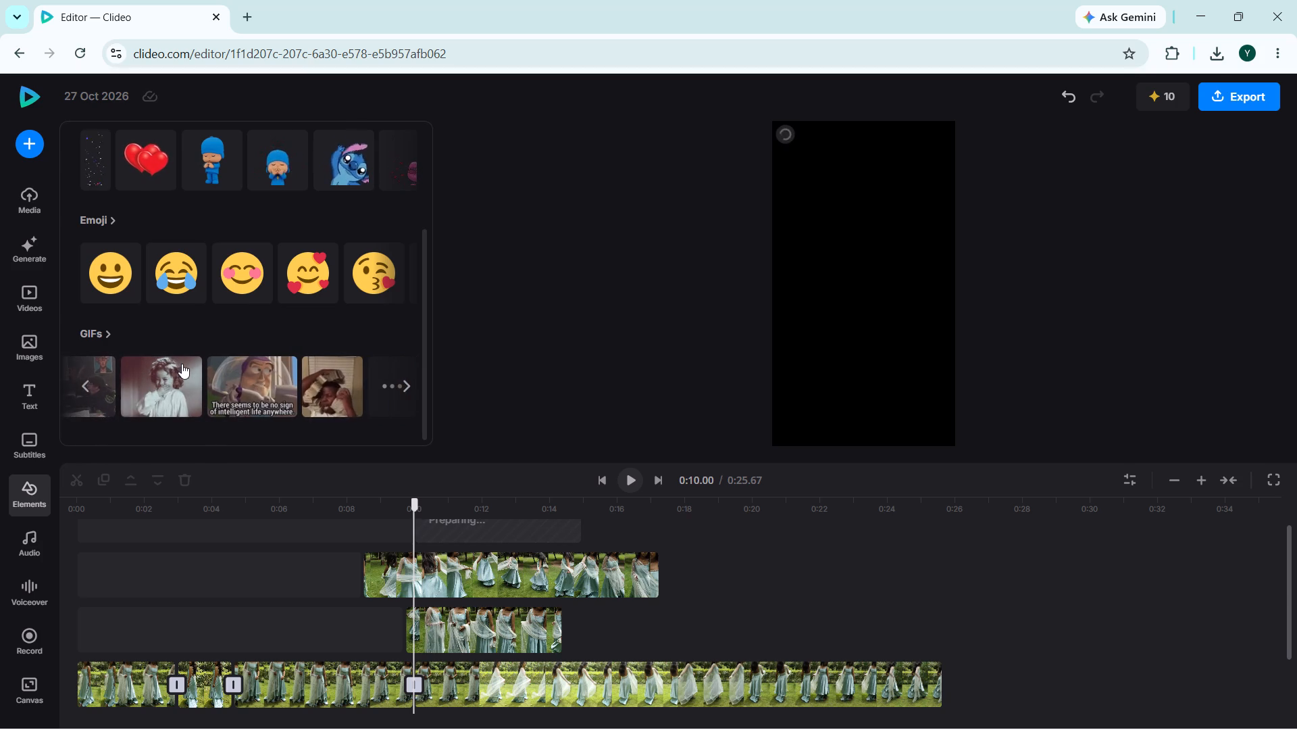
{"action": "scroll", "coordinate": [182, 364], "scroll_direction": "left", "scroll_amount": 1}
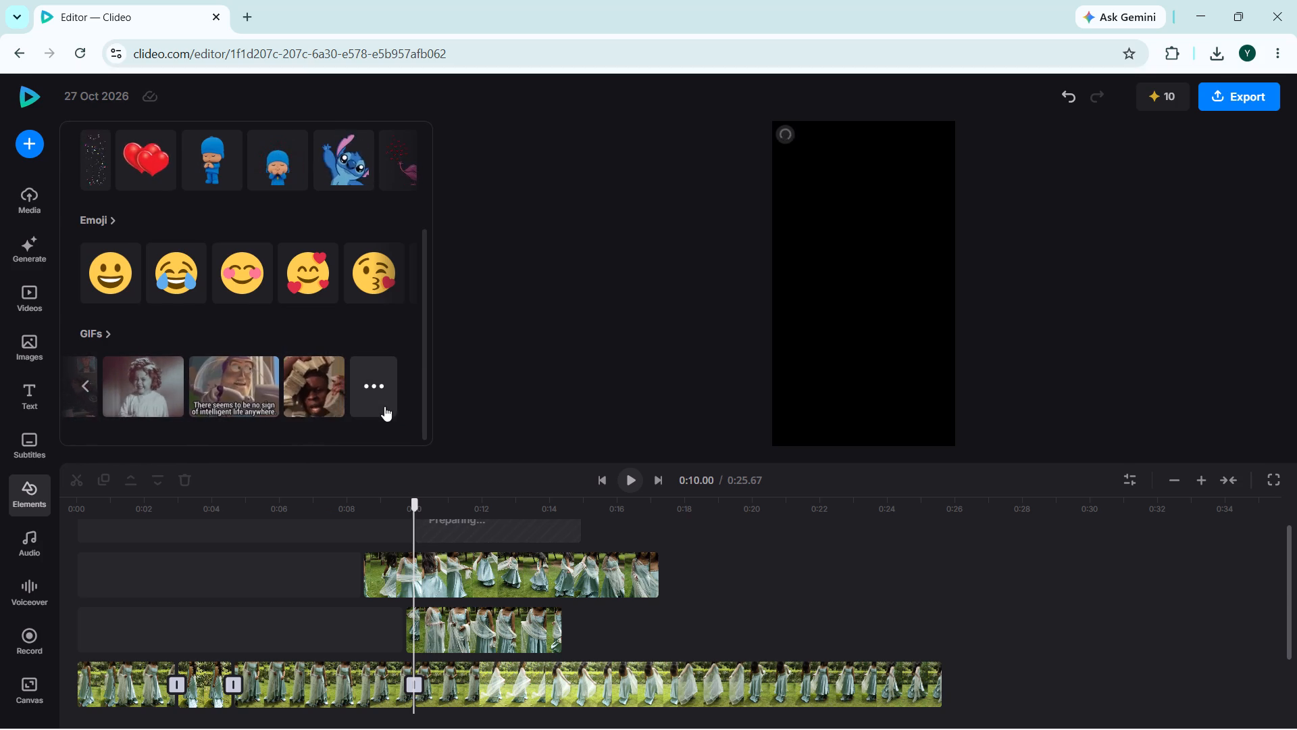
{"action": "left_click", "coordinate": [384, 406]}
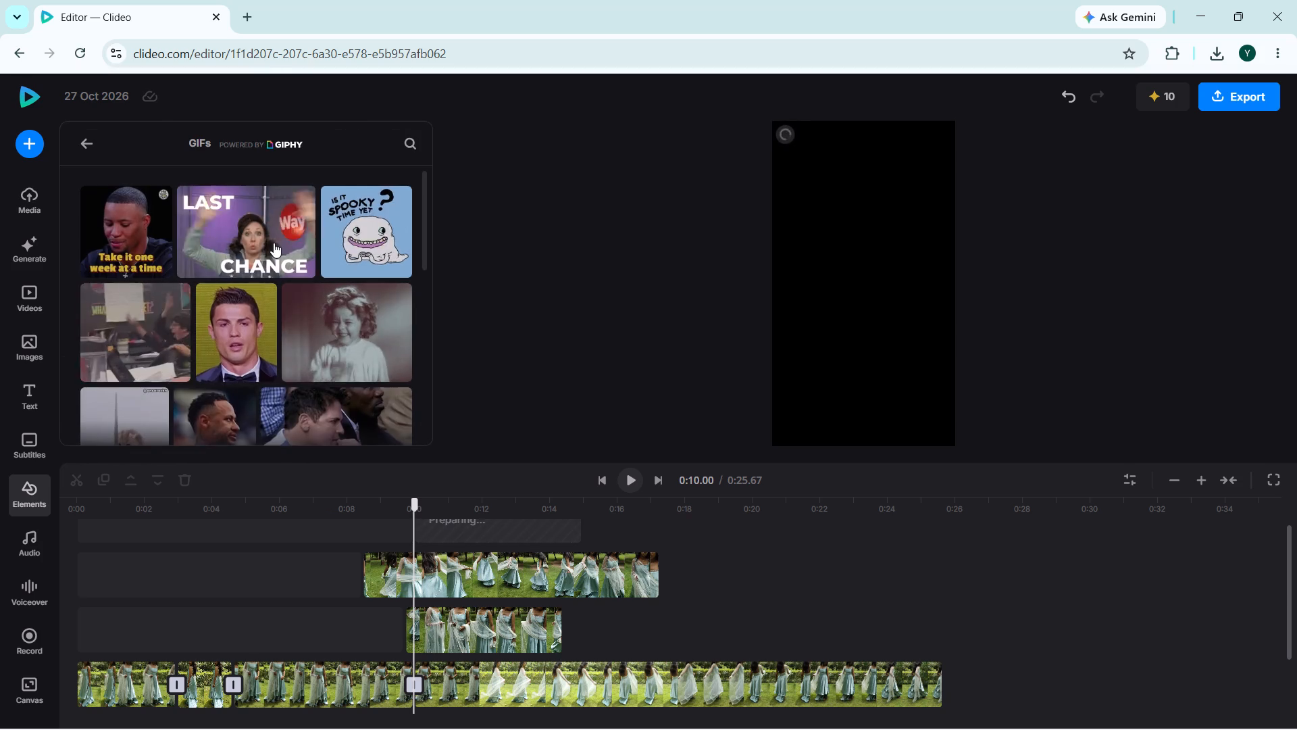
{"action": "scroll", "coordinate": [251, 297], "scroll_direction": "down", "scroll_amount": 1}
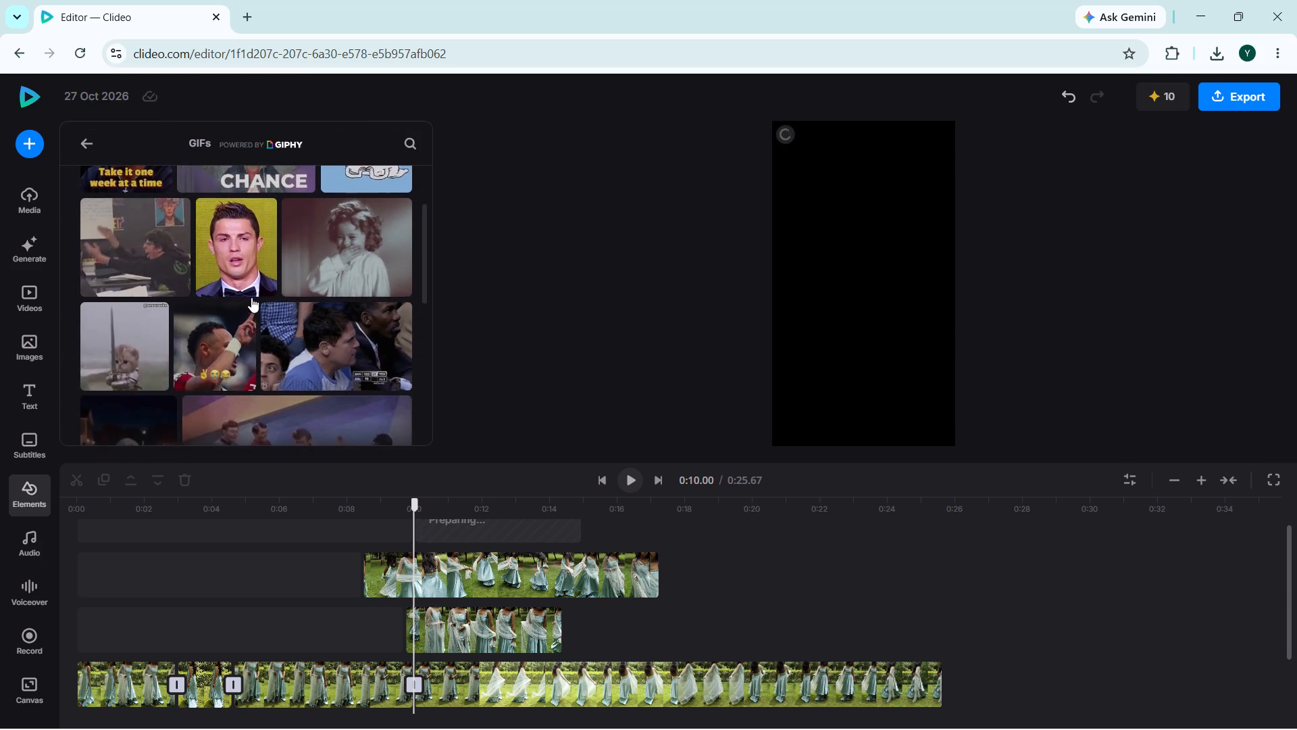
{"action": "scroll", "coordinate": [251, 297], "scroll_direction": "down", "scroll_amount": 2}
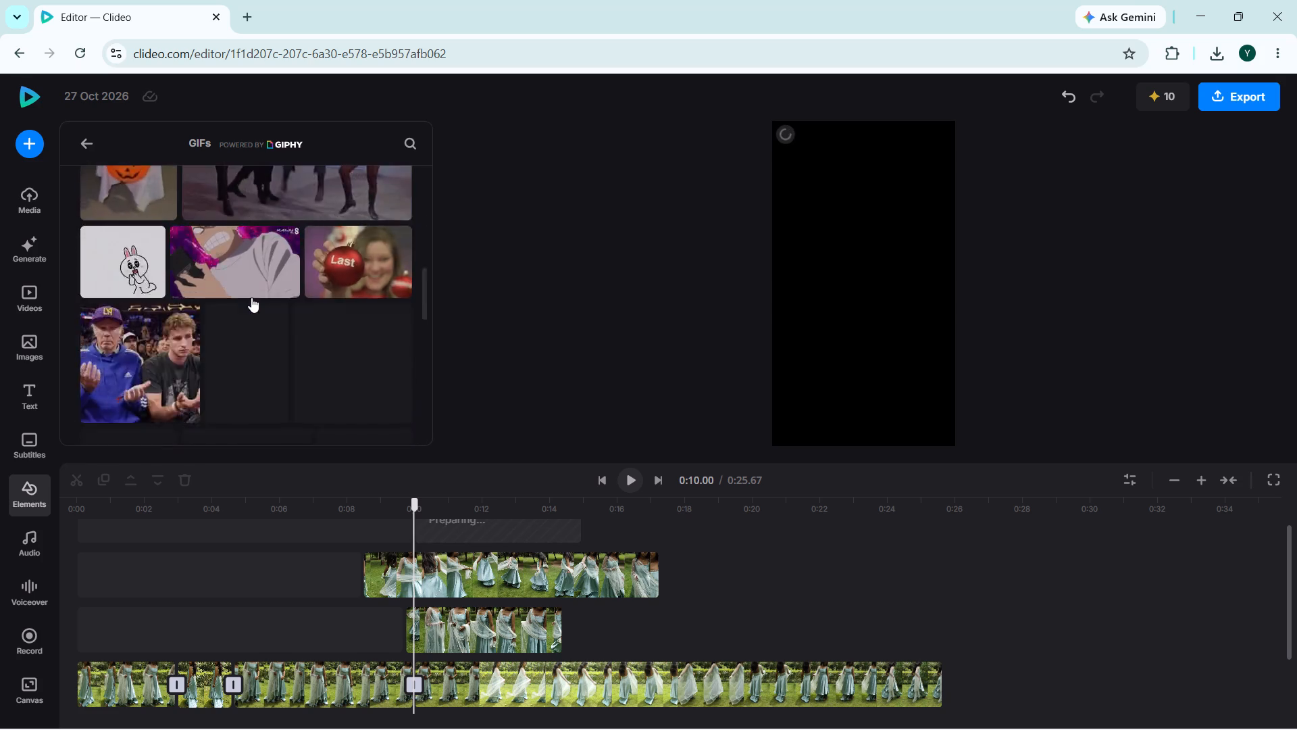
{"action": "scroll", "coordinate": [251, 297], "scroll_direction": "down", "scroll_amount": 1}
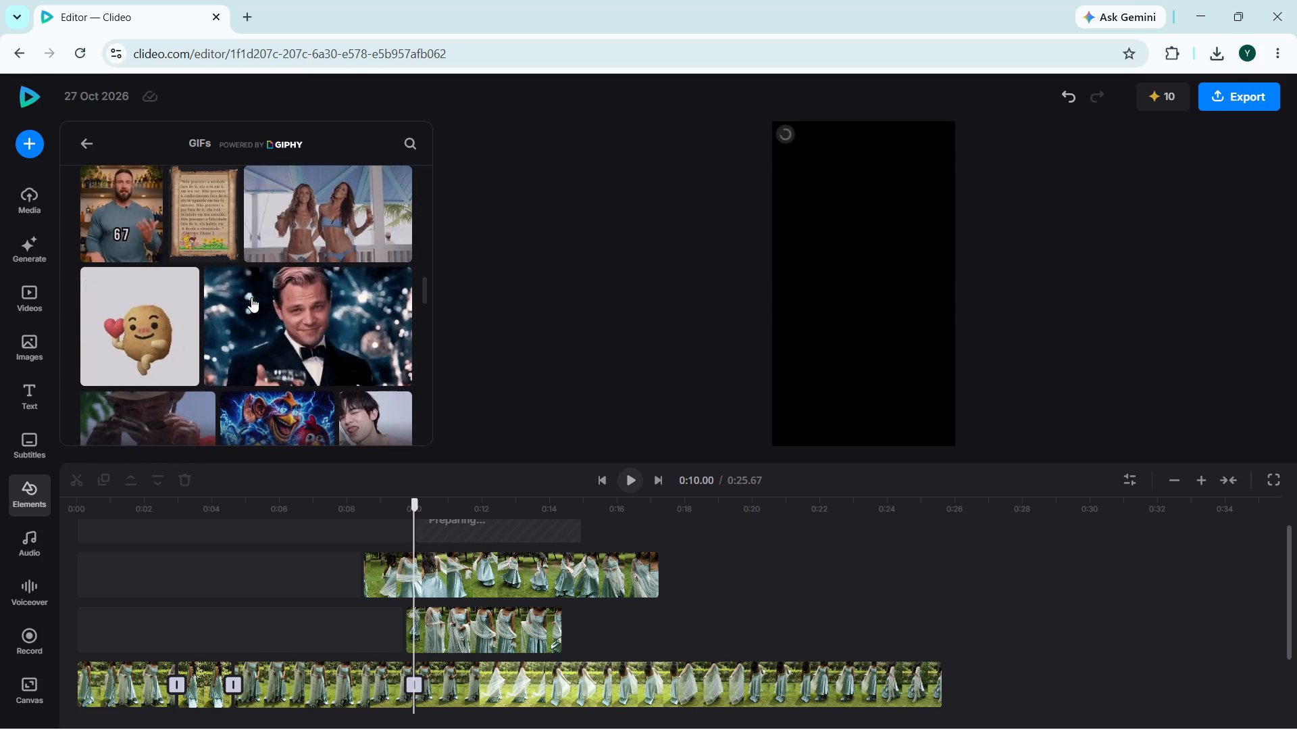
{"action": "scroll", "coordinate": [251, 297], "scroll_direction": "up", "scroll_amount": 1}
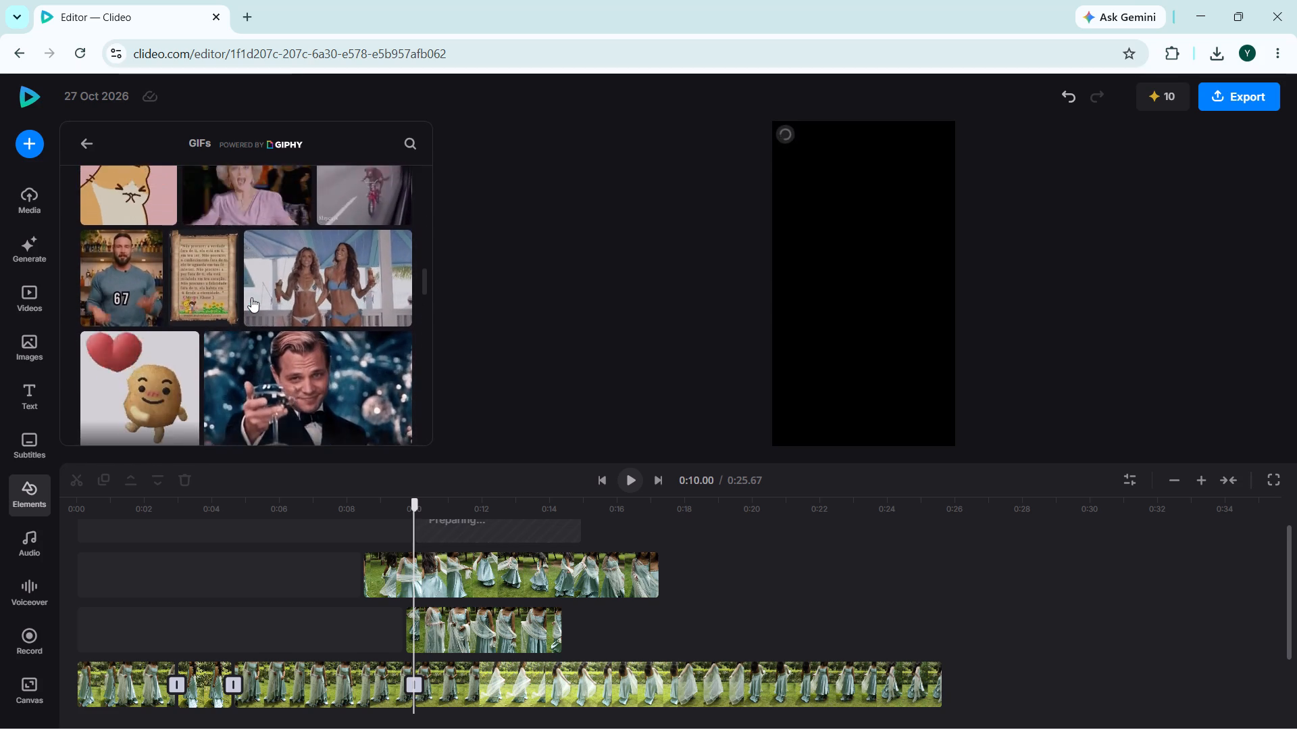
{"action": "scroll", "coordinate": [251, 297], "scroll_direction": "up", "scroll_amount": 1}
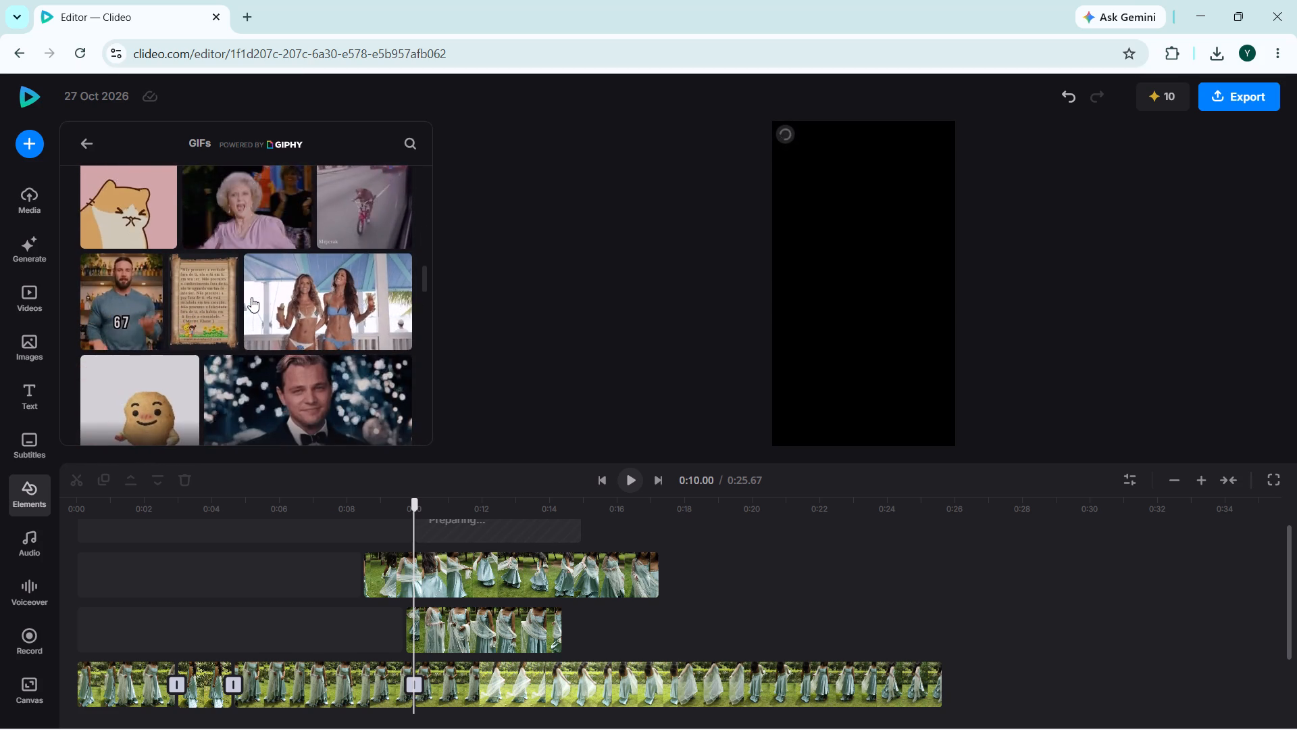
{"action": "scroll", "coordinate": [251, 297], "scroll_direction": "up", "scroll_amount": 3}
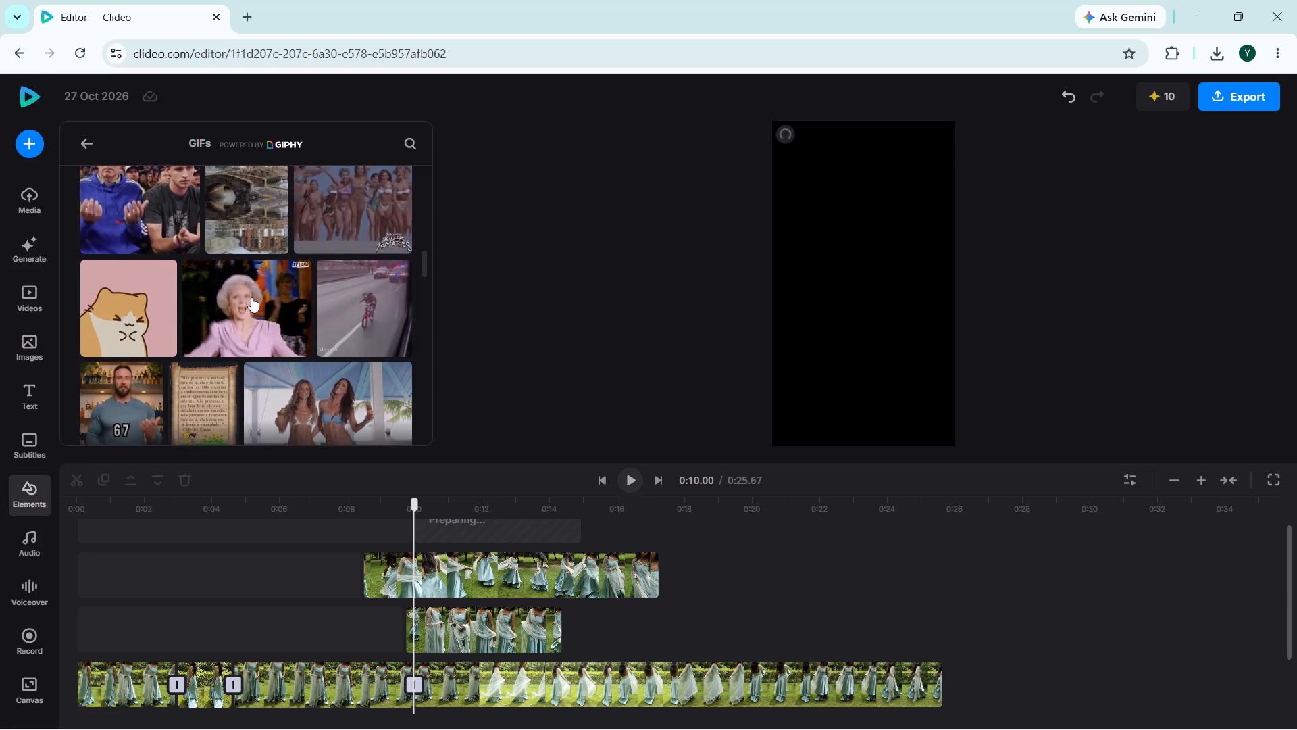
{"action": "scroll", "coordinate": [251, 297], "scroll_direction": "up", "scroll_amount": 3}
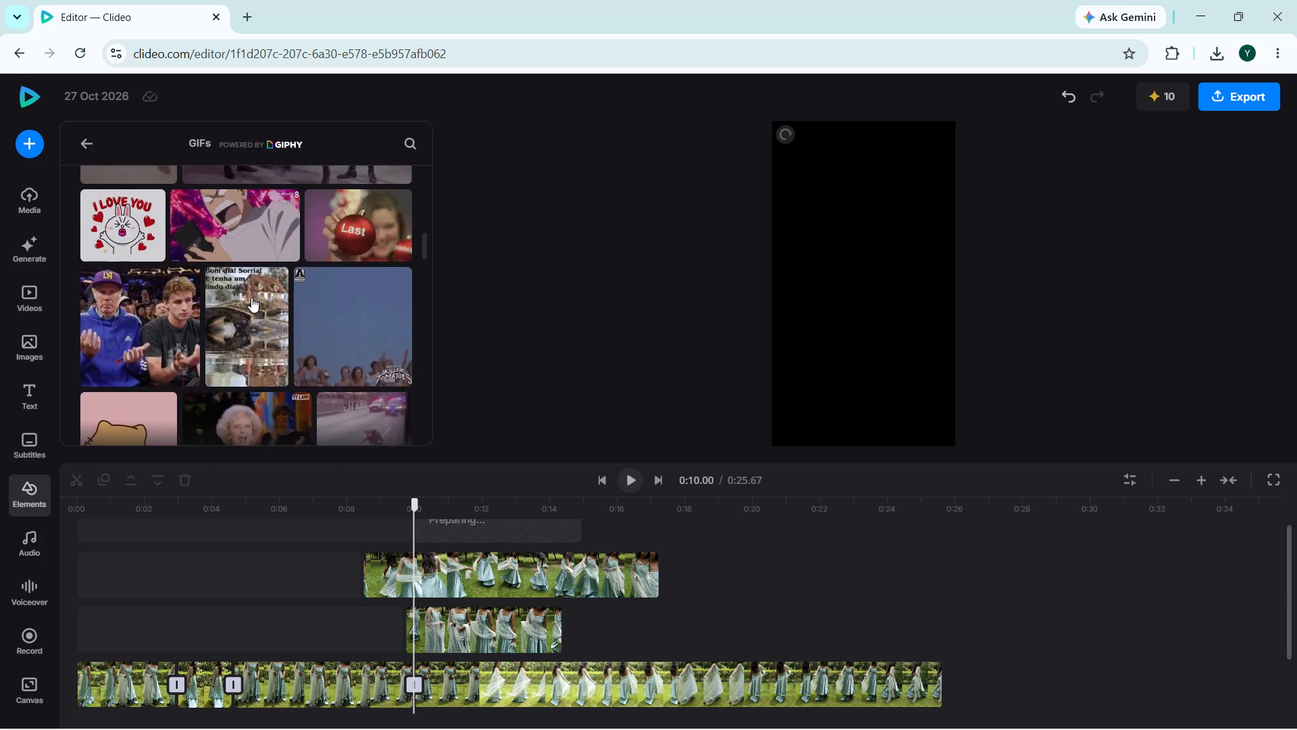
{"action": "scroll", "coordinate": [251, 297], "scroll_direction": "up", "scroll_amount": 2}
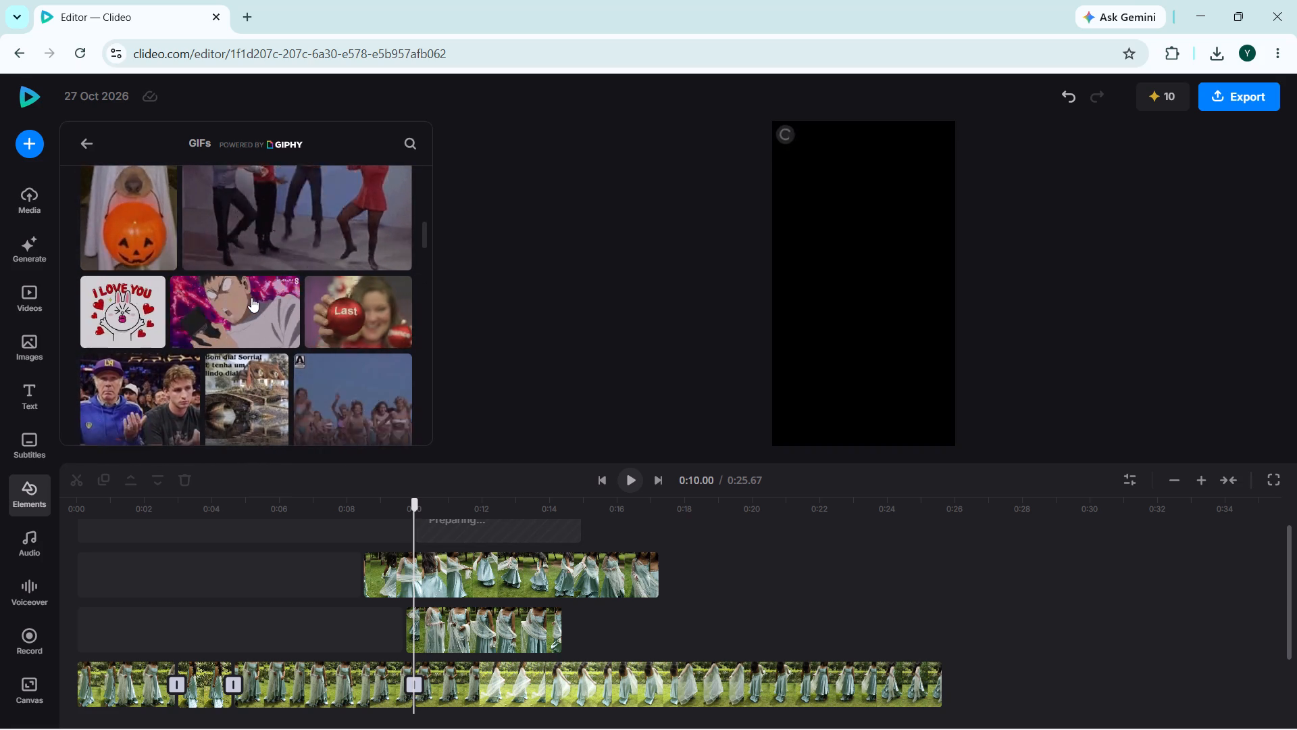
{"action": "scroll", "coordinate": [251, 297], "scroll_direction": "down", "scroll_amount": 6}
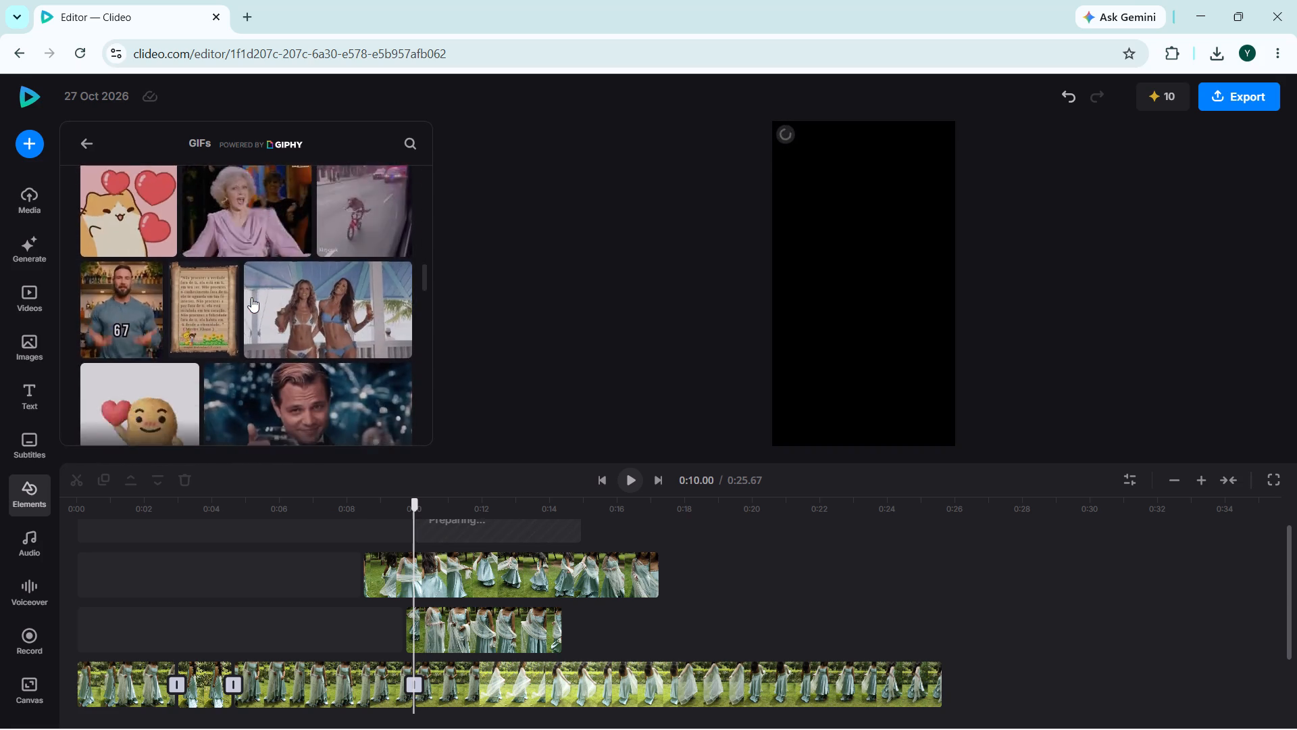
{"action": "scroll", "coordinate": [251, 297], "scroll_direction": "down", "scroll_amount": 3}
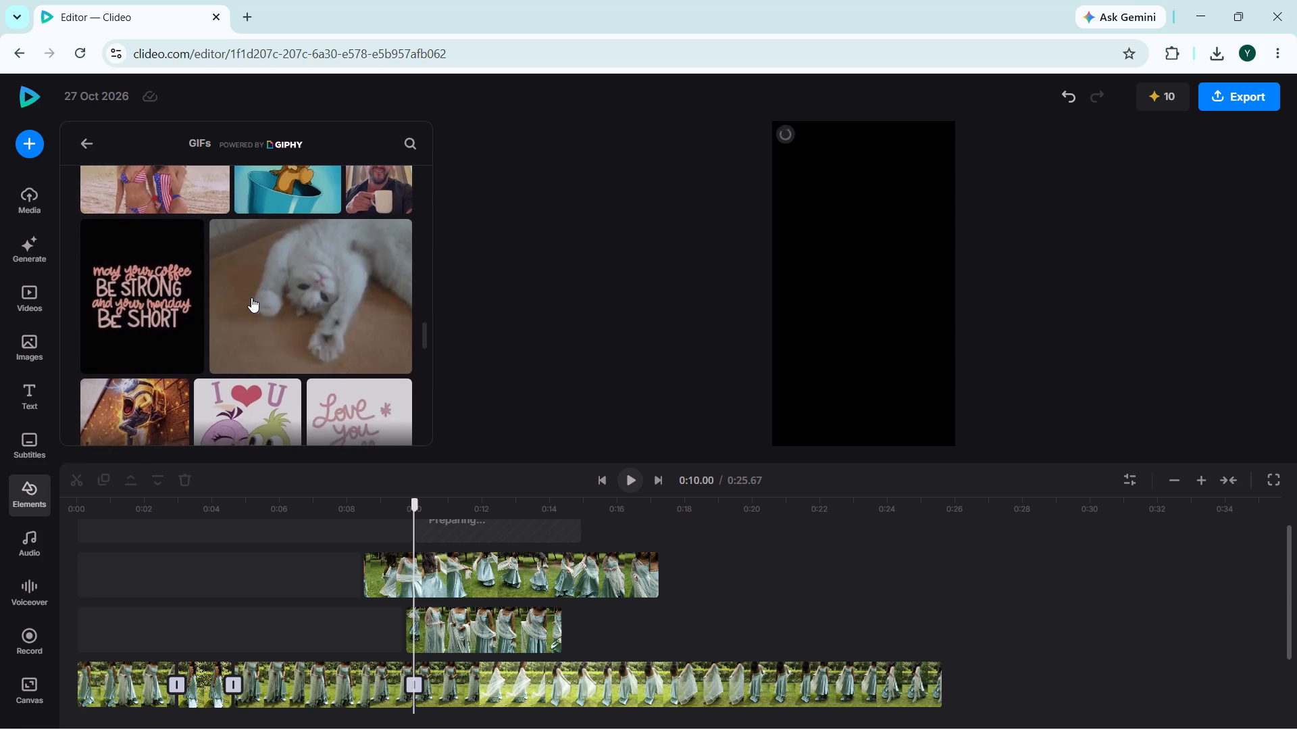
{"action": "scroll", "coordinate": [251, 297], "scroll_direction": "down", "scroll_amount": 3}
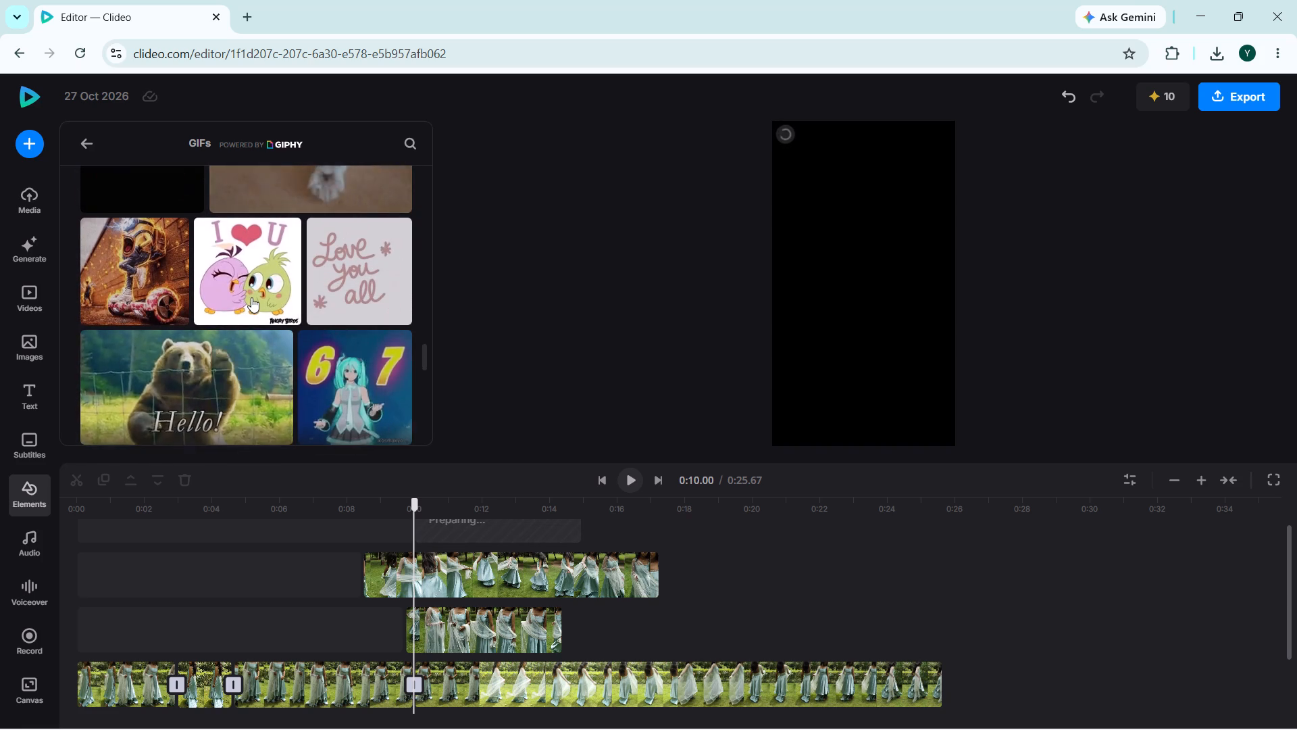
{"action": "scroll", "coordinate": [251, 297], "scroll_direction": "down", "scroll_amount": 3}
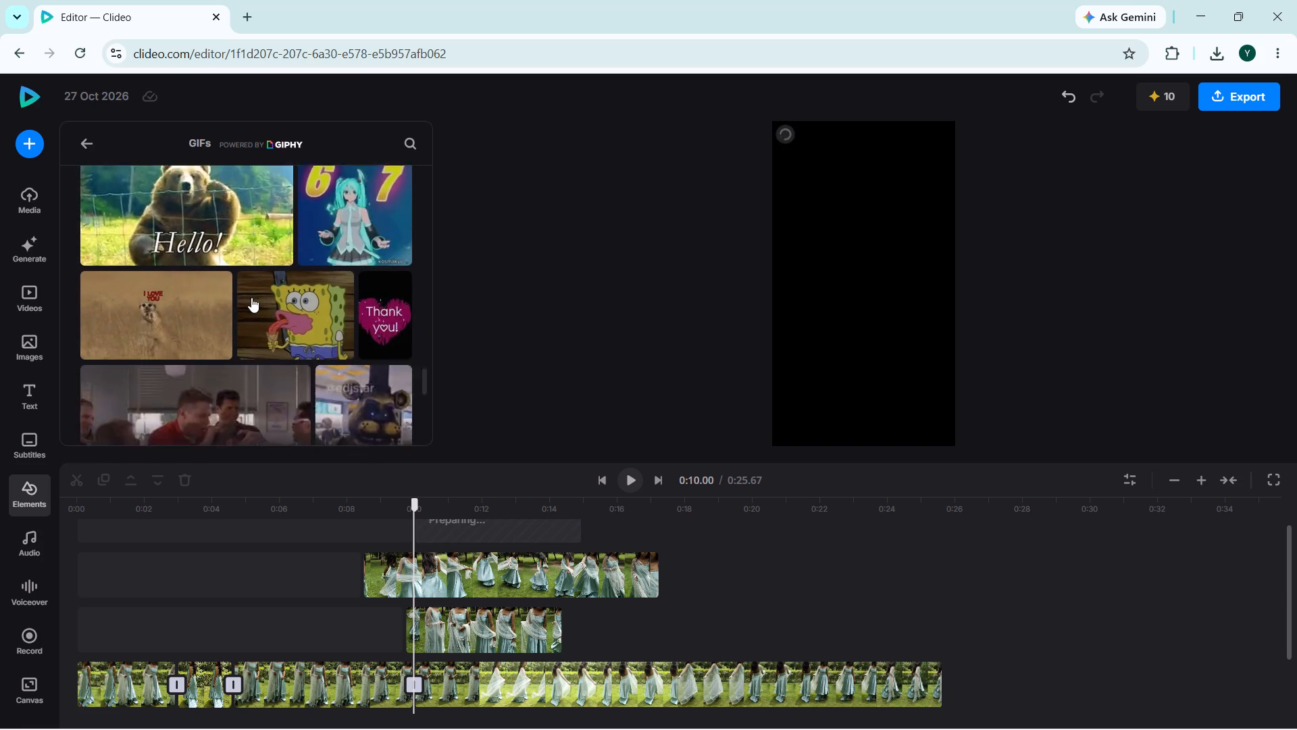
{"action": "scroll", "coordinate": [251, 297], "scroll_direction": "down", "scroll_amount": 2}
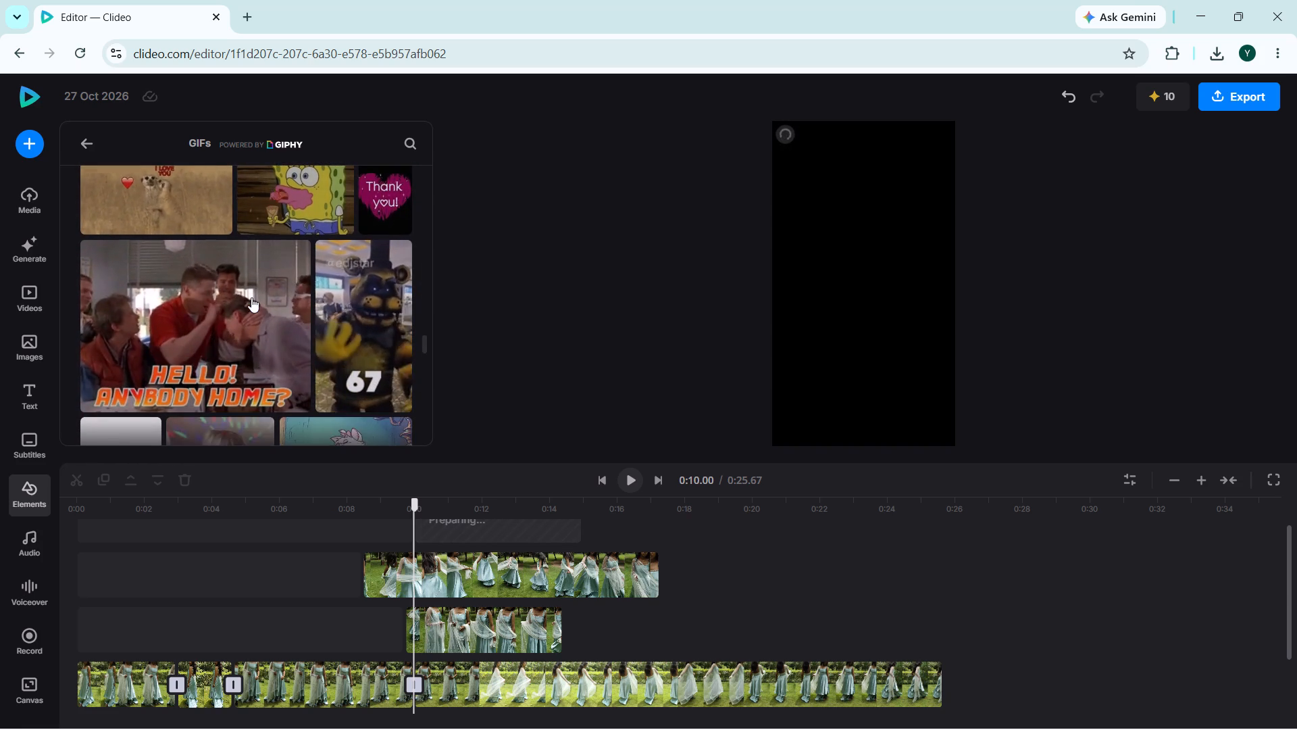
{"action": "scroll", "coordinate": [251, 297], "scroll_direction": "down", "scroll_amount": 2}
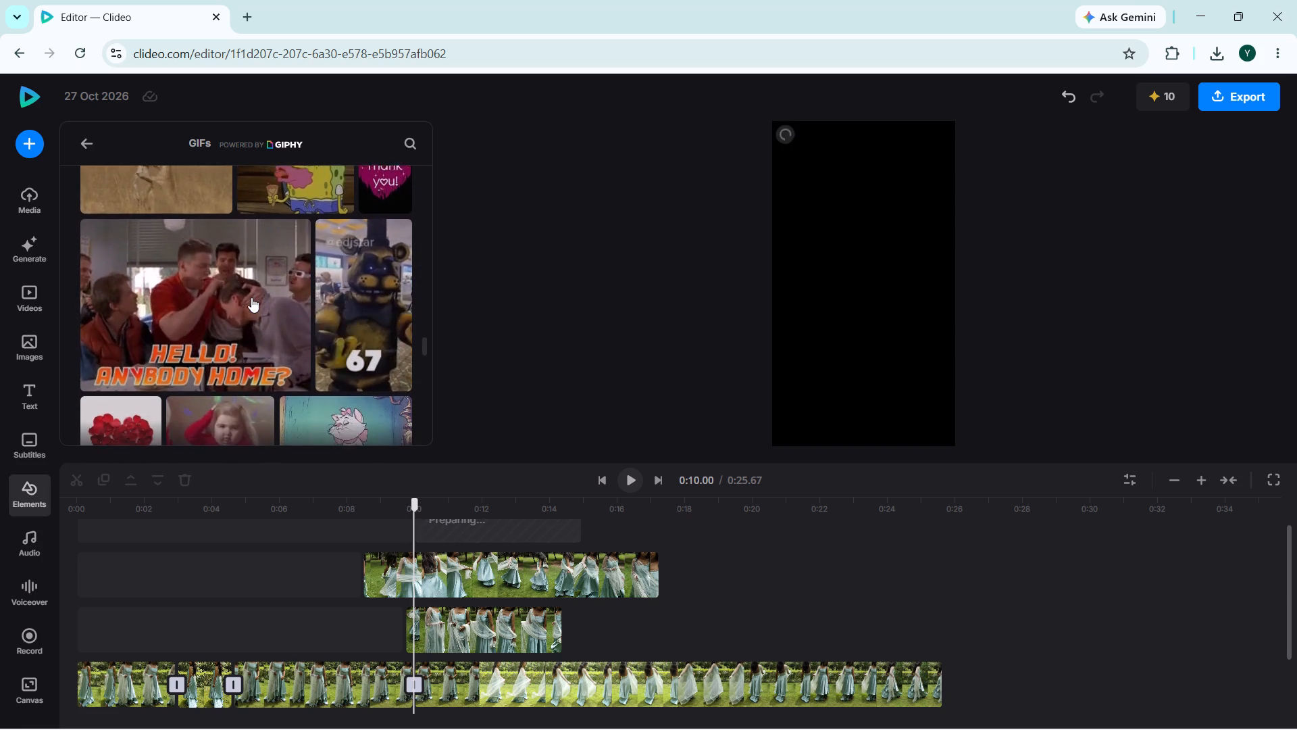
{"action": "scroll", "coordinate": [251, 297], "scroll_direction": "down", "scroll_amount": 1}
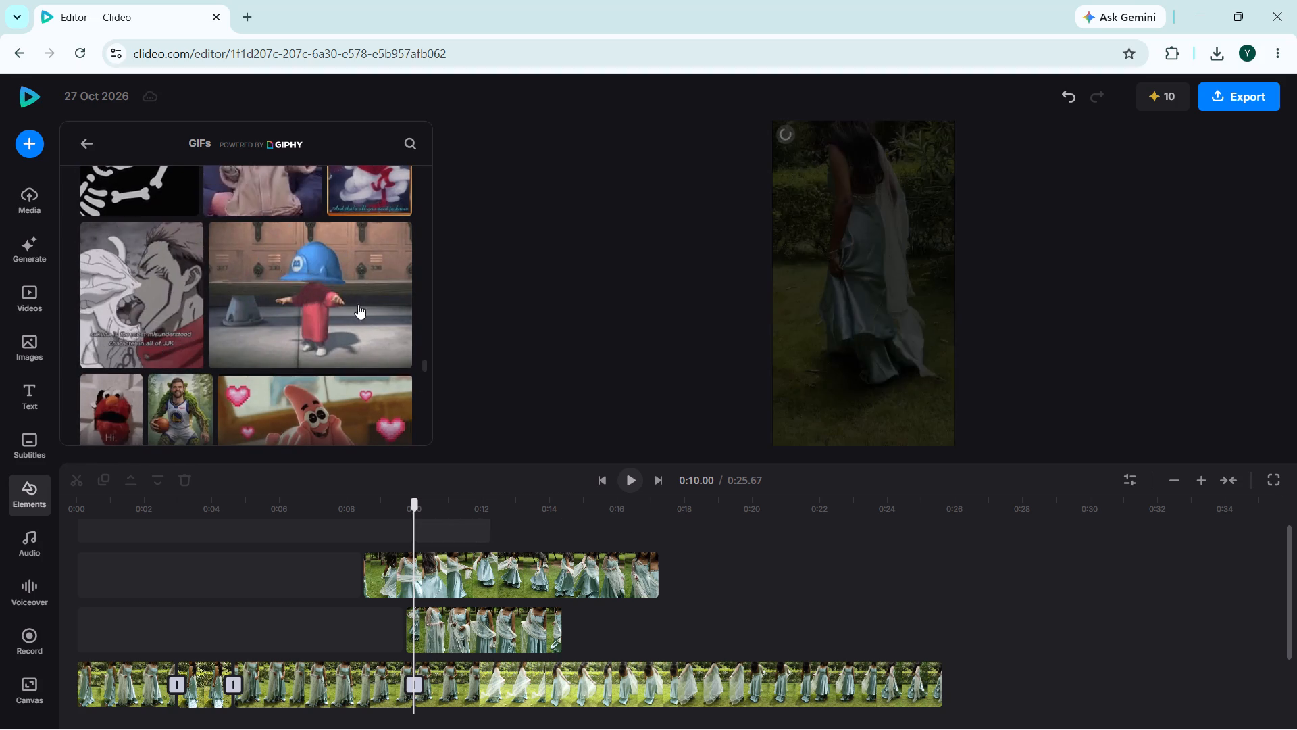
{"action": "scroll", "coordinate": [257, 352], "scroll_direction": "down", "scroll_amount": 2}
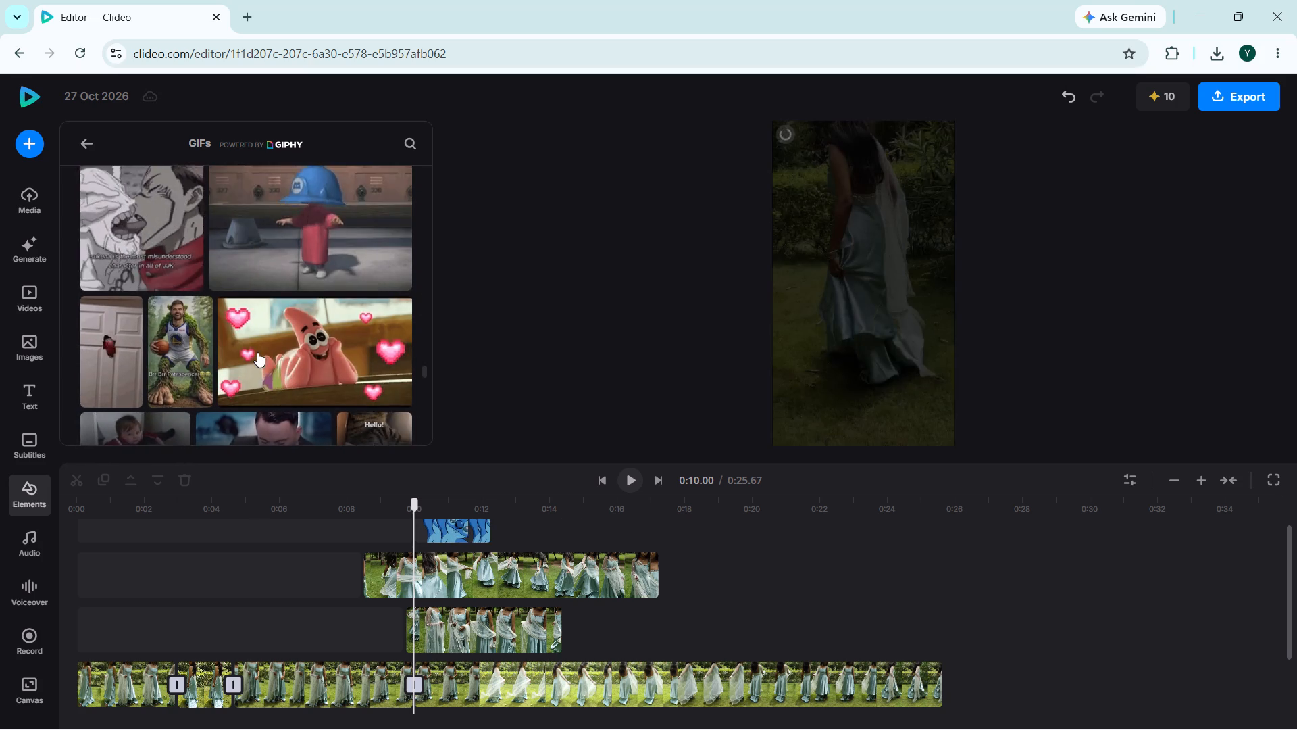
{"action": "scroll", "coordinate": [257, 352], "scroll_direction": "down", "scroll_amount": 2}
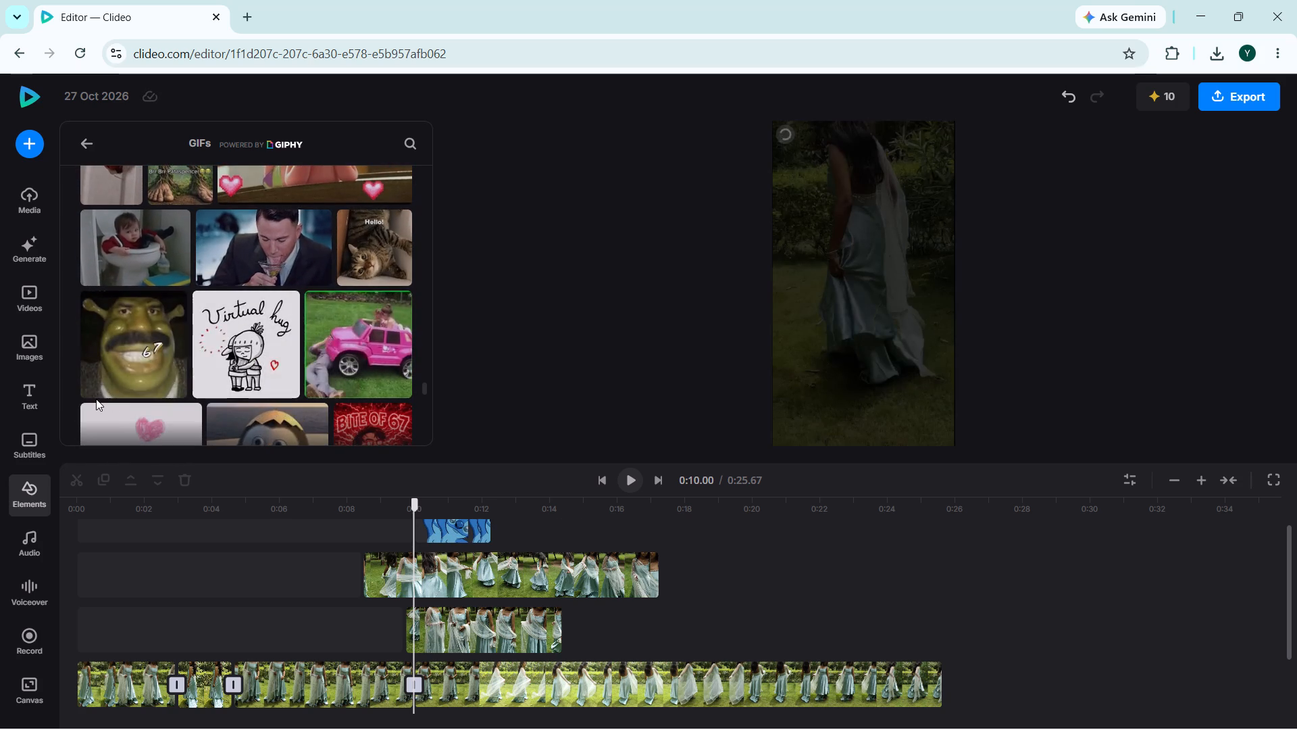
Delete the blue Stitch sticker clip at 0:10 from the topmost timeline track.
{"action": "left_click", "coordinate": [33, 193]}
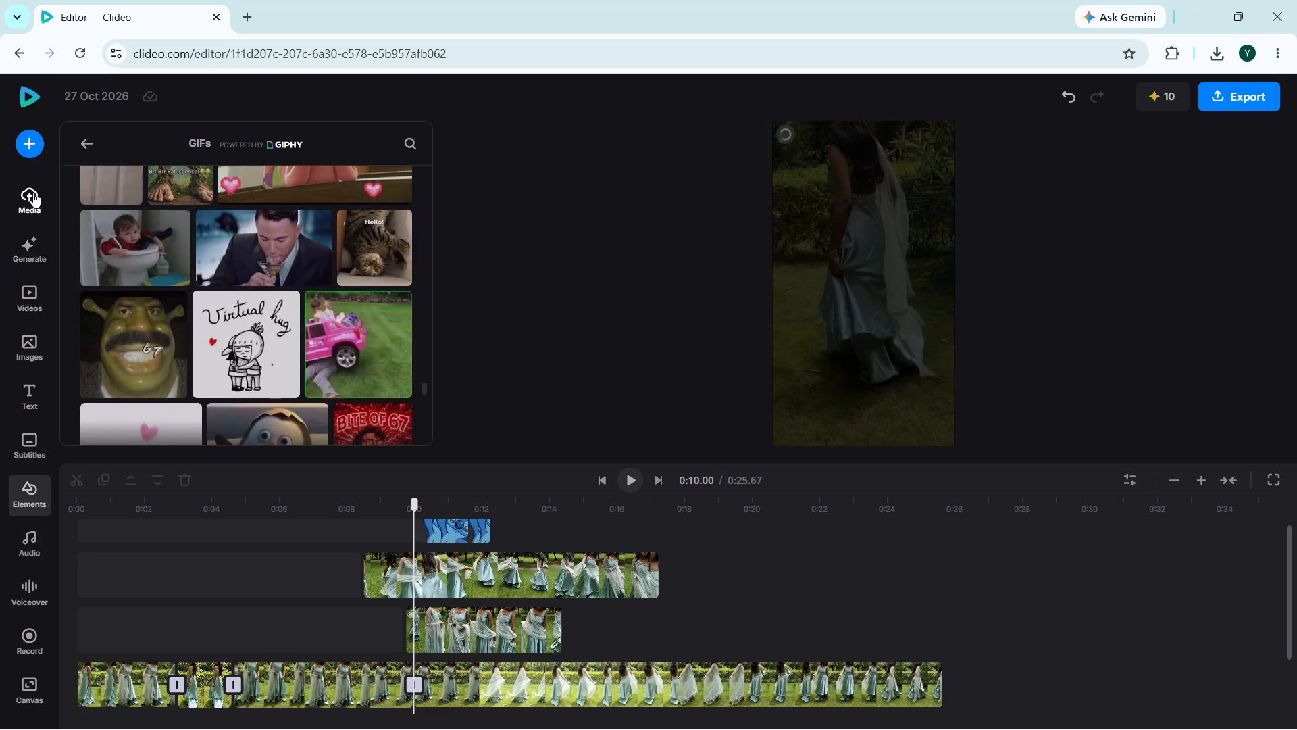
{"action": "scroll", "coordinate": [226, 551], "scroll_direction": "up", "scroll_amount": 2}
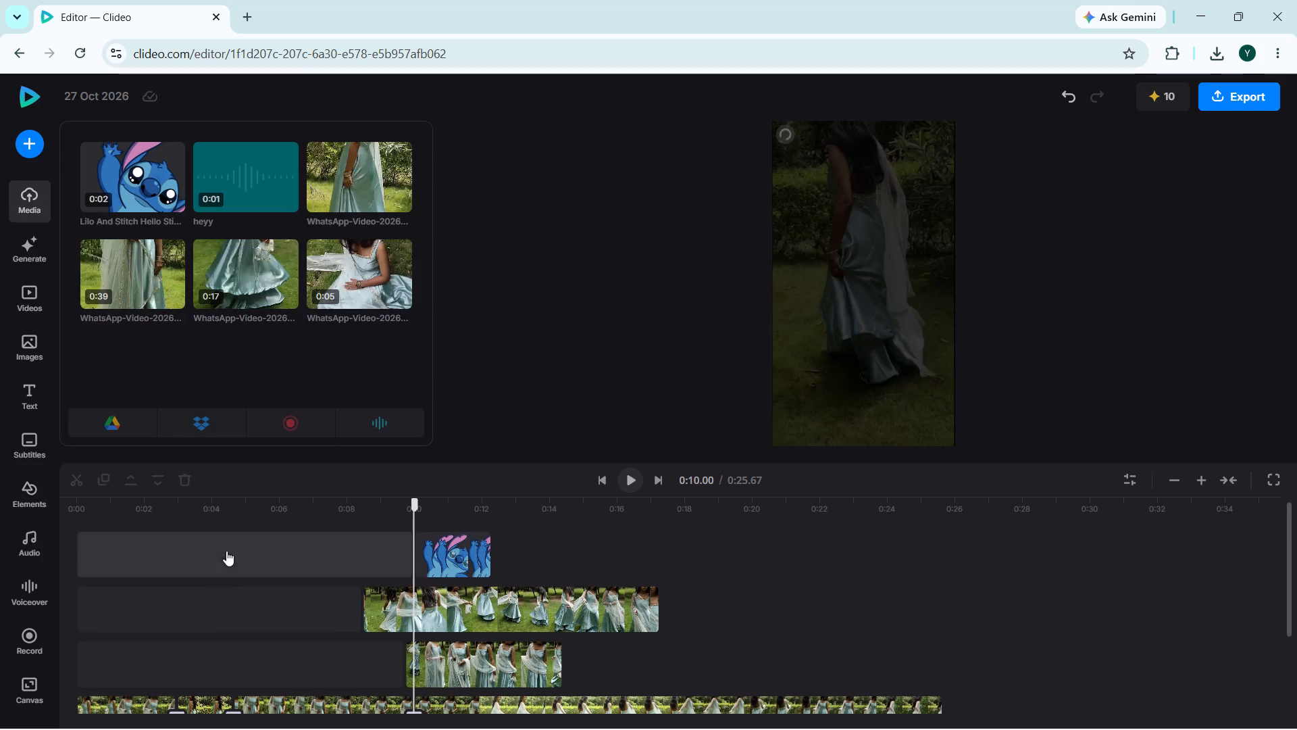
{"action": "left_click", "coordinate": [459, 556]}
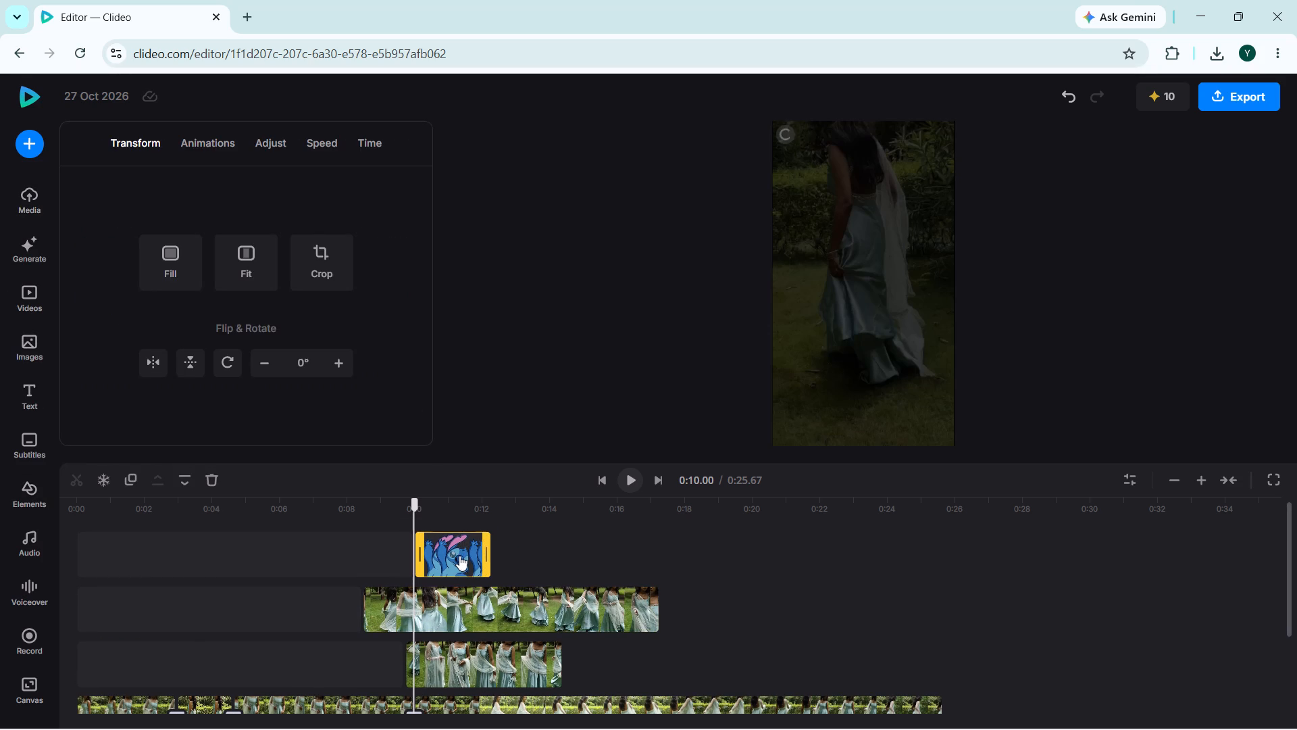
{"action": "key", "text": "Delete"}
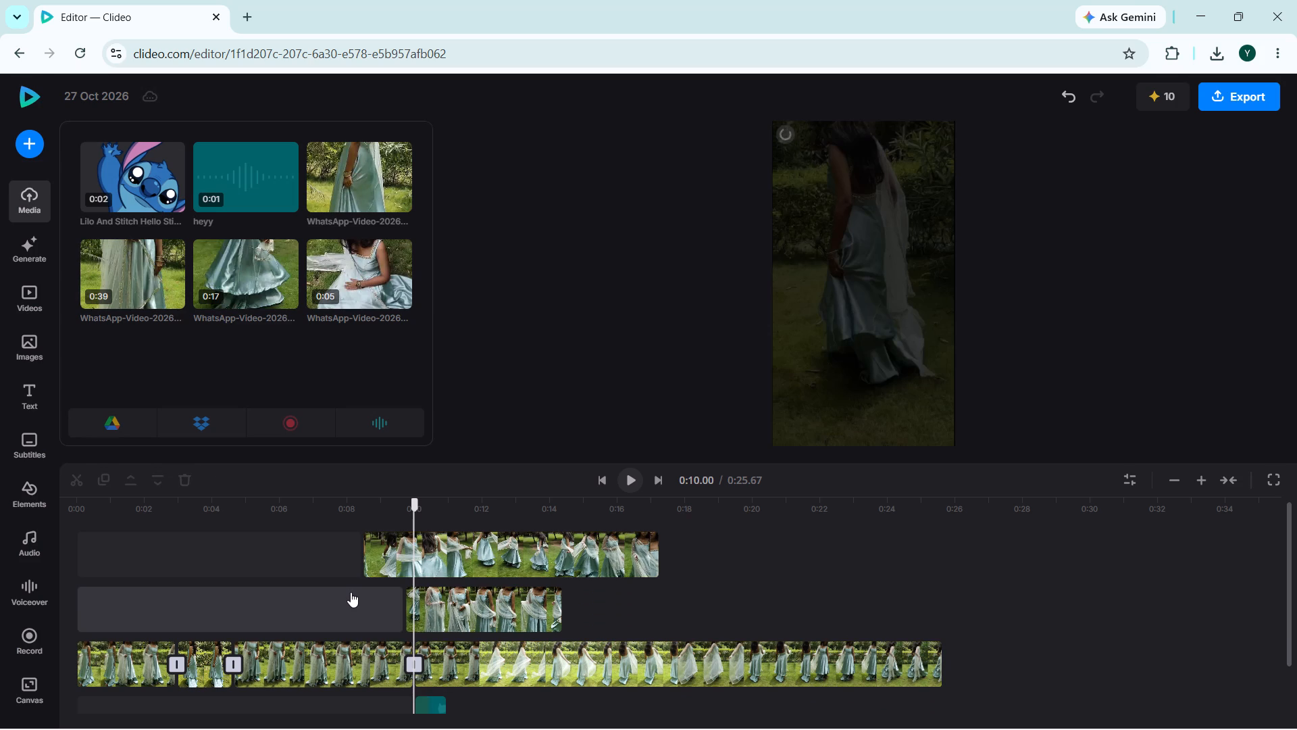
{"action": "scroll", "coordinate": [351, 592], "scroll_direction": "right", "scroll_amount": 2}
Move the playhead to 0:05.45 and select the empty gap before the clip on the track just above the main track.
{"action": "left_click_drag", "start_coordinate": [417, 506], "coordinate": [85, 468]}
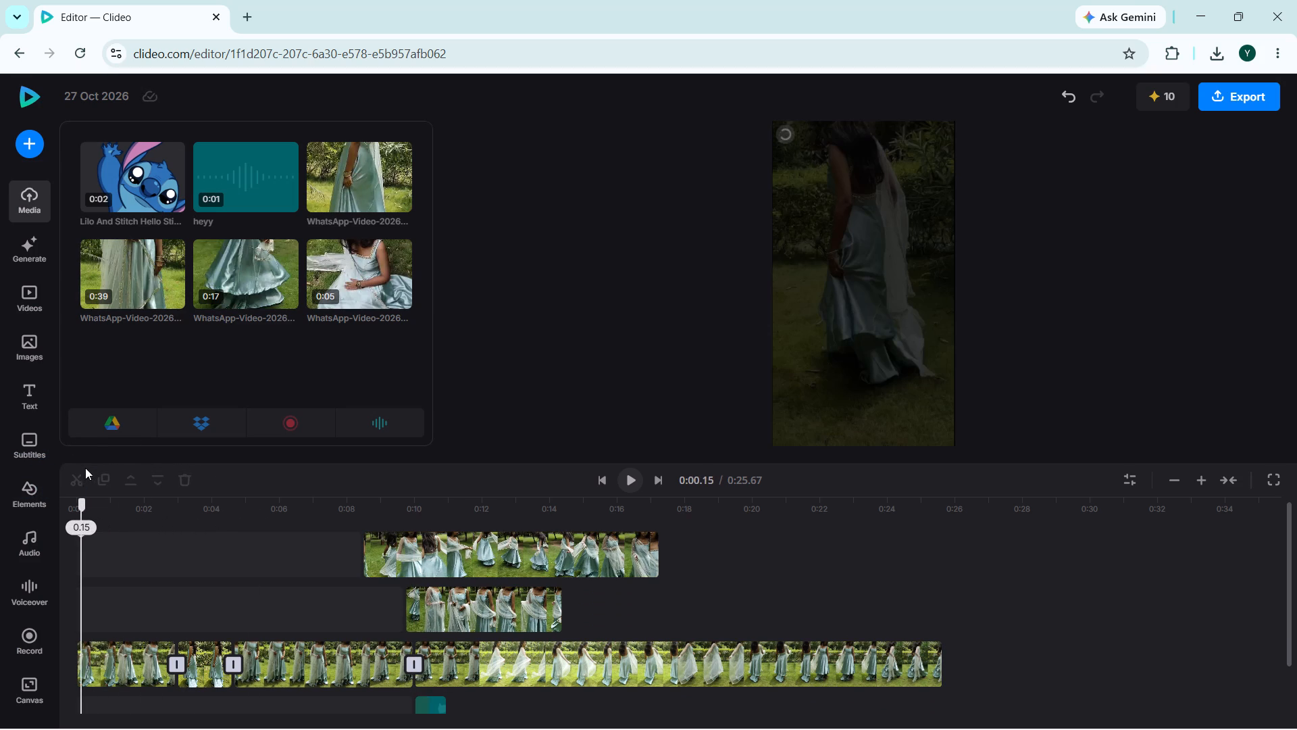
{"action": "left_click_drag", "start_coordinate": [85, 468], "coordinate": [84, 486]}
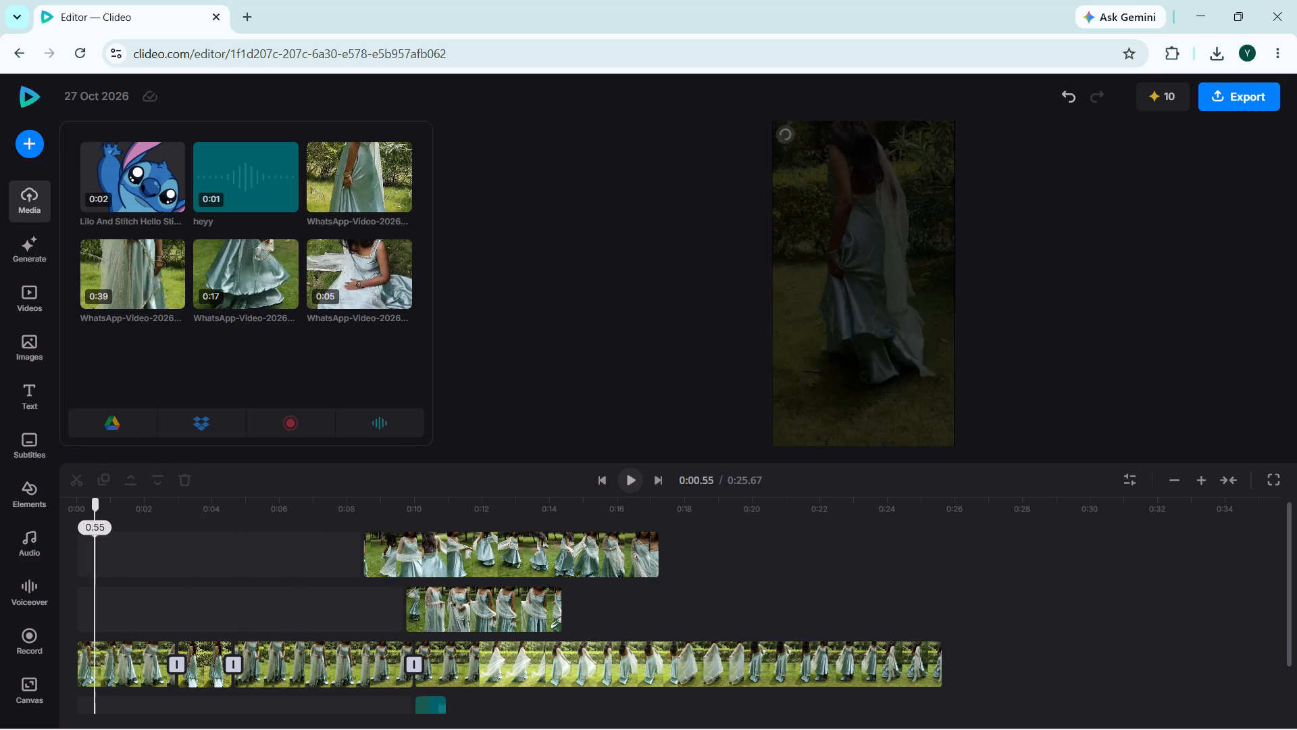
{"action": "left_click", "coordinate": [95, 537]}
{"action": "left_click", "coordinate": [150, 589]}
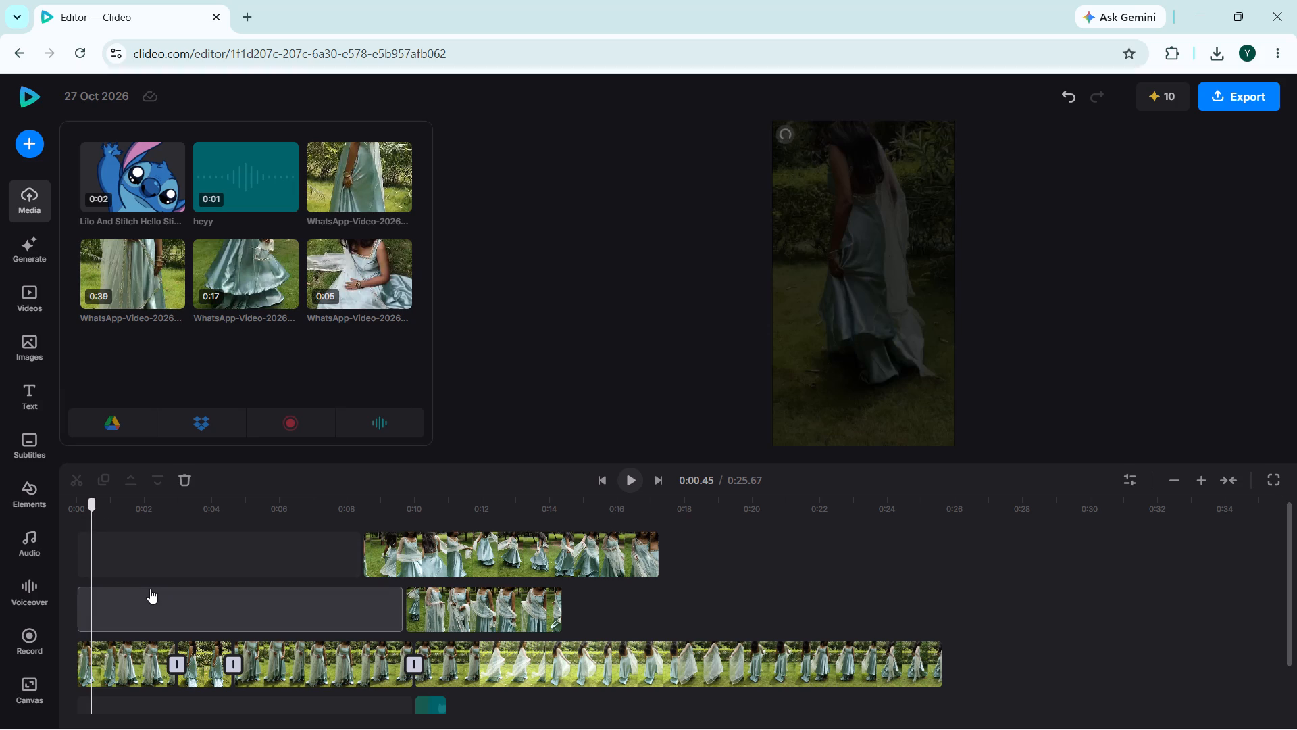
{"action": "double_click", "coordinate": [261, 616]}
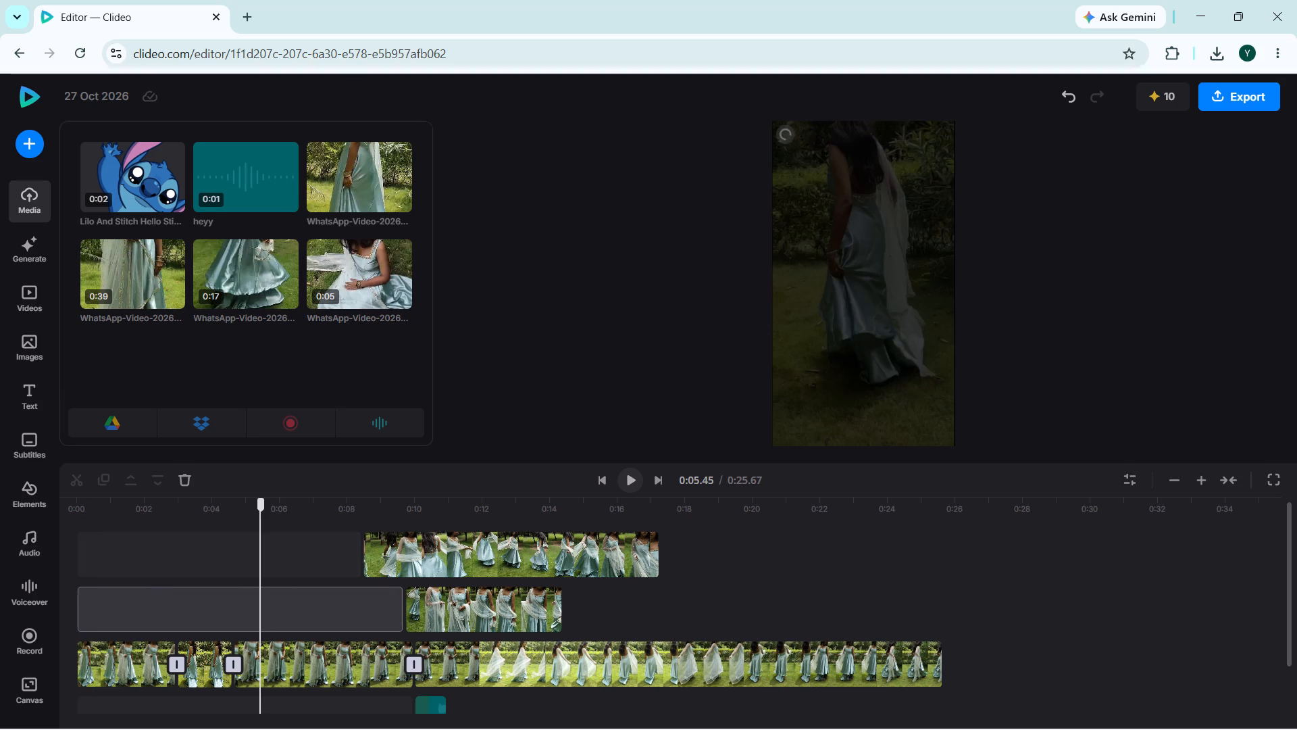
{"action": "double_click", "coordinate": [261, 616]}
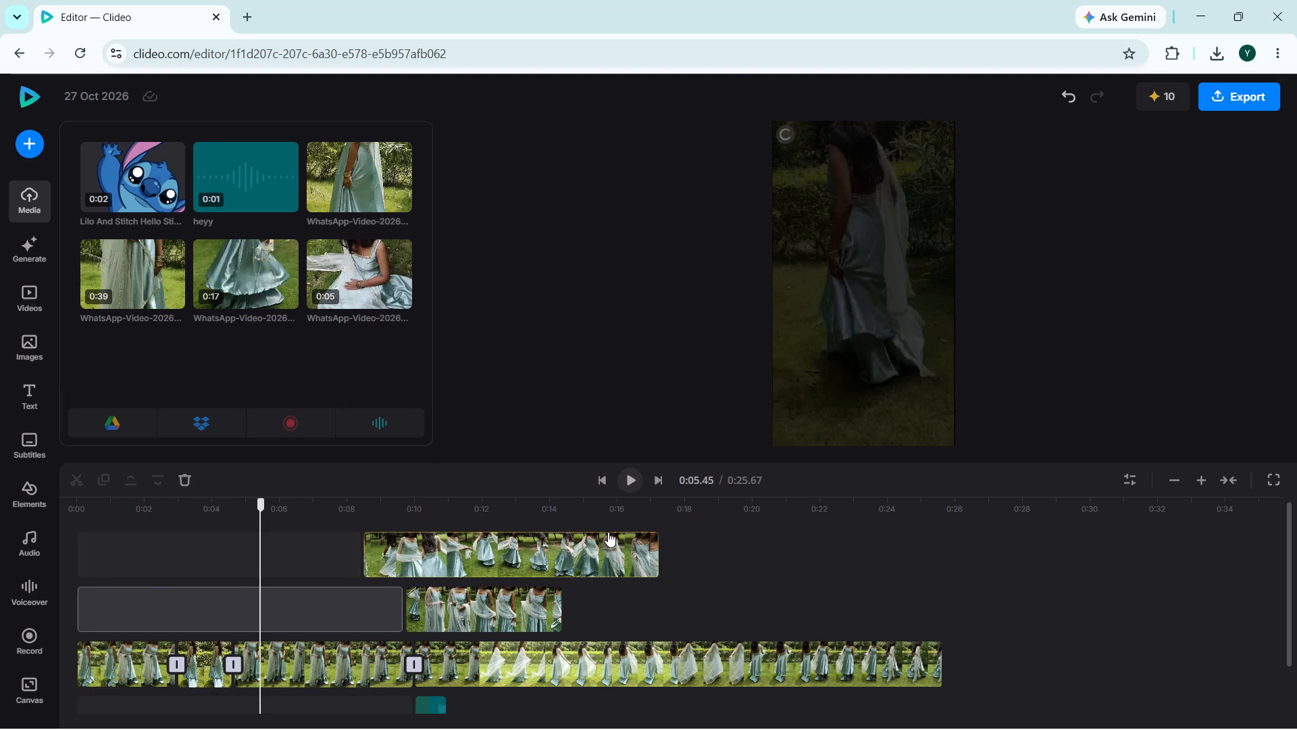
{"action": "left_click", "coordinate": [719, 486]}
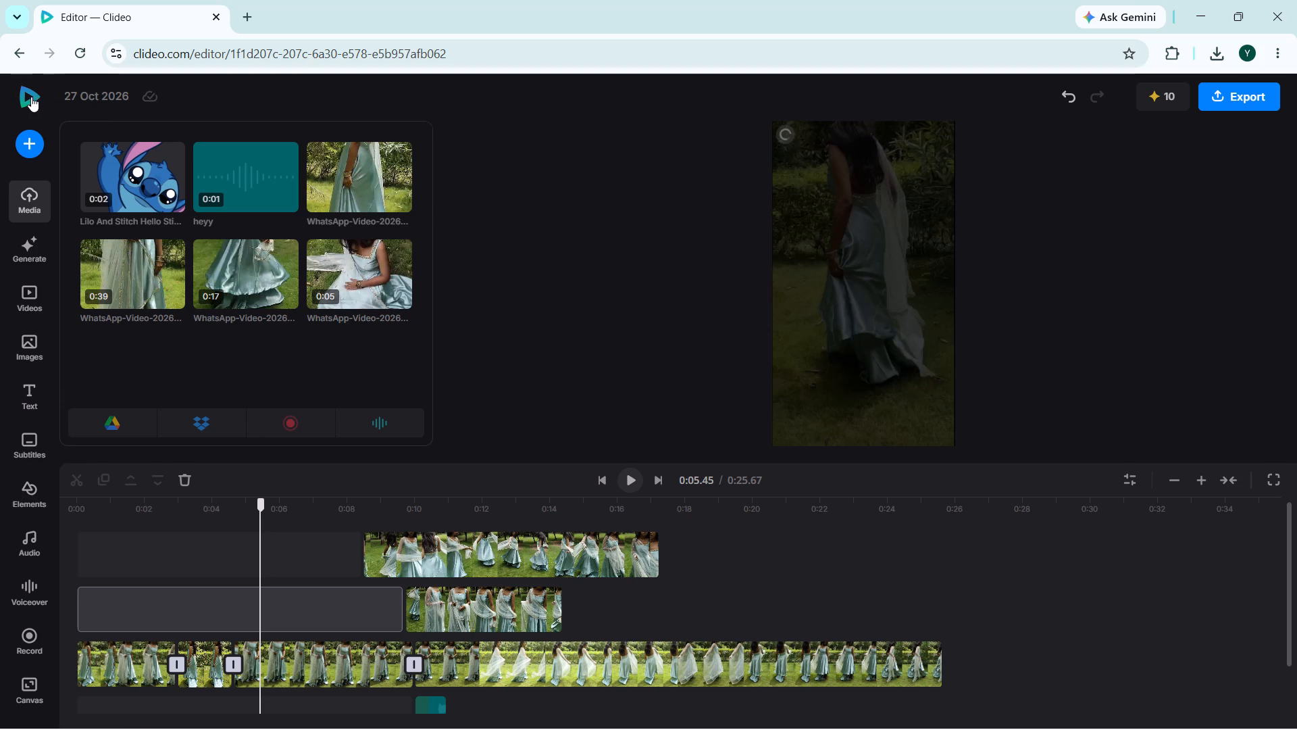
{"action": "left_click", "coordinate": [247, 11]}
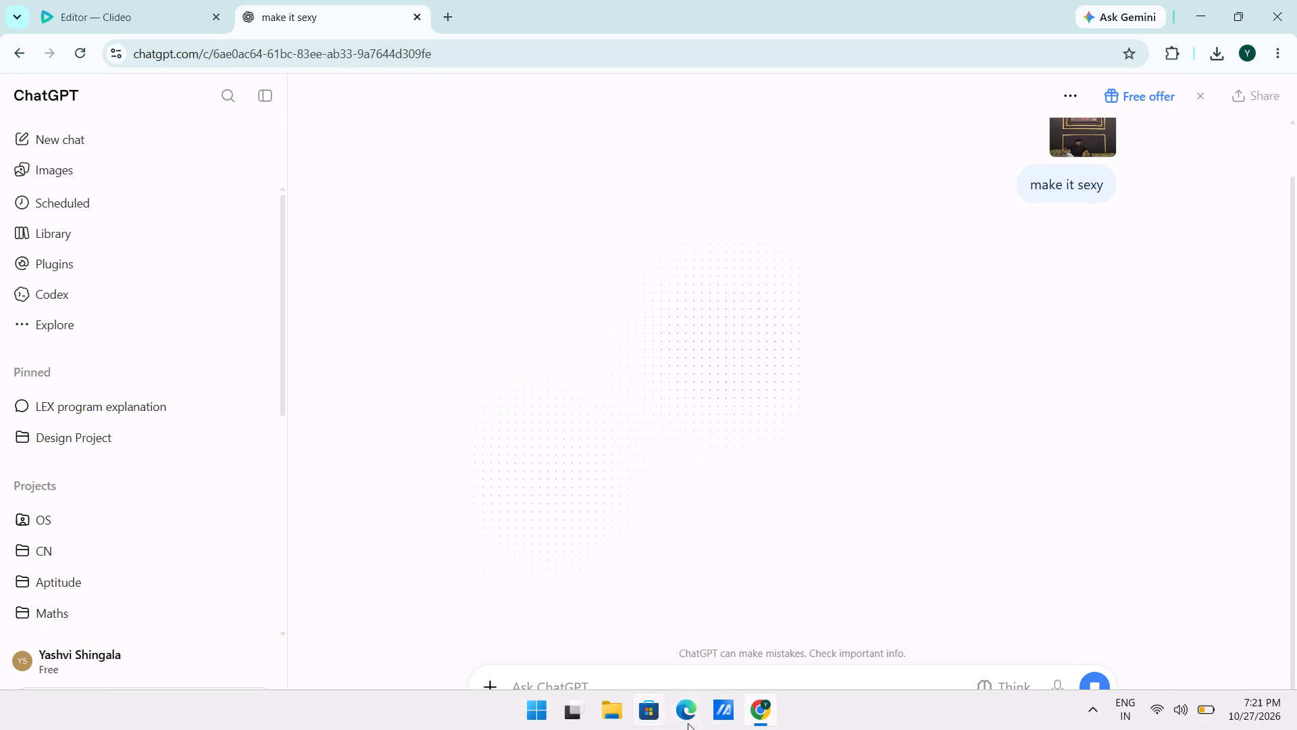
Switch back to the Clideo editor and shift the clip just above the main track to 0:11.60 and the topmost-track clip to 0:13.05.
{"action": "left_click", "coordinate": [105, 20]}
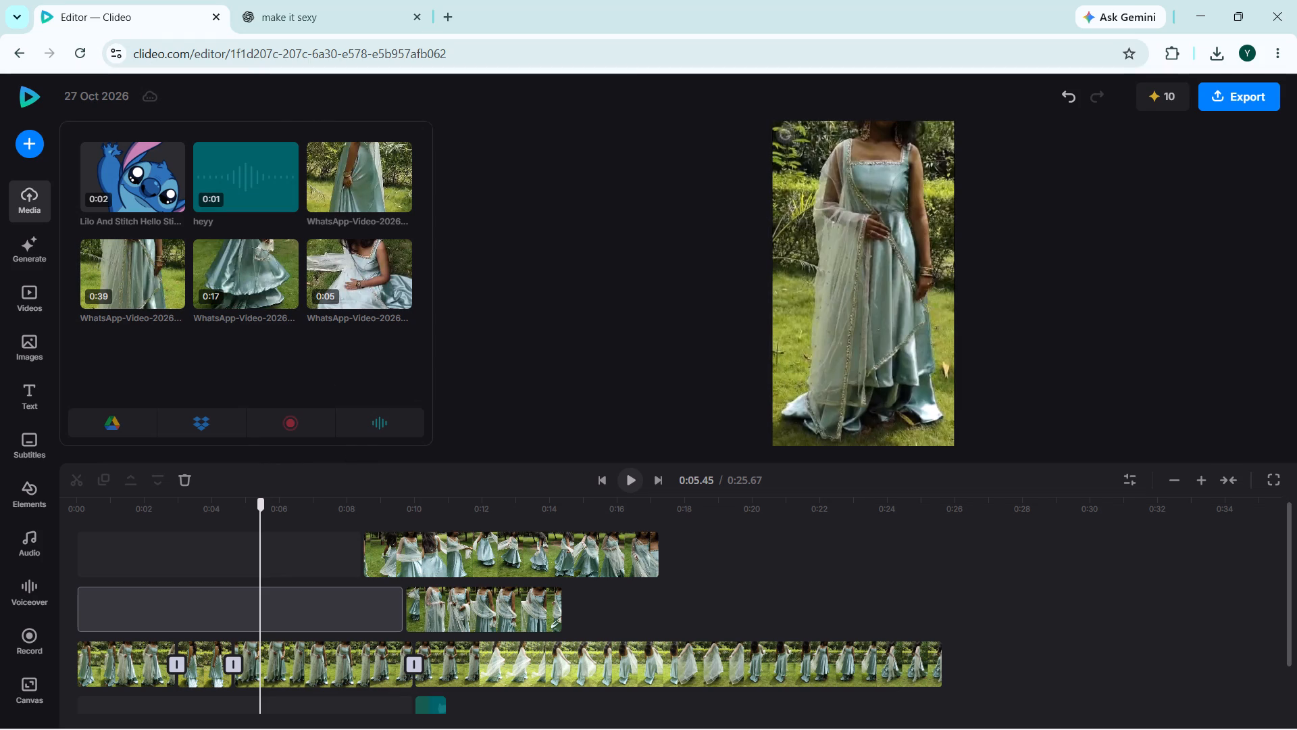
{"action": "left_click_drag", "start_coordinate": [261, 503], "coordinate": [80, 510]}
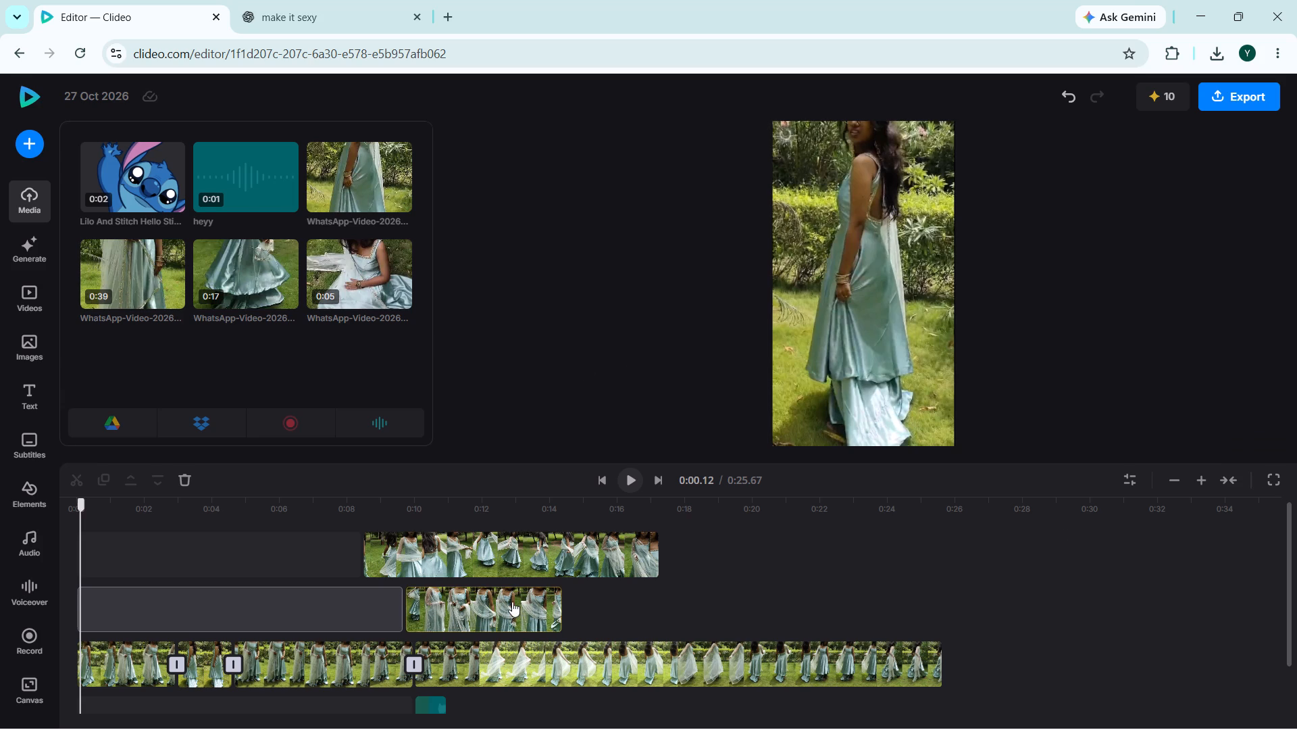
{"action": "left_click_drag", "start_coordinate": [512, 602], "coordinate": [574, 603]}
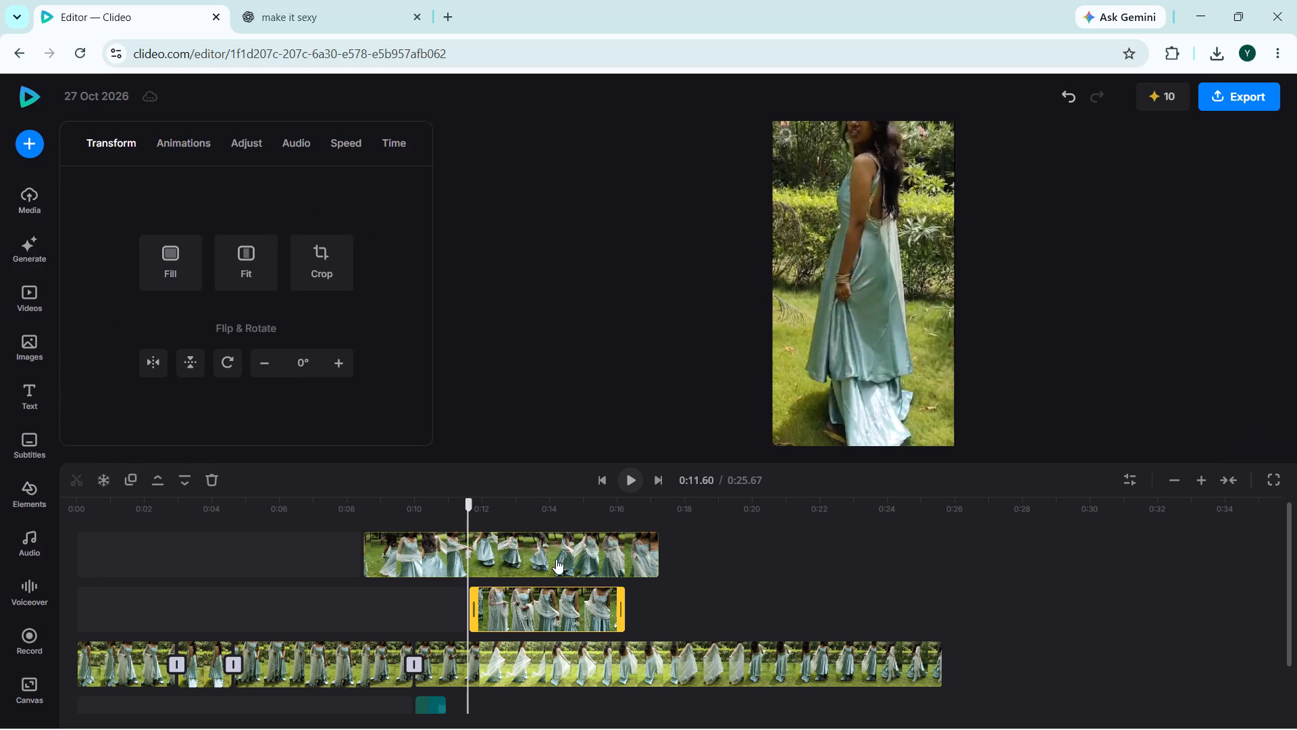
{"action": "left_click_drag", "start_coordinate": [556, 560], "coordinate": [709, 542]}
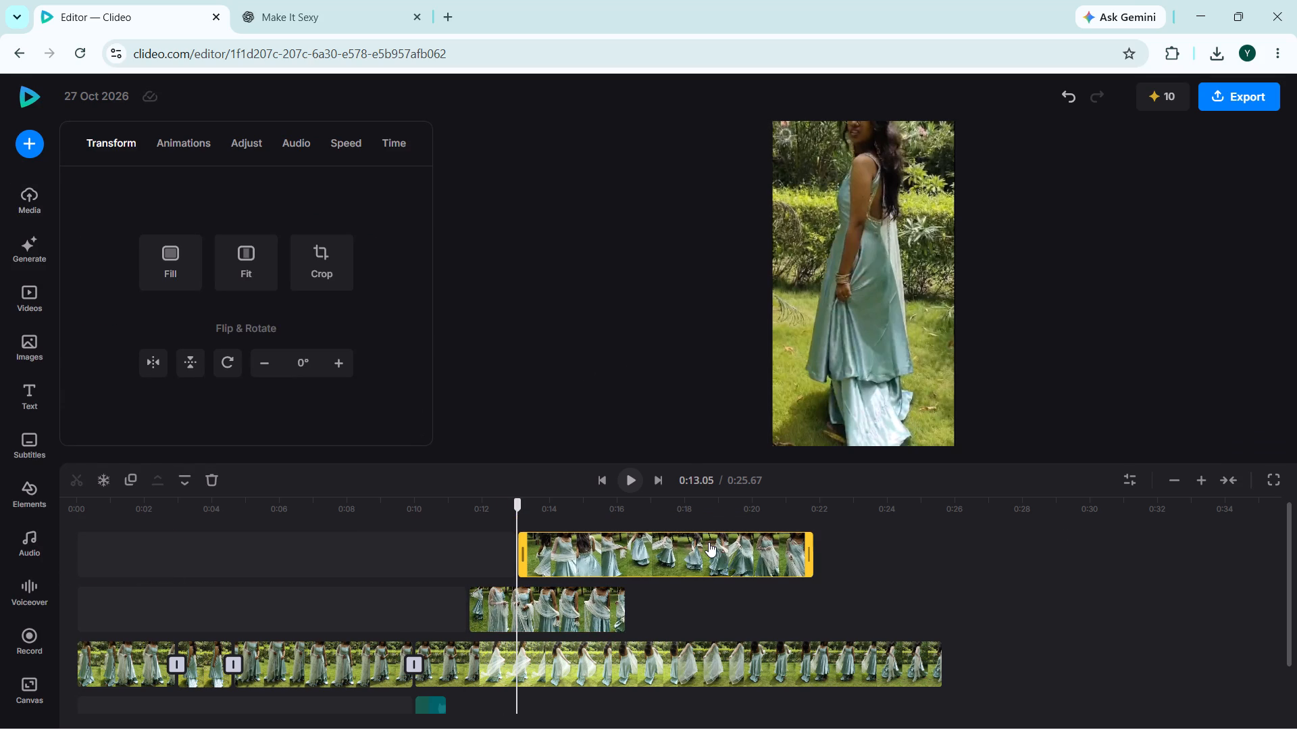
Apply the Circle In animation to the clip on the track just above the main track.
{"action": "left_click", "coordinate": [617, 600]}
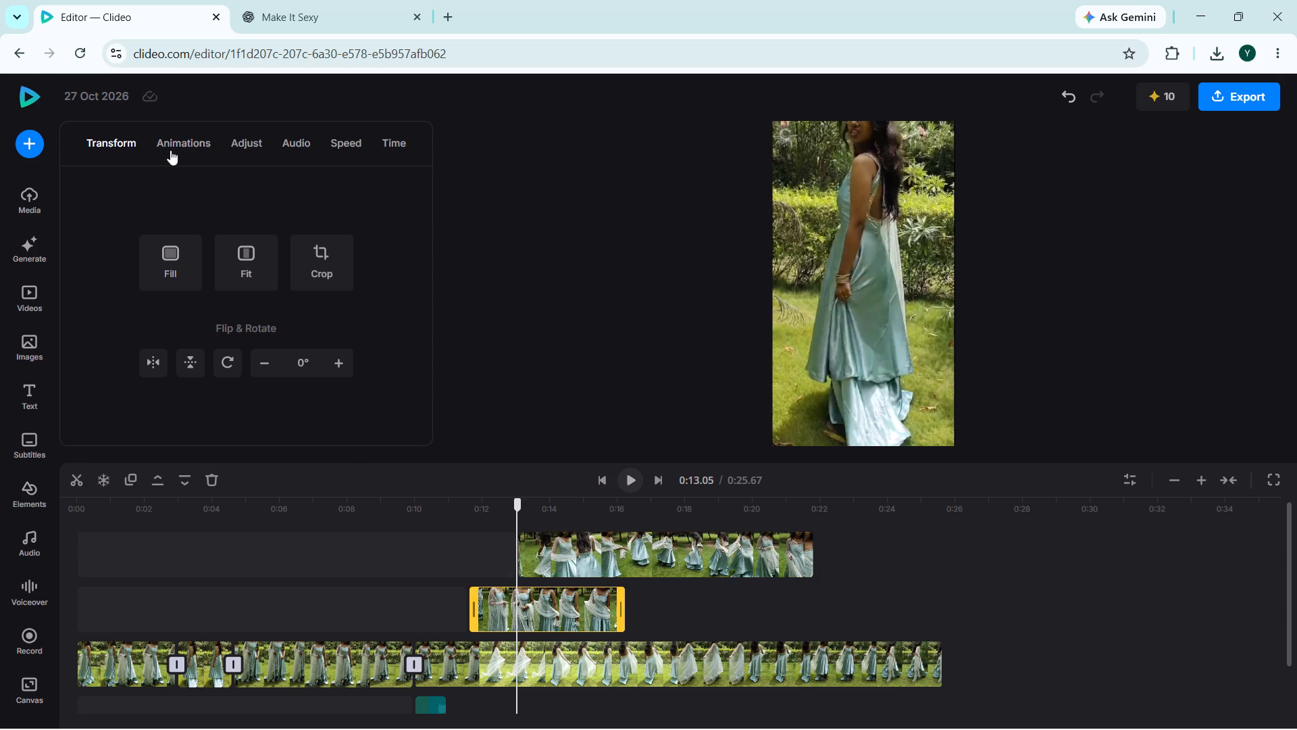
{"action": "left_click", "coordinate": [189, 159]}
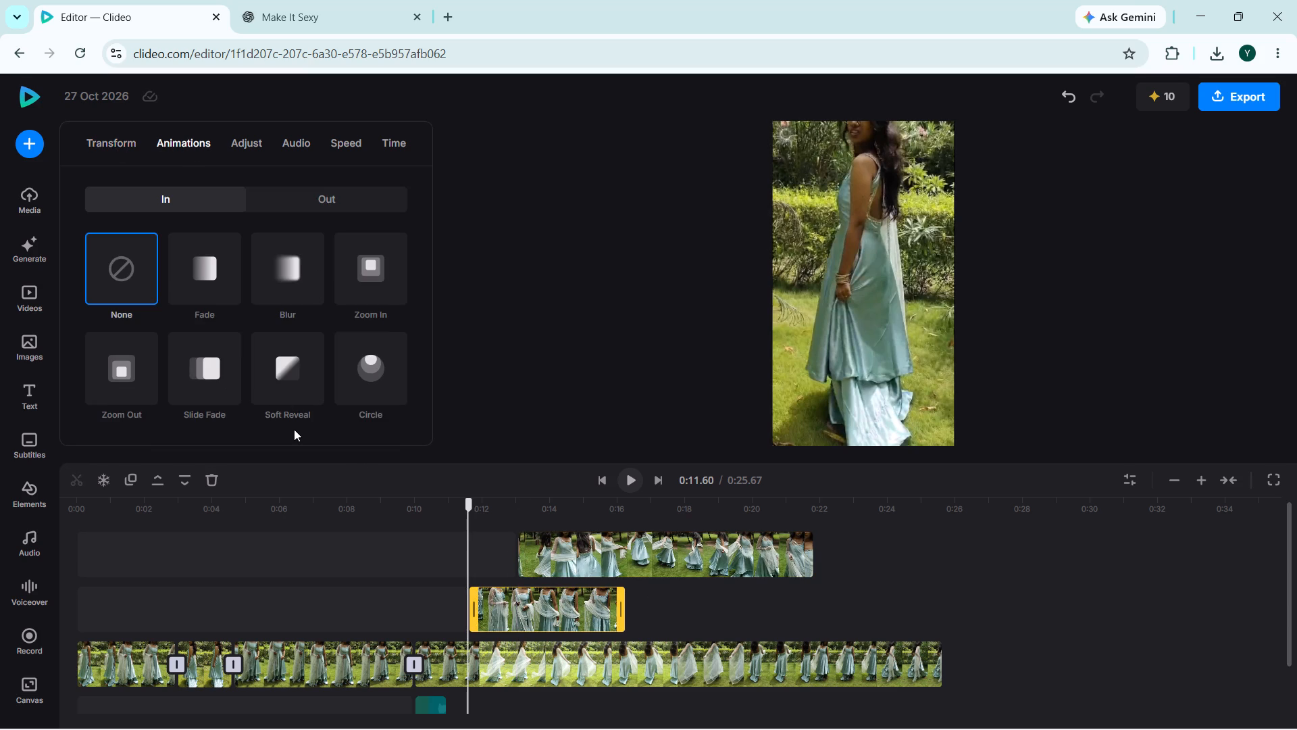
{"action": "scroll", "coordinate": [281, 370], "scroll_direction": "down", "scroll_amount": 6}
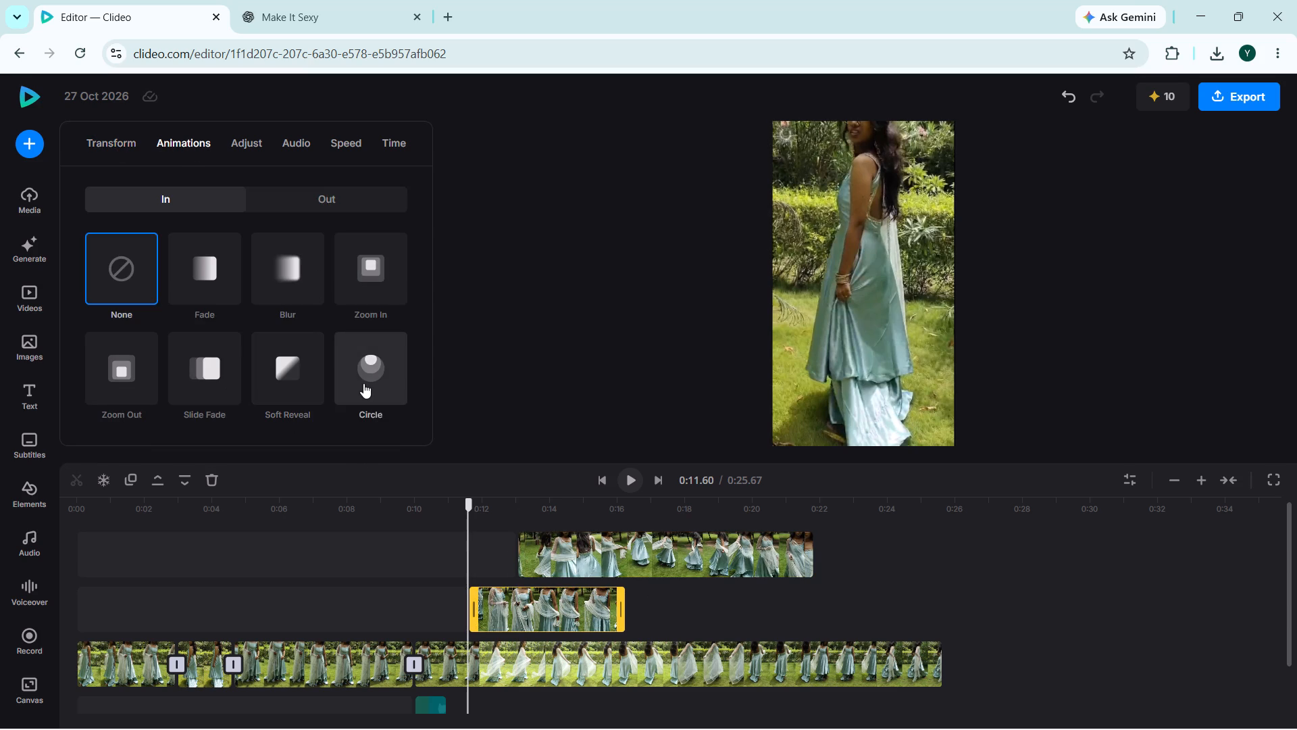
{"action": "left_click", "coordinate": [363, 383]}
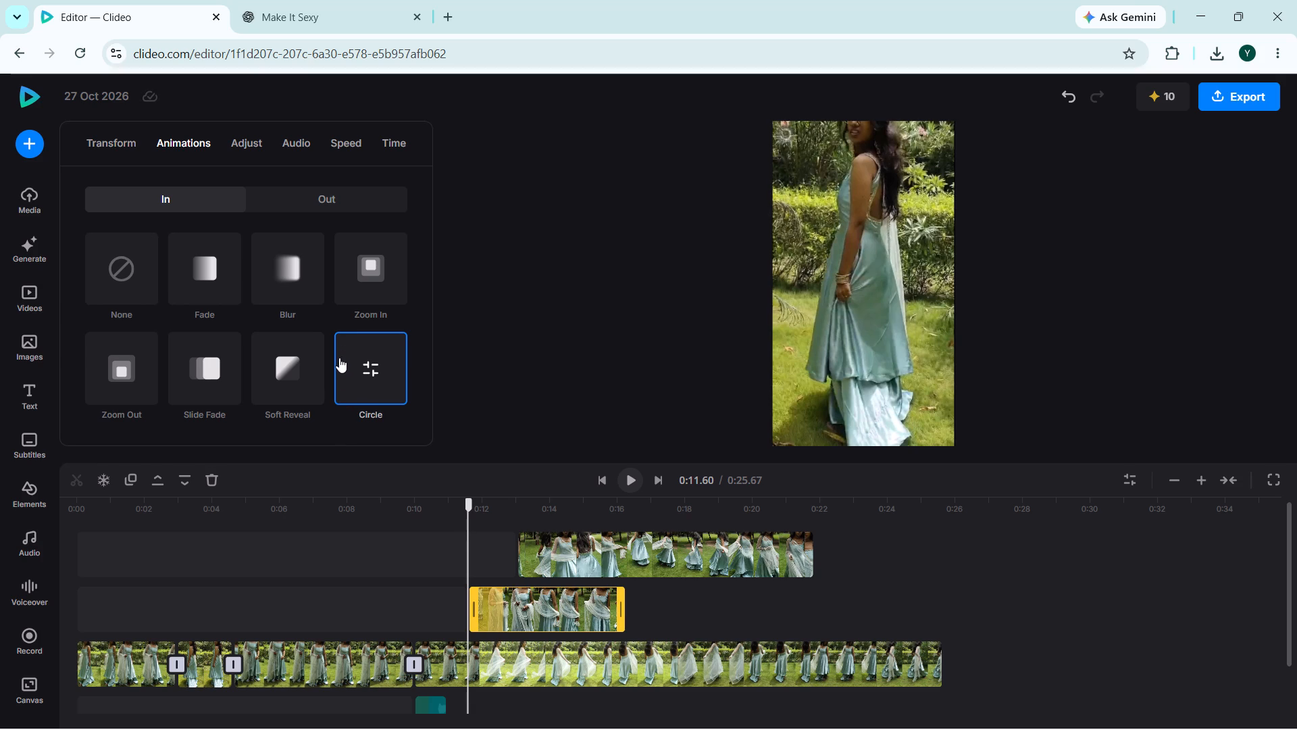
Set the In animation of the topmost-track clip to Zoom Out.
{"action": "left_click", "coordinate": [551, 571]}
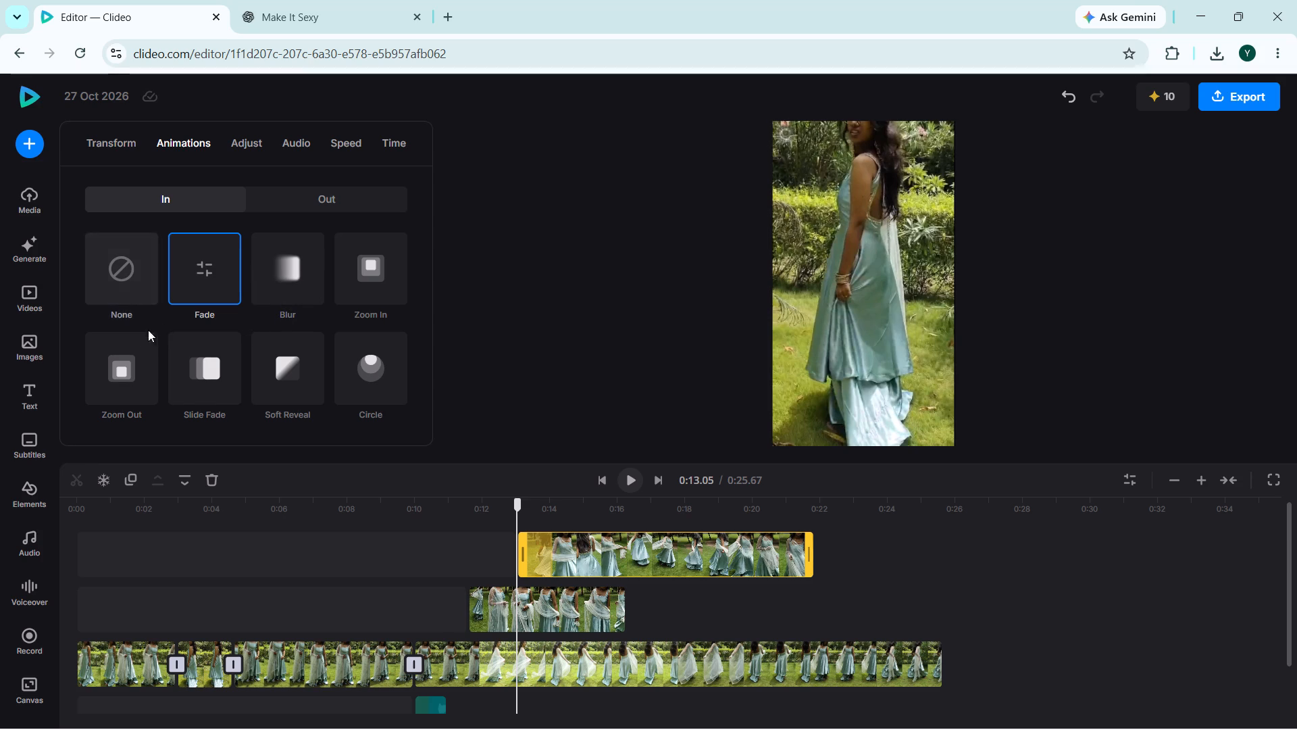
{"action": "left_click", "coordinate": [132, 349]}
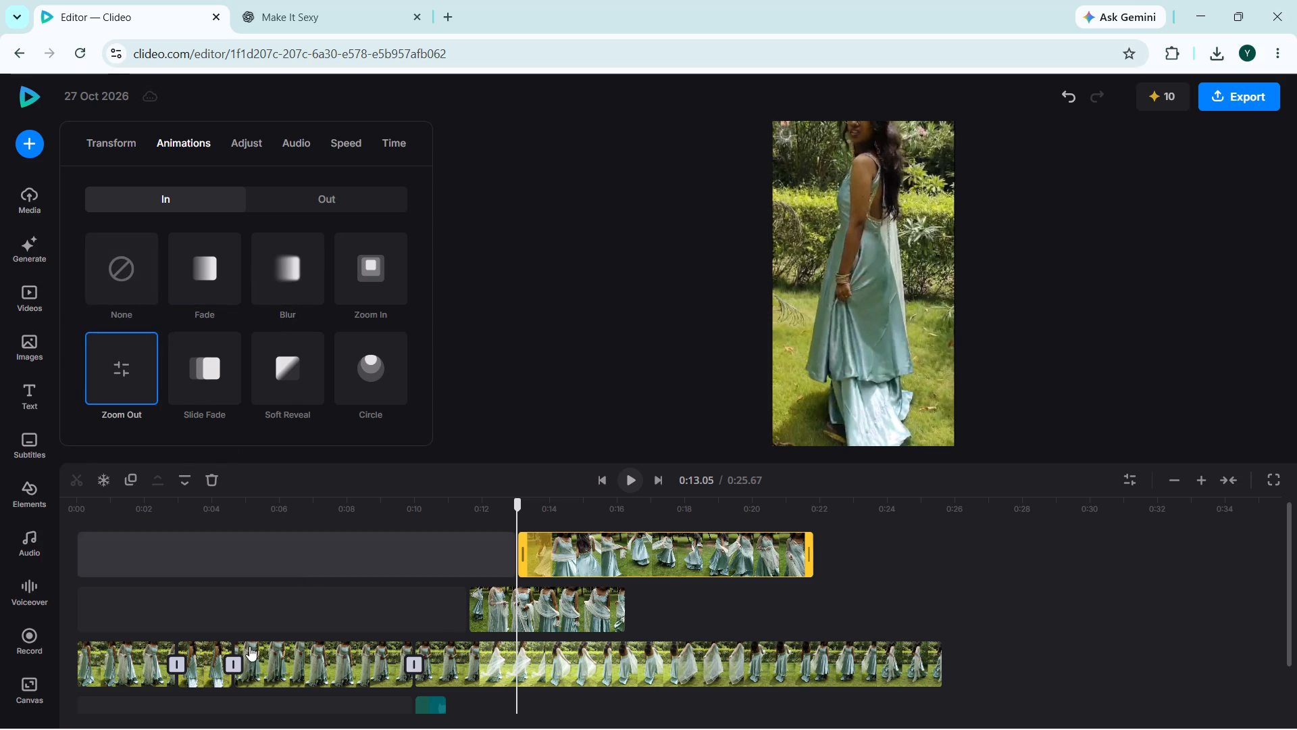
Set the In animation of the main-track clip starting at 0:04.65 to Soft Reveal.
{"action": "left_click", "coordinate": [303, 651]}
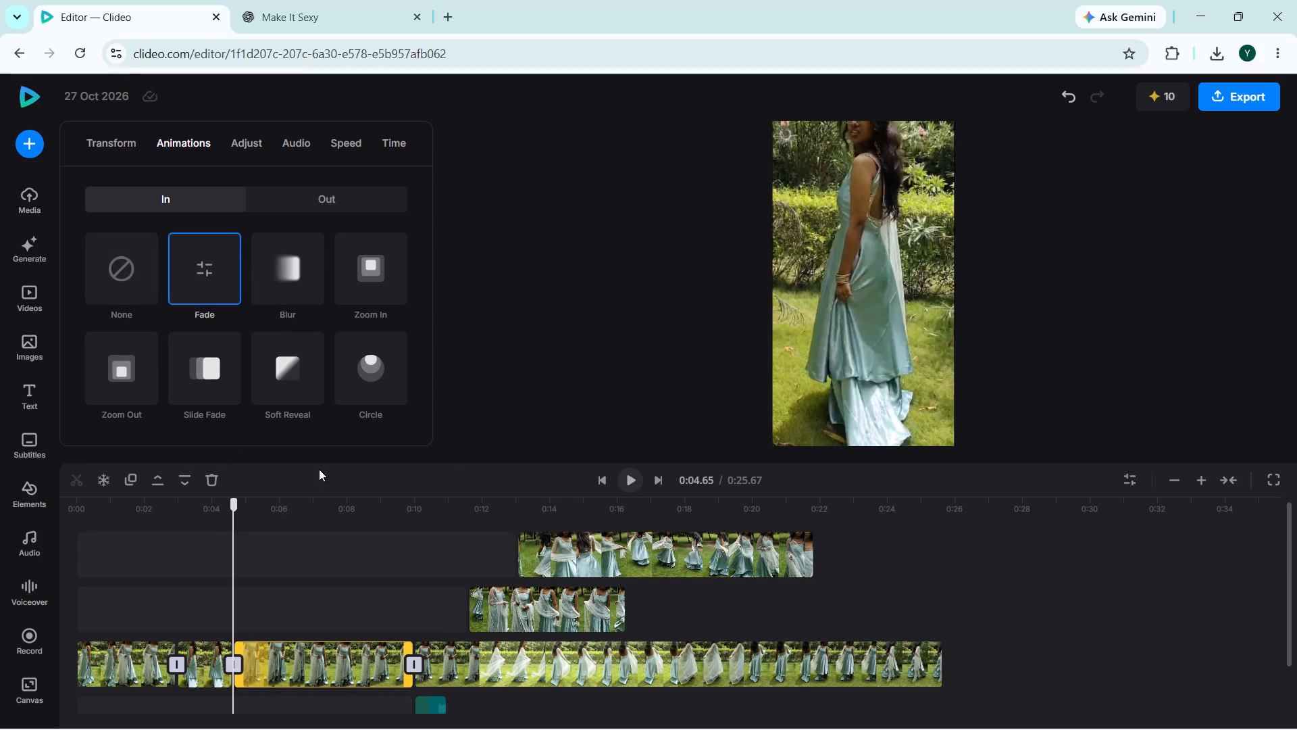
{"action": "left_click", "coordinate": [304, 385]}
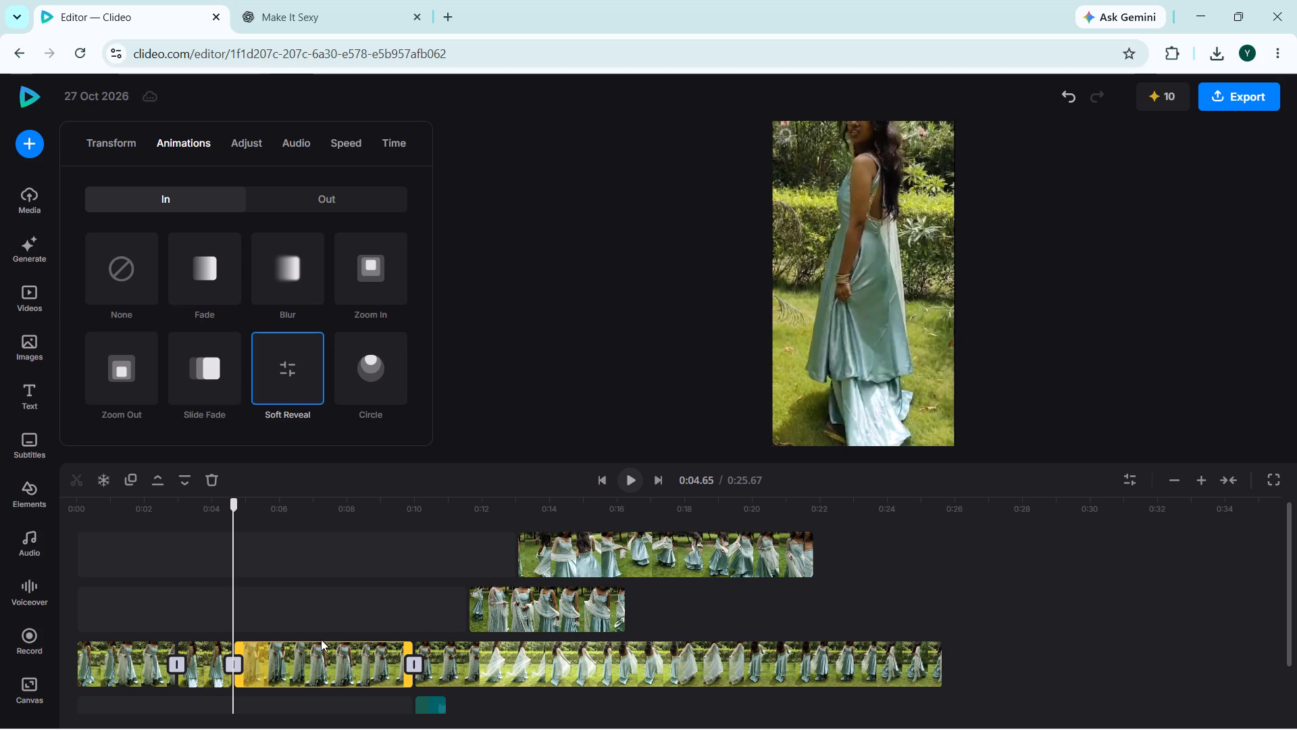
Apply the Blur In animation to the short main-track clip starting at 0:02.97.
{"action": "left_click", "coordinate": [196, 675]}
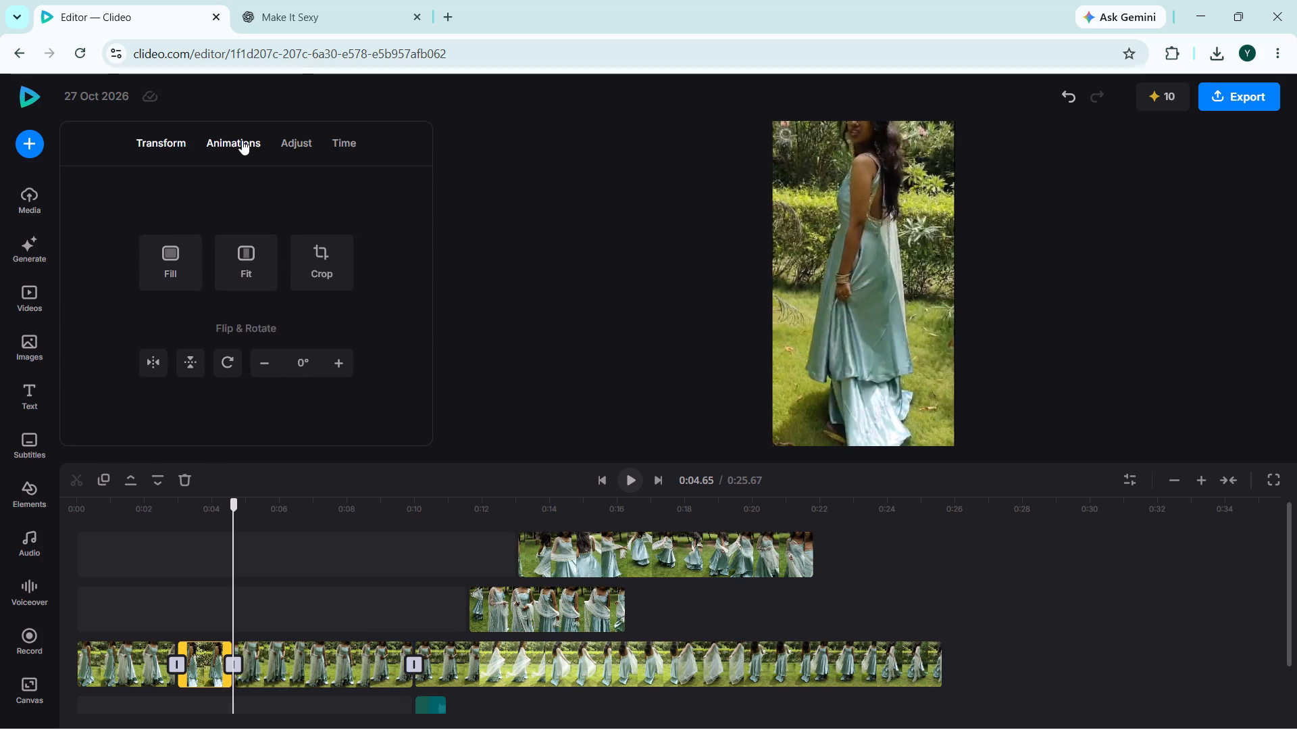
{"action": "left_click", "coordinate": [242, 140]}
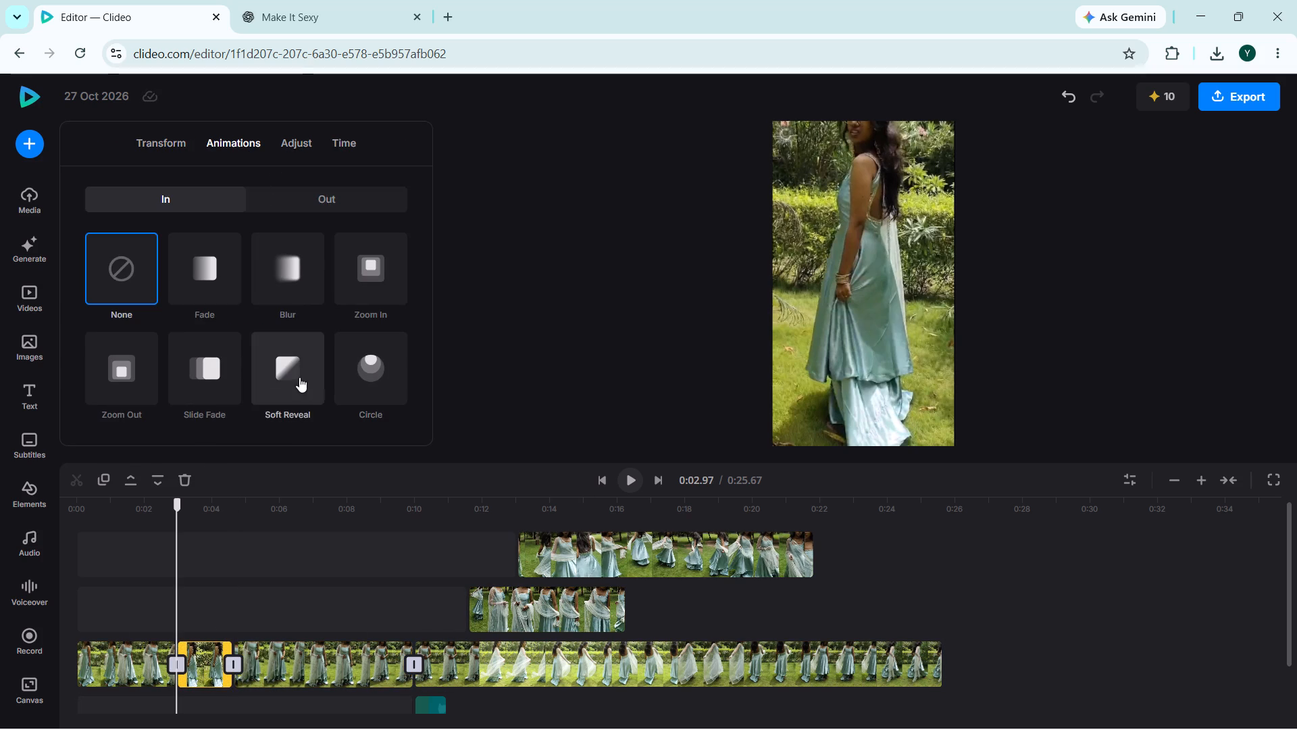
{"action": "left_click", "coordinate": [280, 288]}
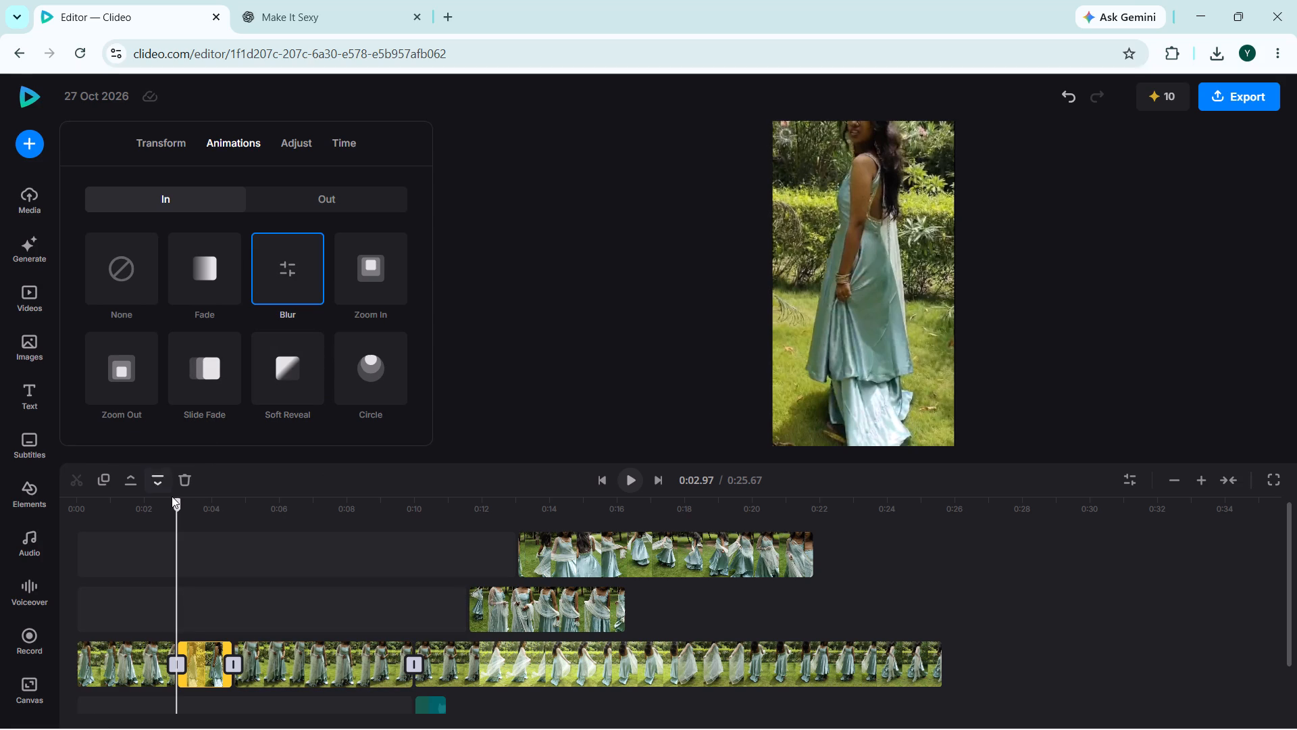
Move the playhead back to the start of the timeline at 0:00.
{"action": "left_click_drag", "start_coordinate": [176, 506], "coordinate": [61, 548]}
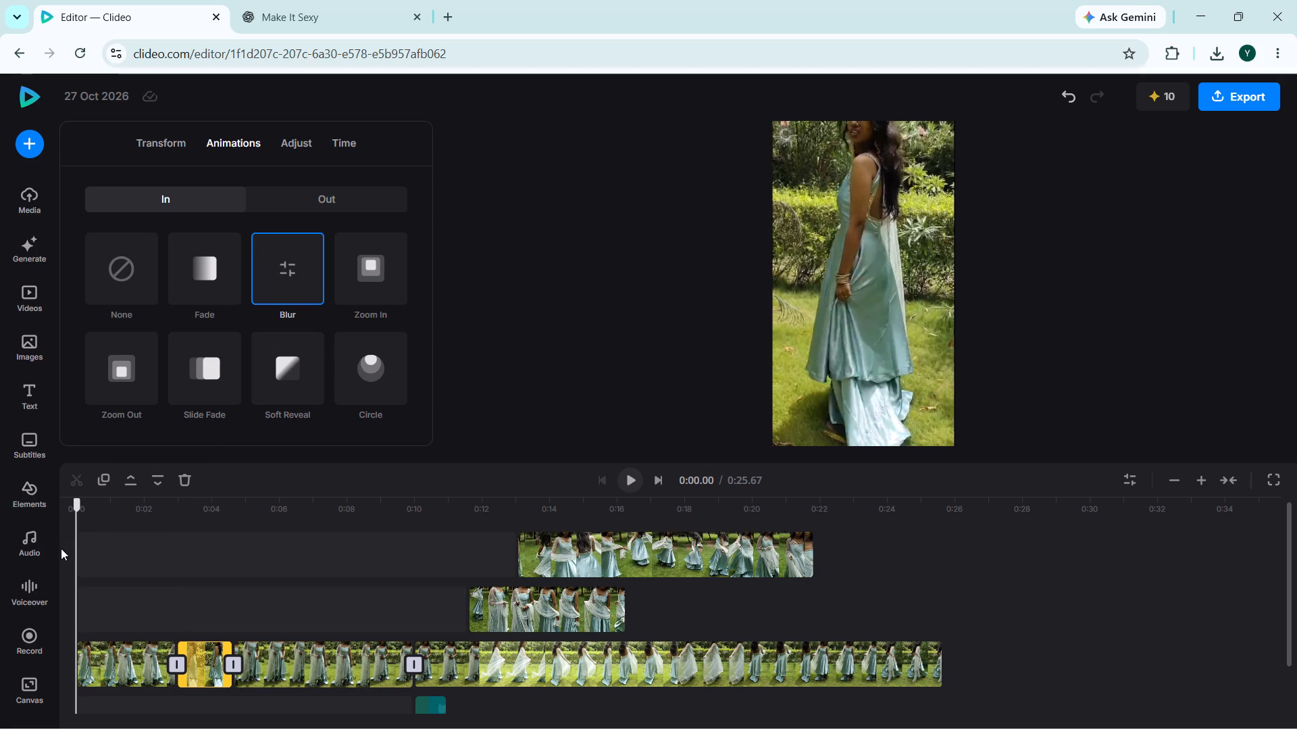
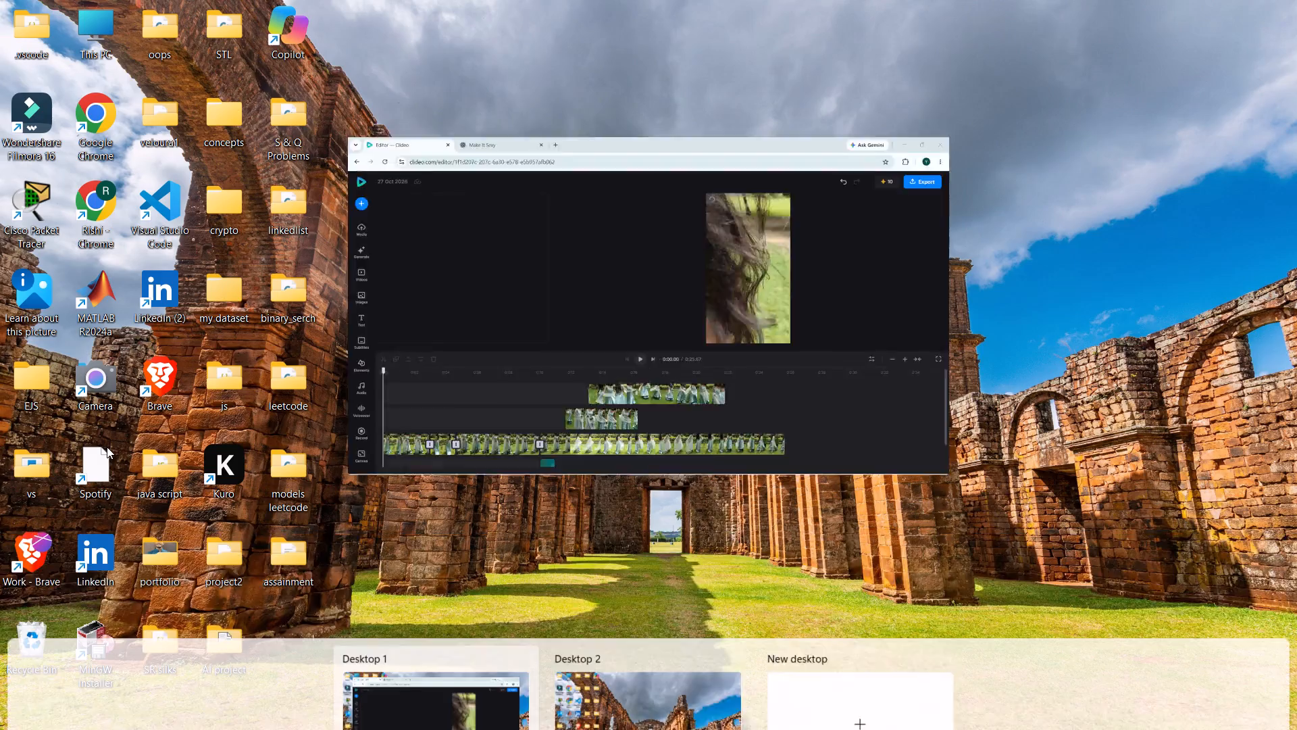
Scrub the playhead from the start to about 0:03, just past the first cut between the main-track clips.
{"action": "scroll", "coordinate": [103, 454], "scroll_direction": "up", "scroll_amount": 1}
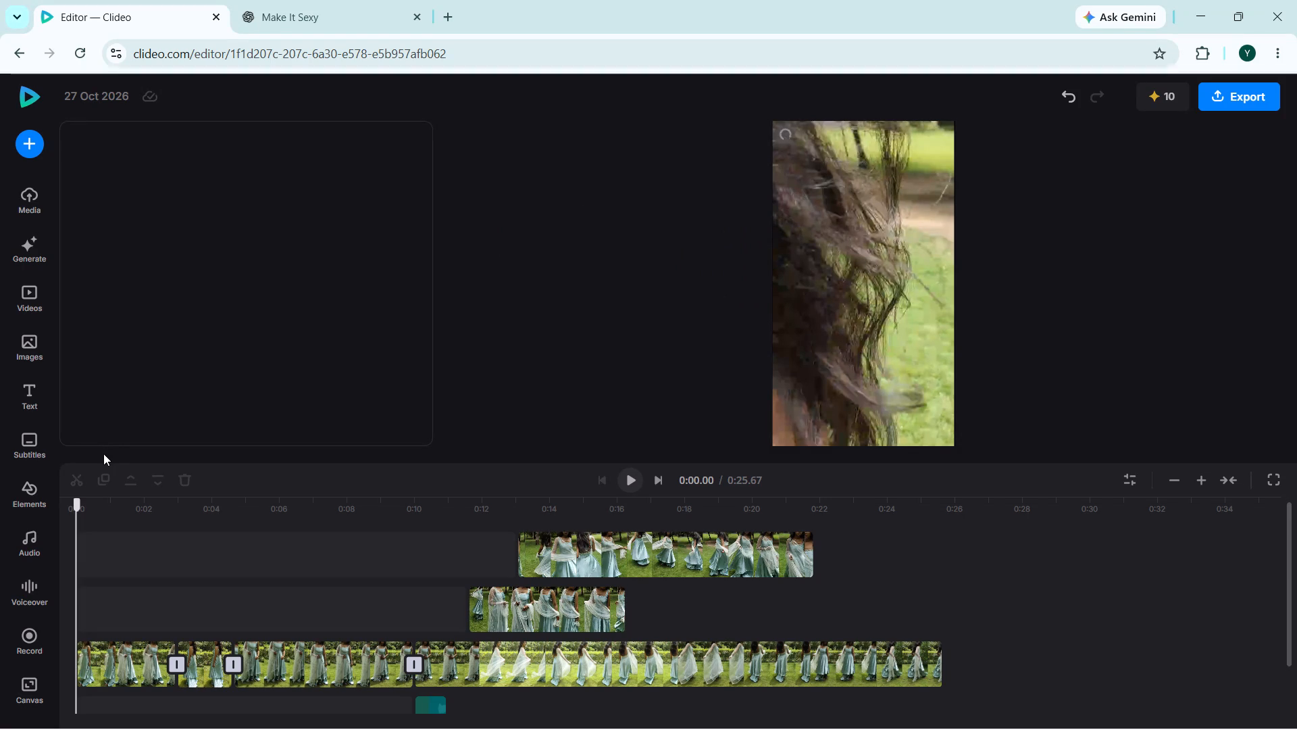
{"action": "scroll", "coordinate": [103, 454], "scroll_direction": "up", "scroll_amount": 1}
{"action": "left_click_drag", "start_coordinate": [81, 509], "coordinate": [163, 505]}
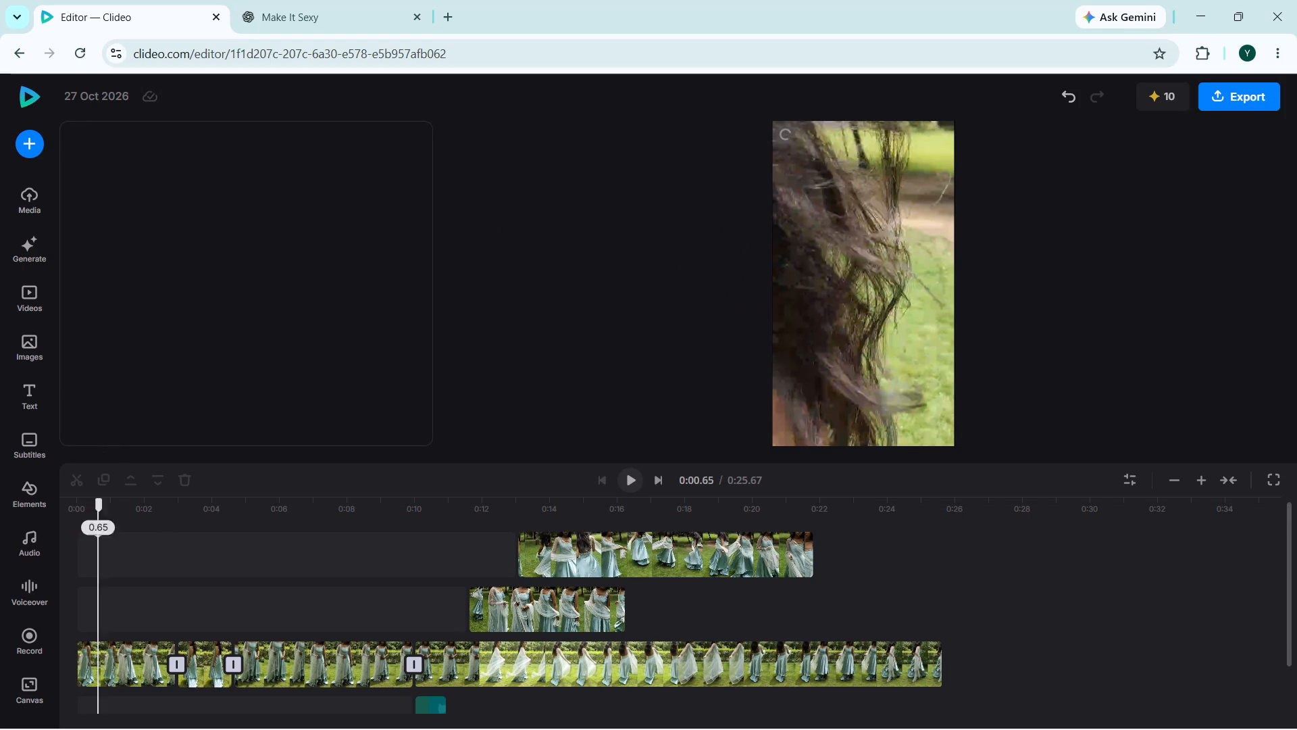
{"action": "left_click_drag", "start_coordinate": [163, 505], "coordinate": [186, 506]}
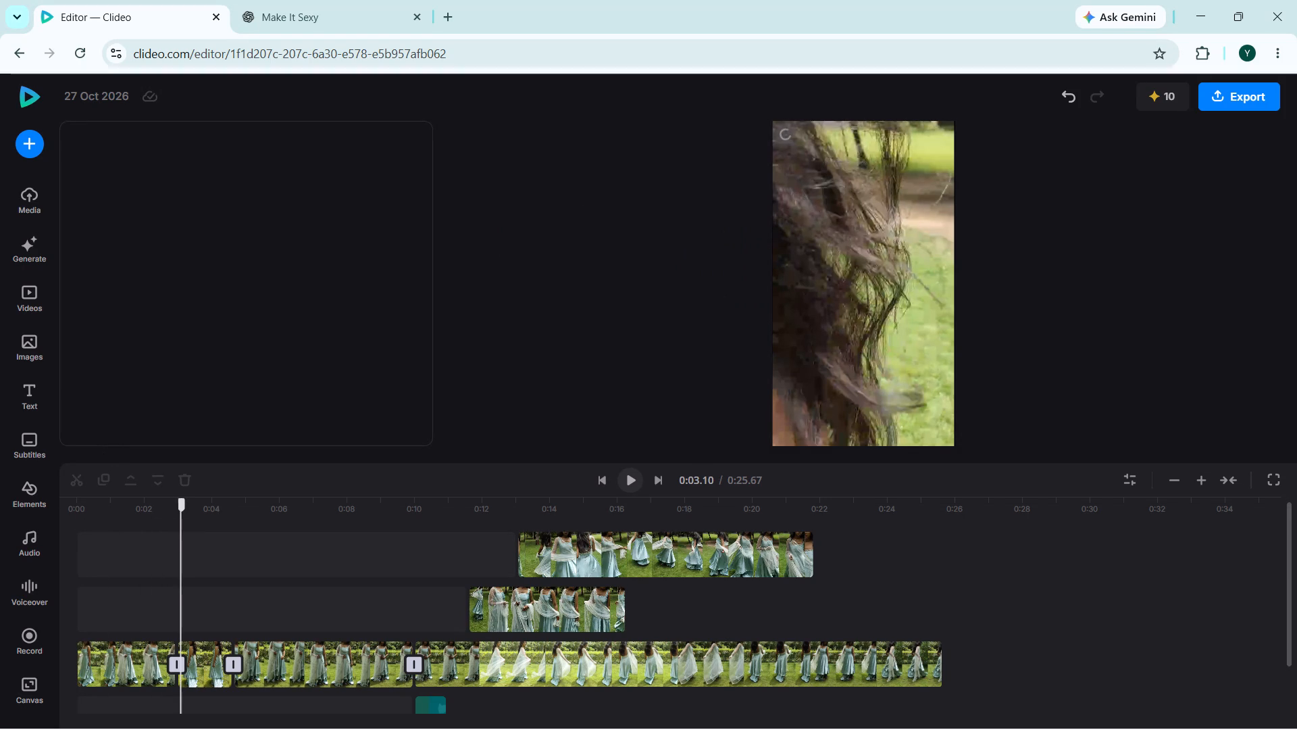
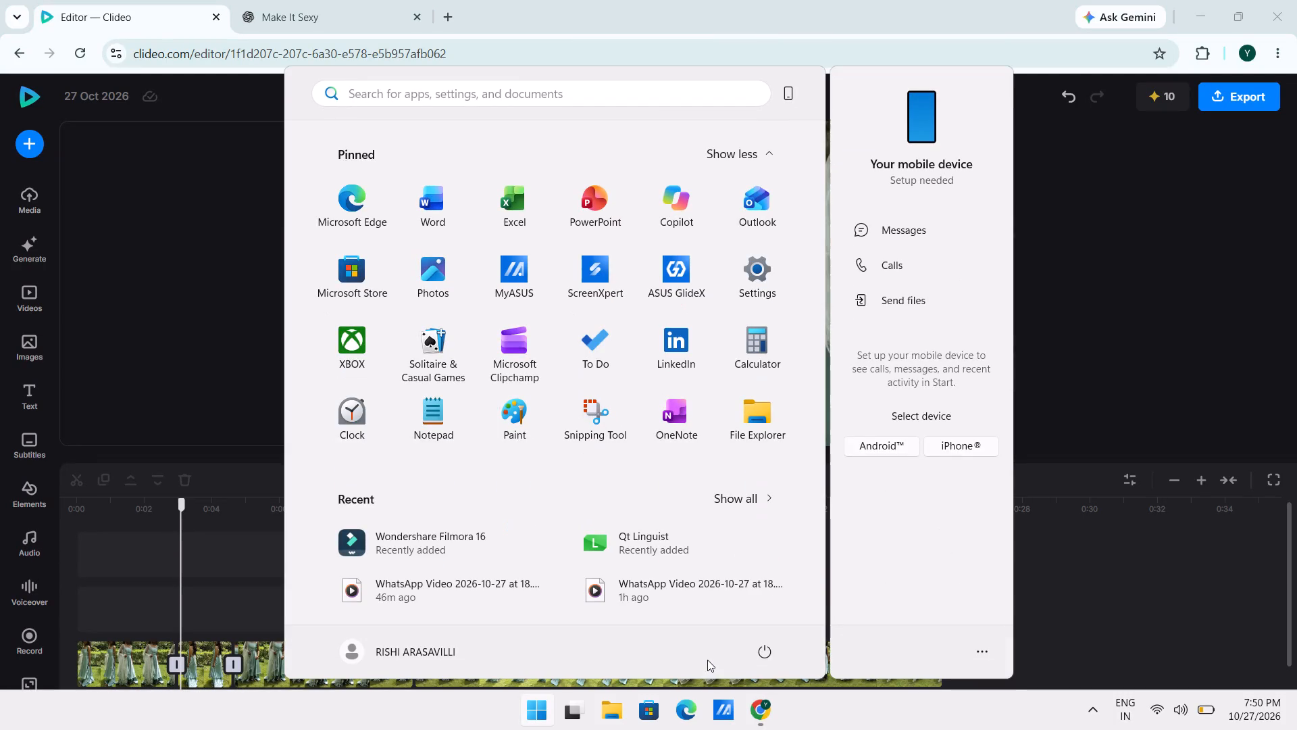
Search the computer for the Kuro app and launch it.
{"action": "key", "text": "k"}
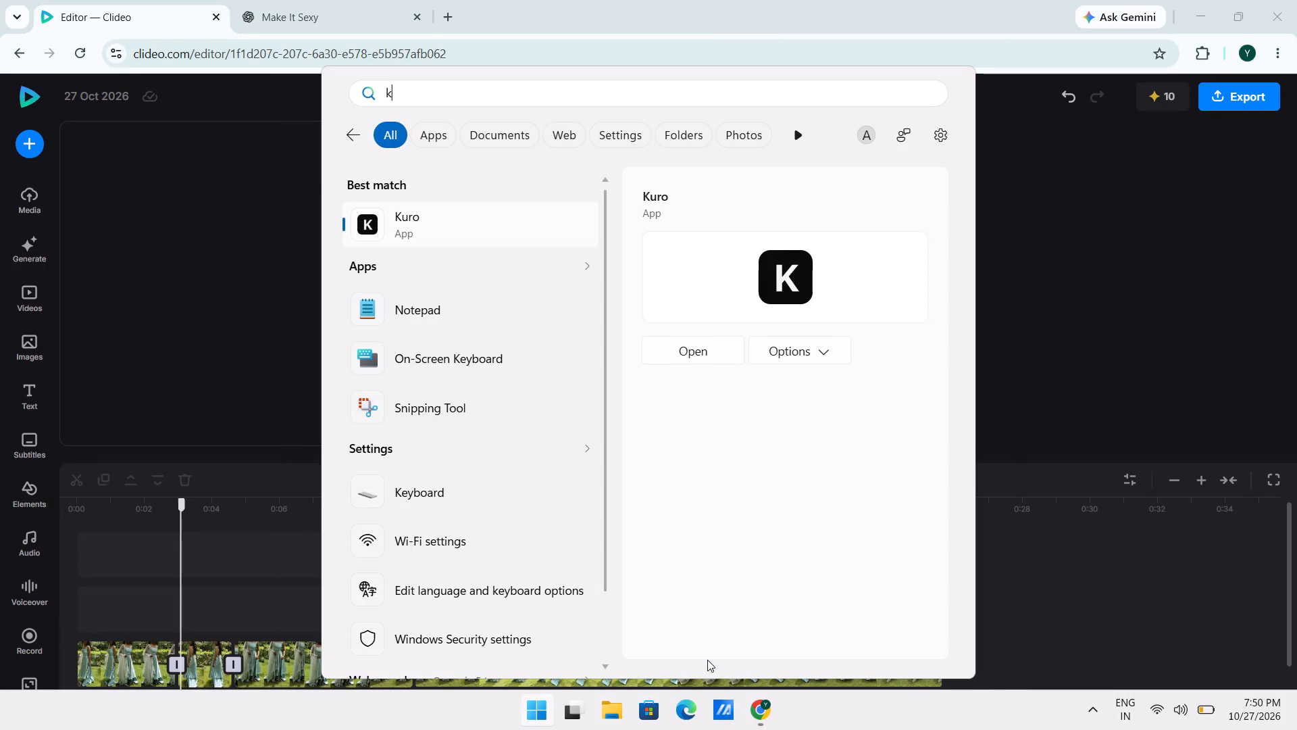
{"action": "key", "text": "Return"}
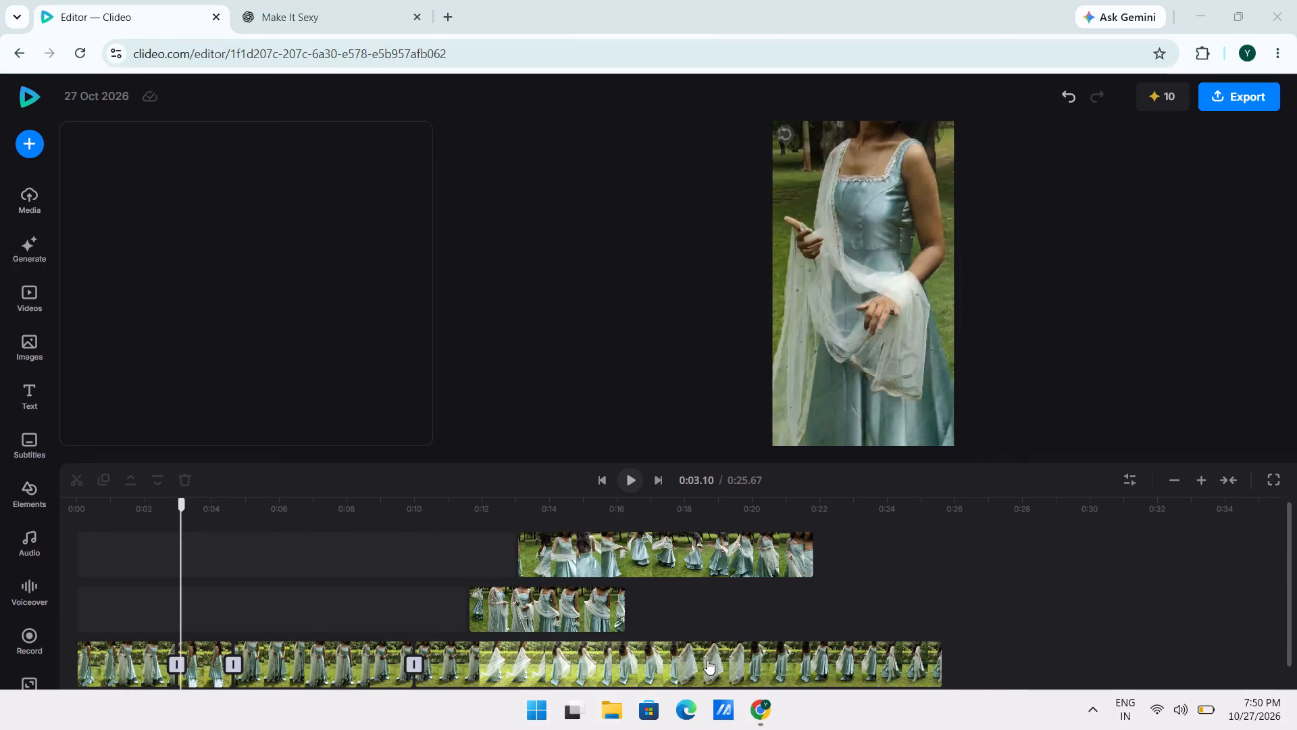
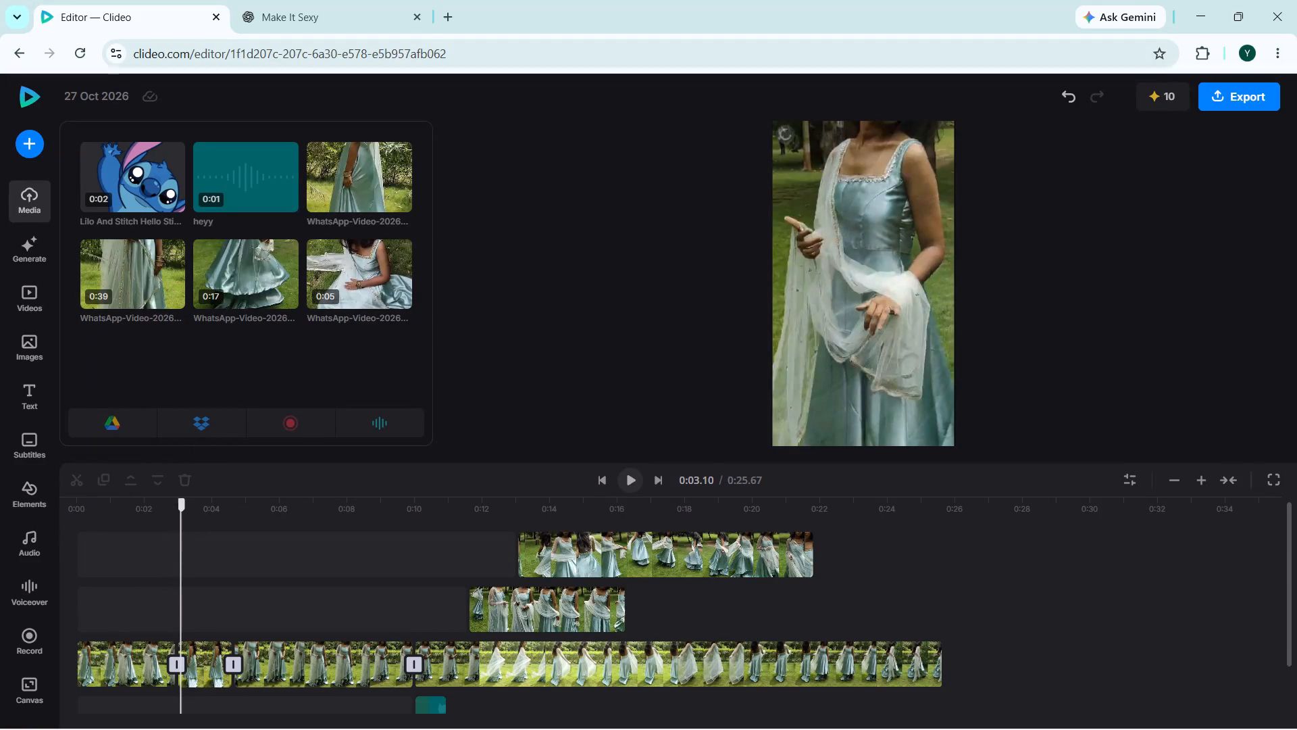
Scrub through the first seconds of the timeline, return the playhead to the start and try to preview the video.
{"action": "left_click_drag", "start_coordinate": [186, 515], "coordinate": [372, 476]}
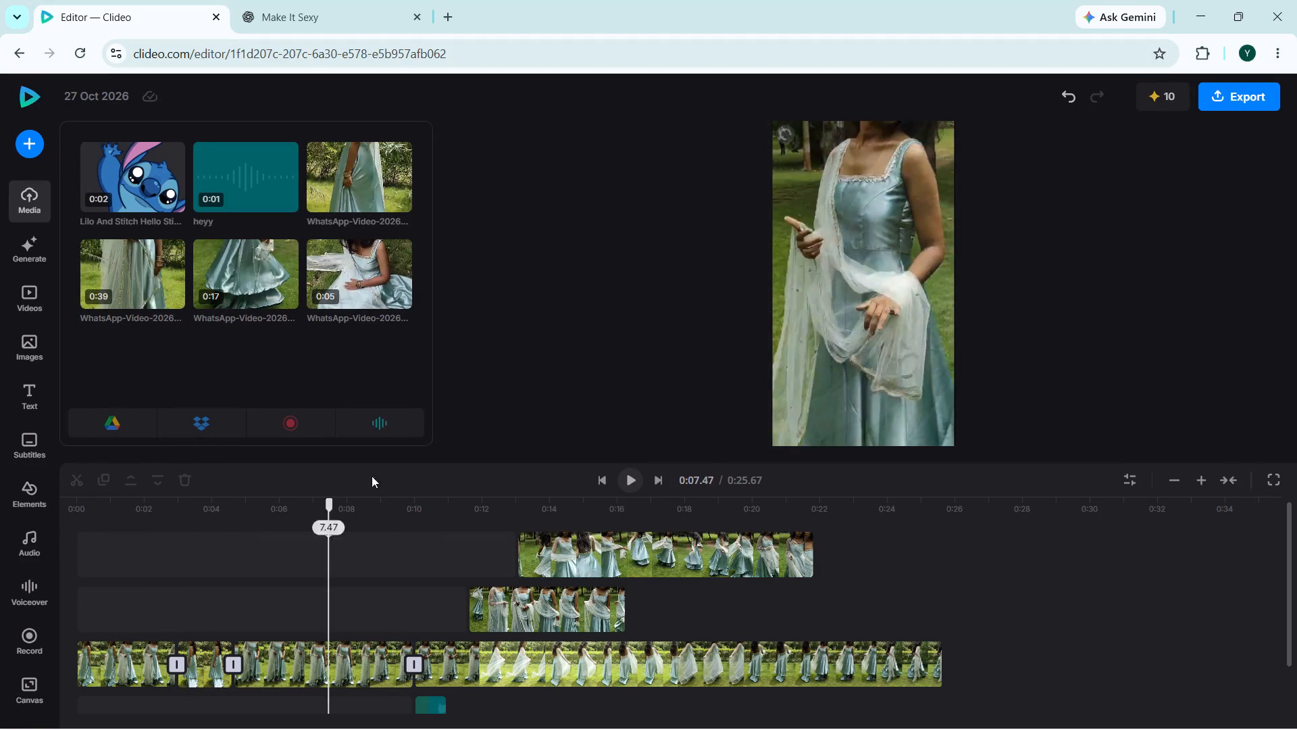
{"action": "left_click_drag", "start_coordinate": [372, 476], "coordinate": [179, 543]}
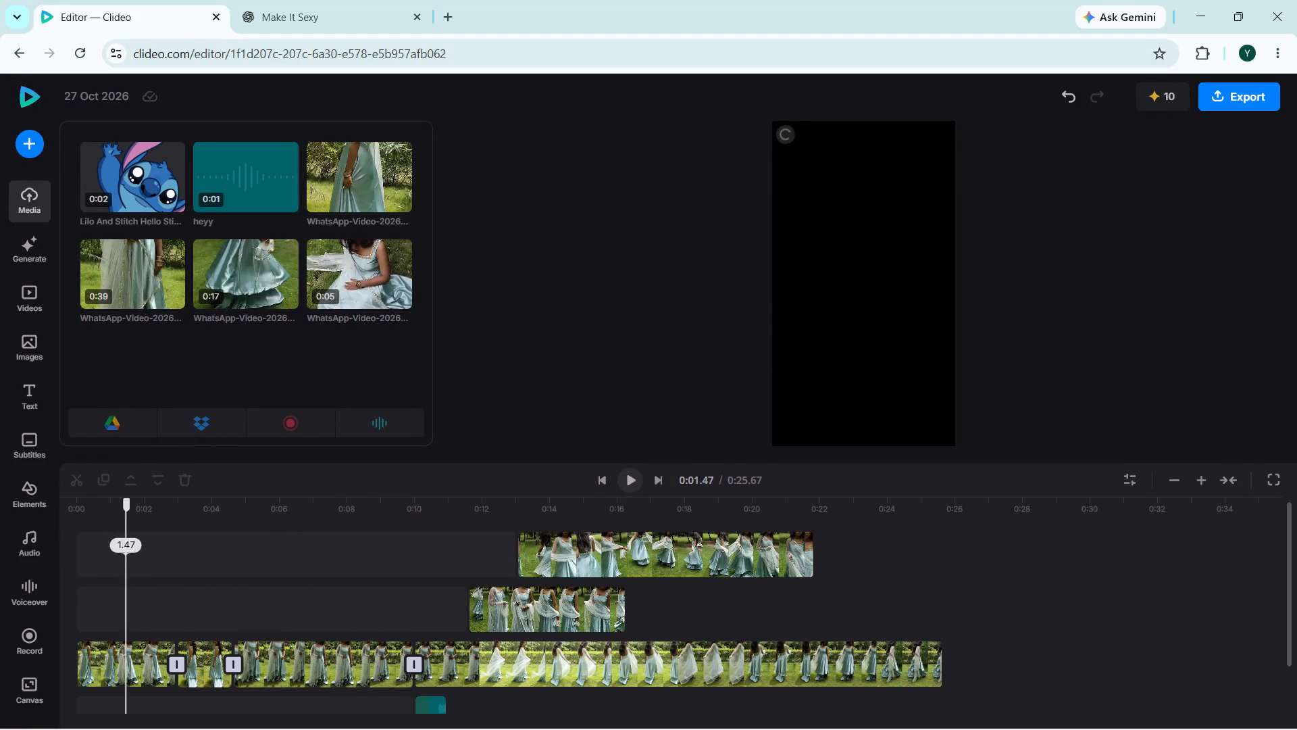
{"action": "left_click_drag", "start_coordinate": [179, 543], "coordinate": [274, 503]}
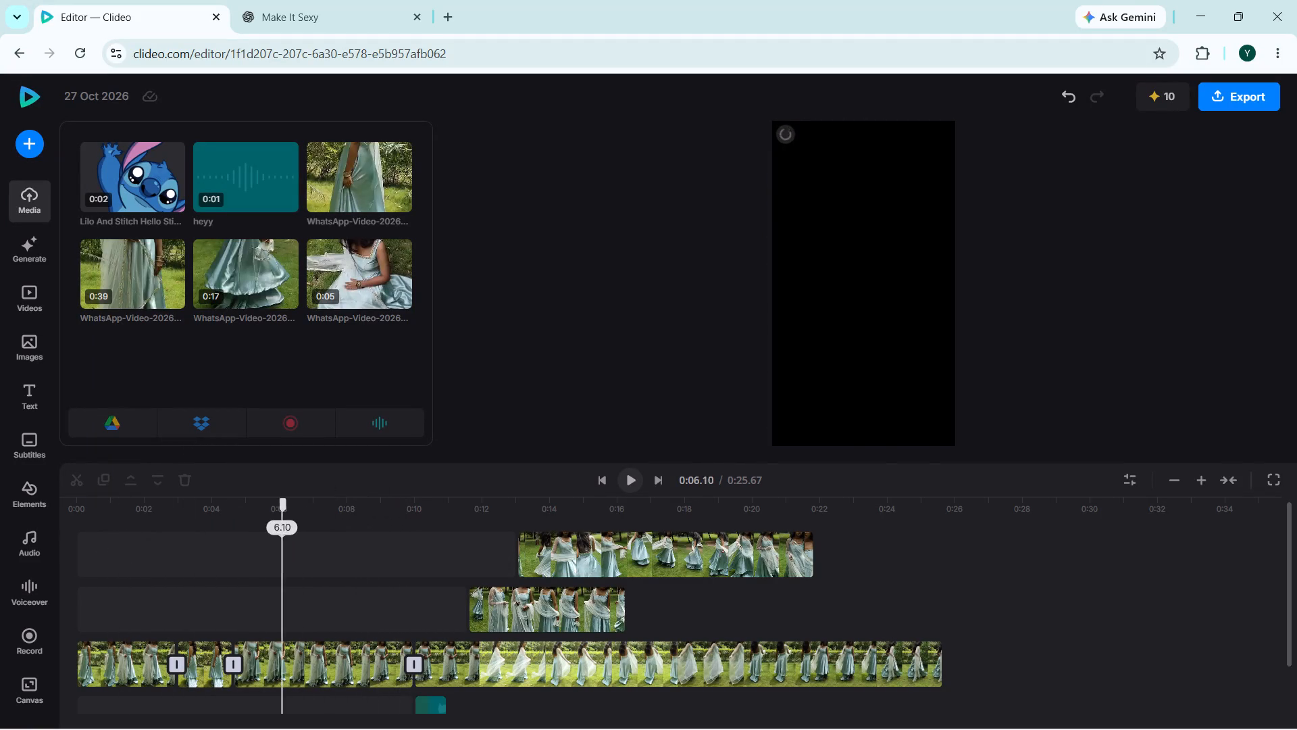
{"action": "left_click_drag", "start_coordinate": [274, 503], "coordinate": [181, 492]}
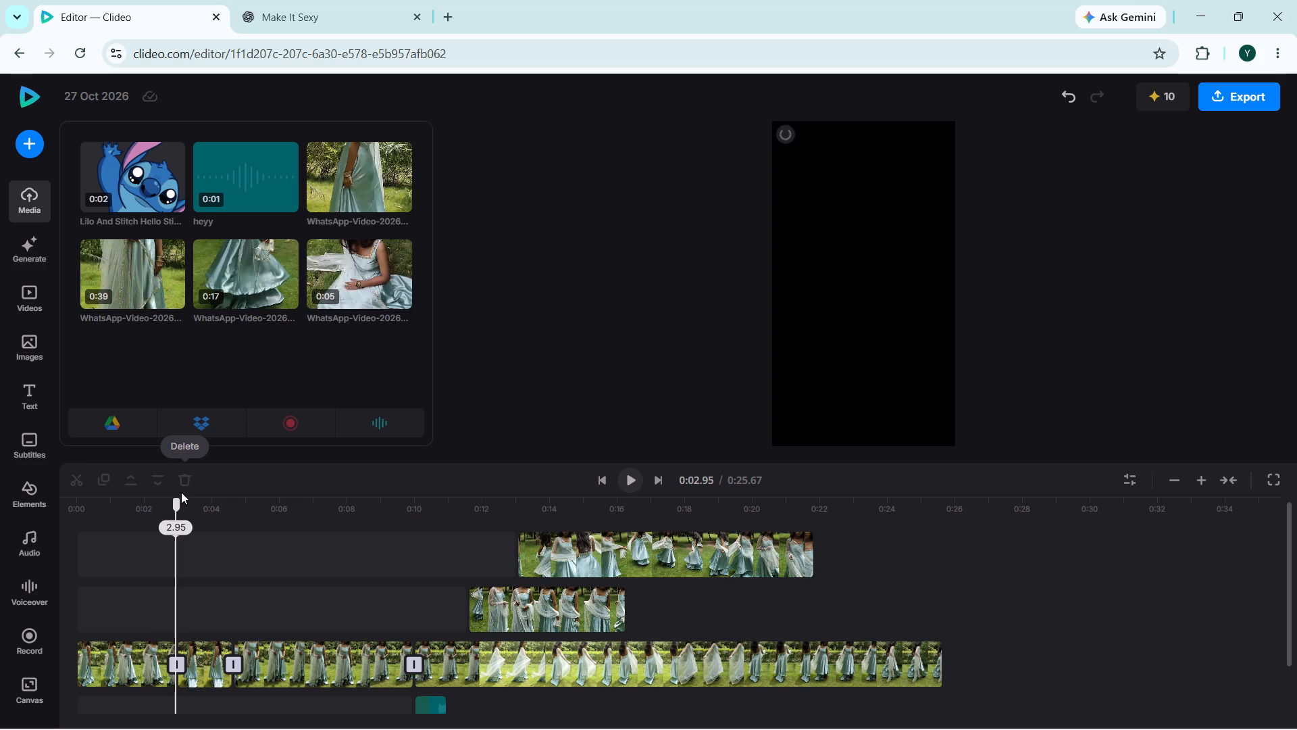
{"action": "left_click_drag", "start_coordinate": [181, 492], "coordinate": [77, 518]}
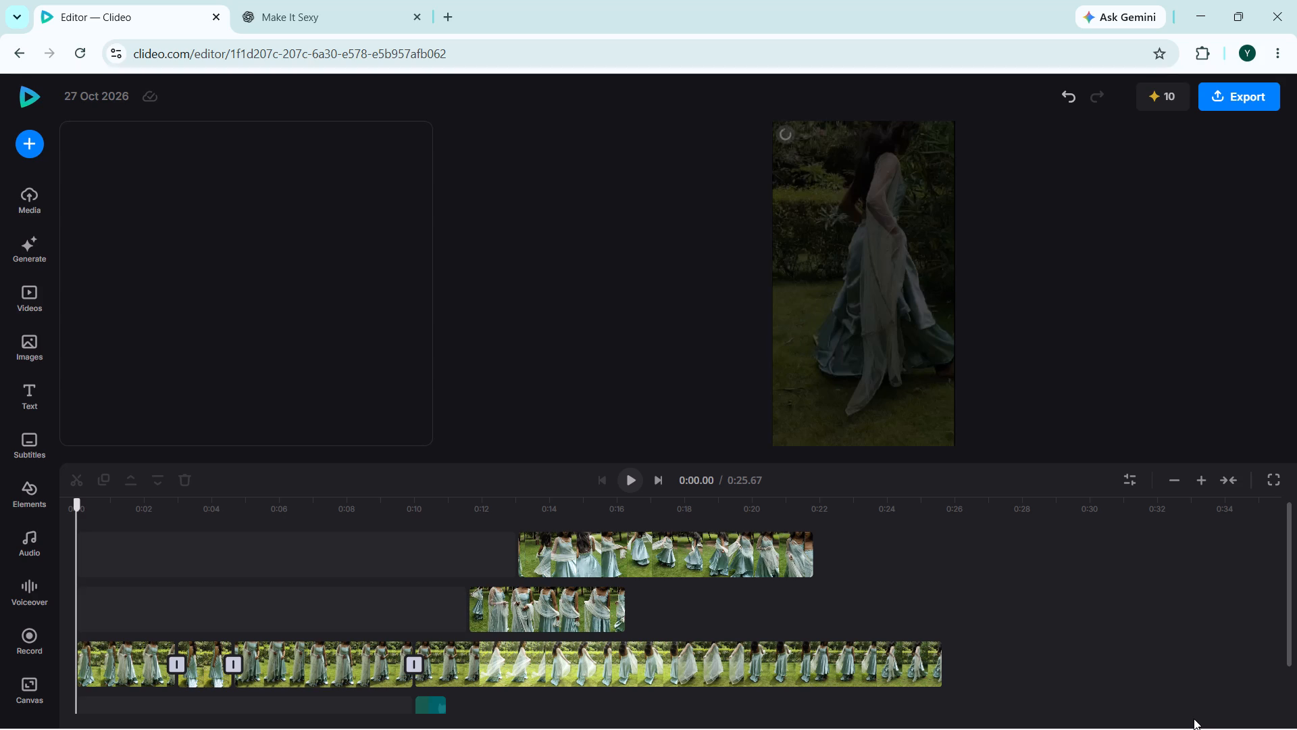
{"action": "key", "text": "space"}
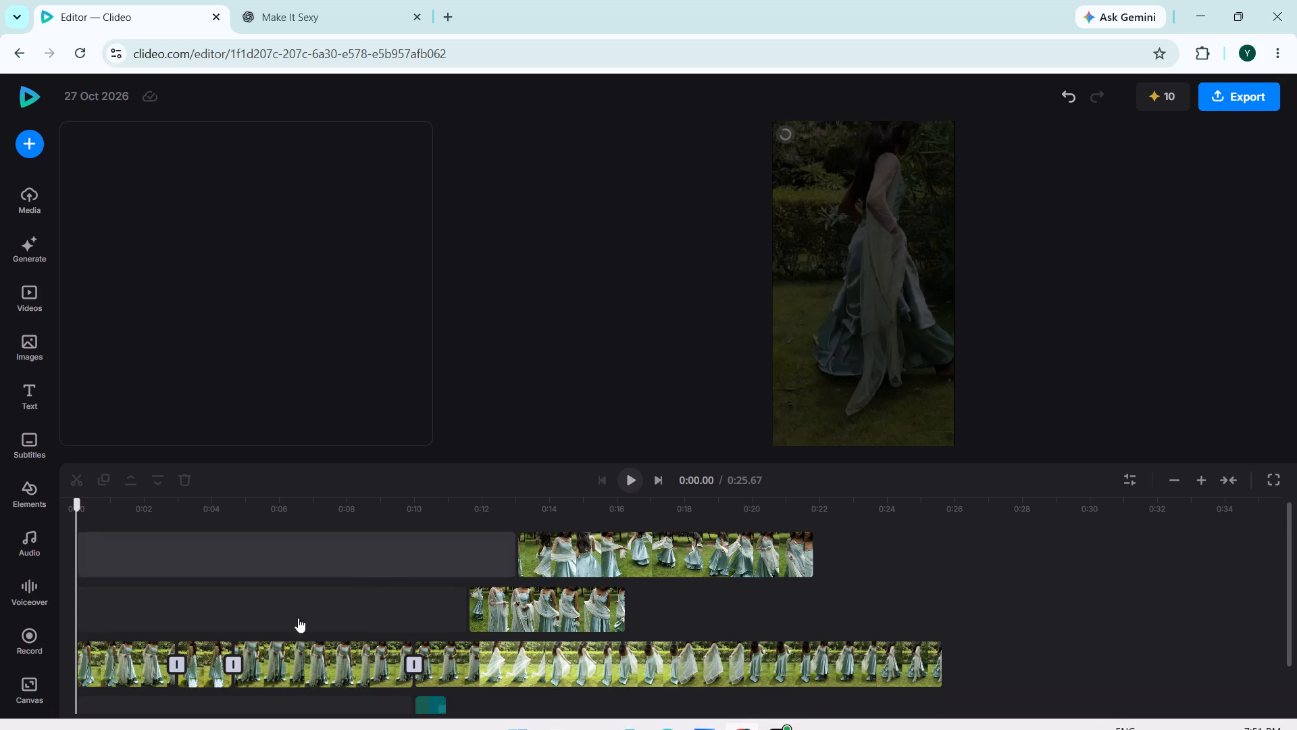
Try to open the transition between the second and third clips on the main video track.
{"action": "left_click", "coordinate": [239, 666]}
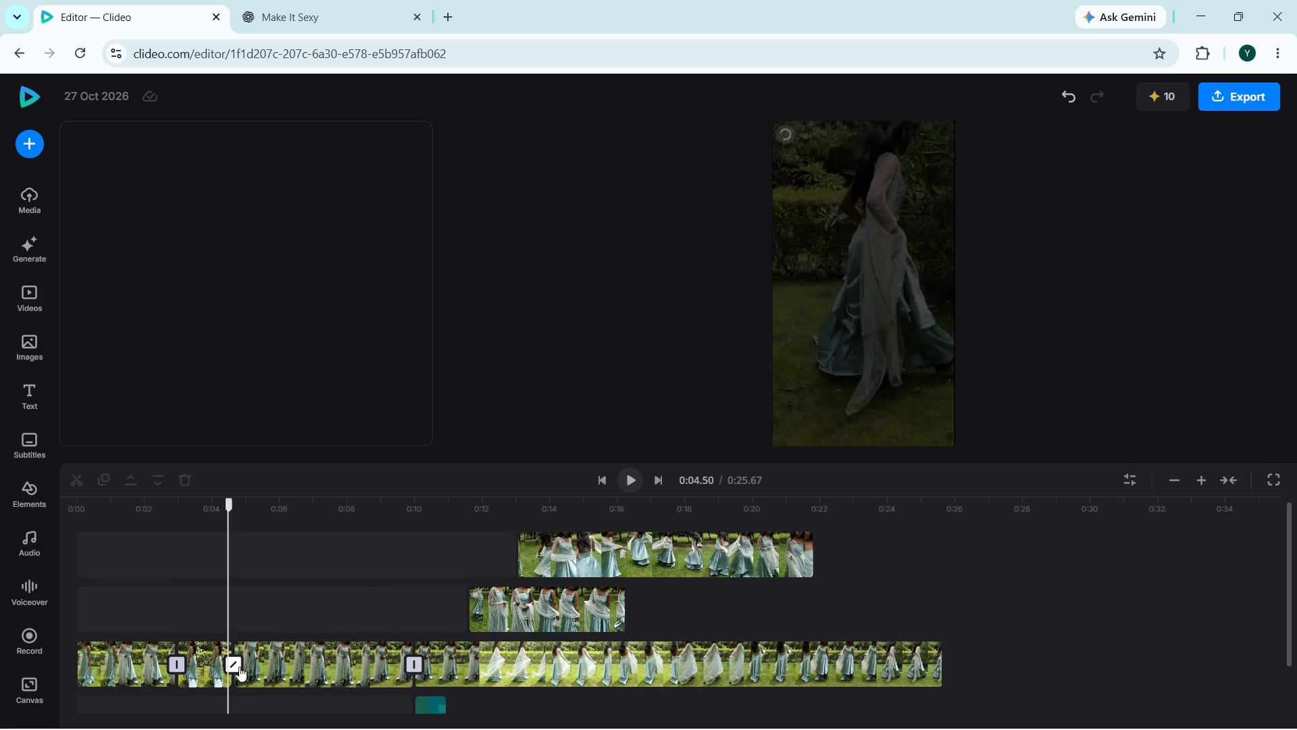
{"action": "left_click", "coordinate": [239, 666]}
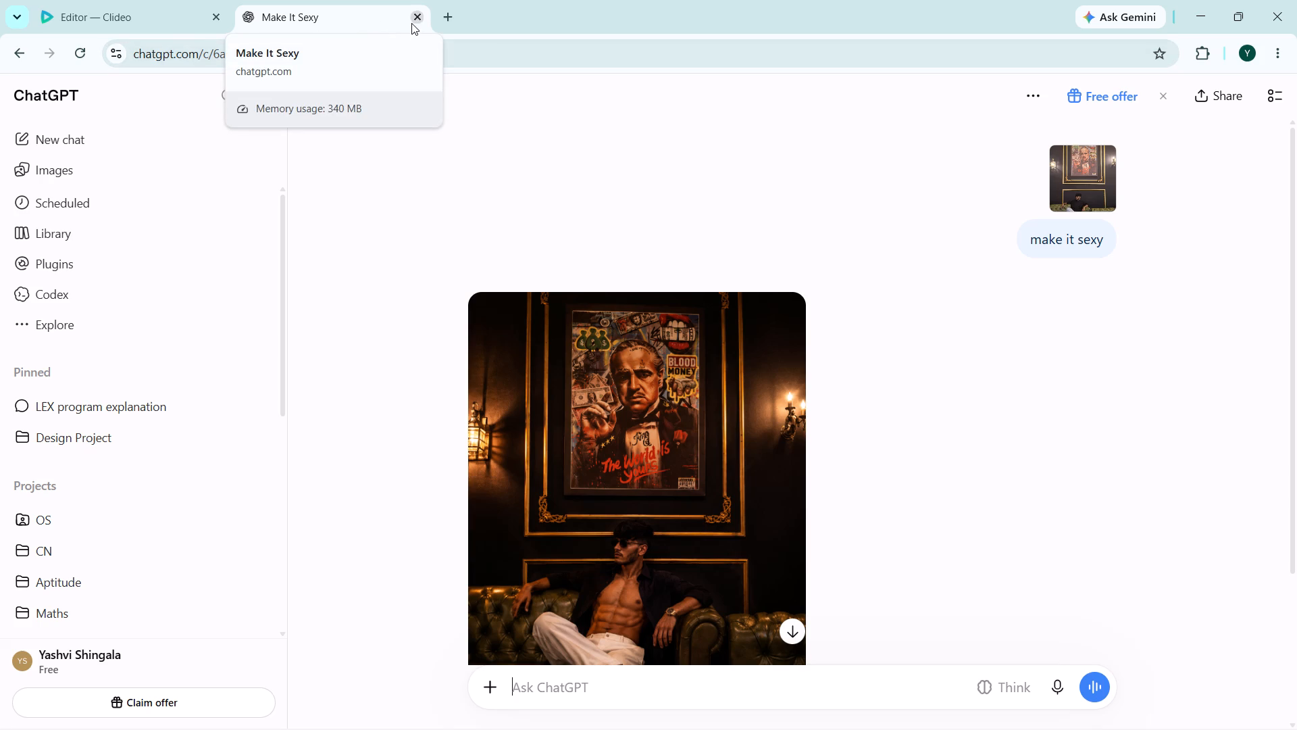
{"action": "left_click", "coordinate": [411, 23]}
Pin the Clideo editor's browser tab.
{"action": "left_click", "coordinate": [166, 3]}
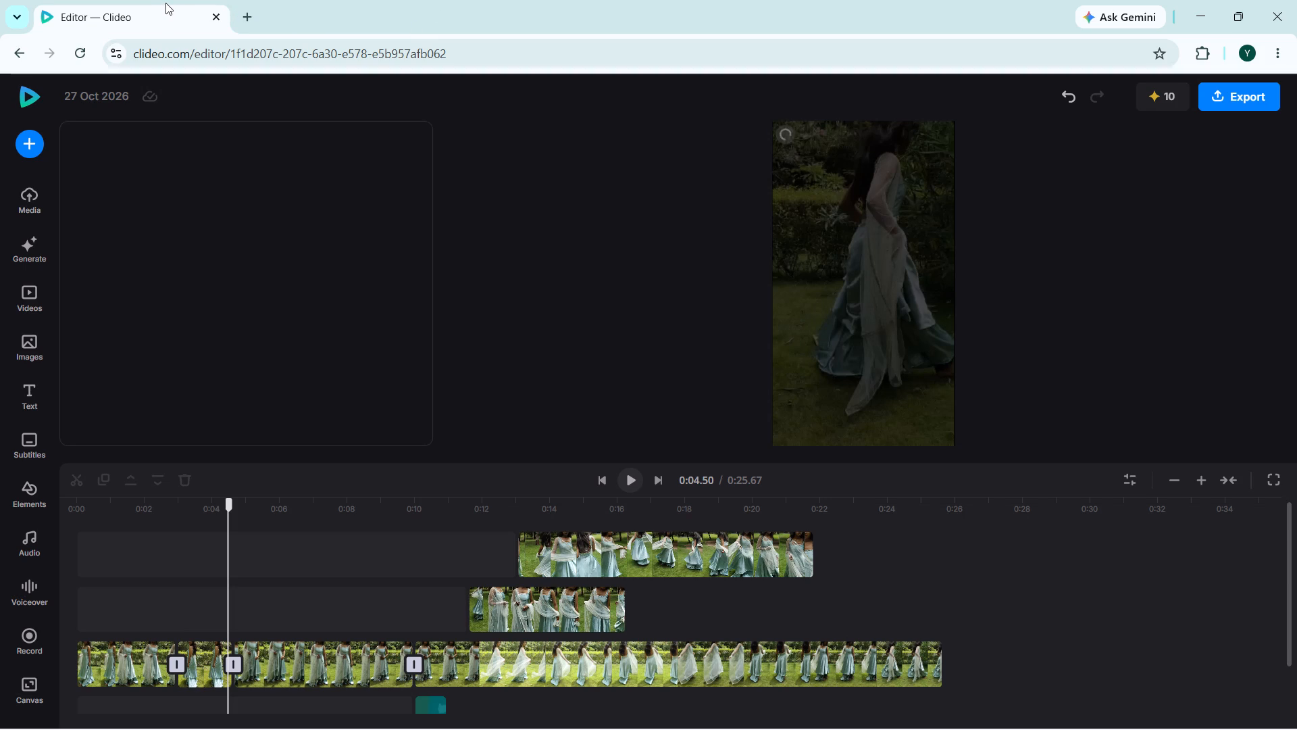
{"action": "right_click", "coordinate": [166, 3]}
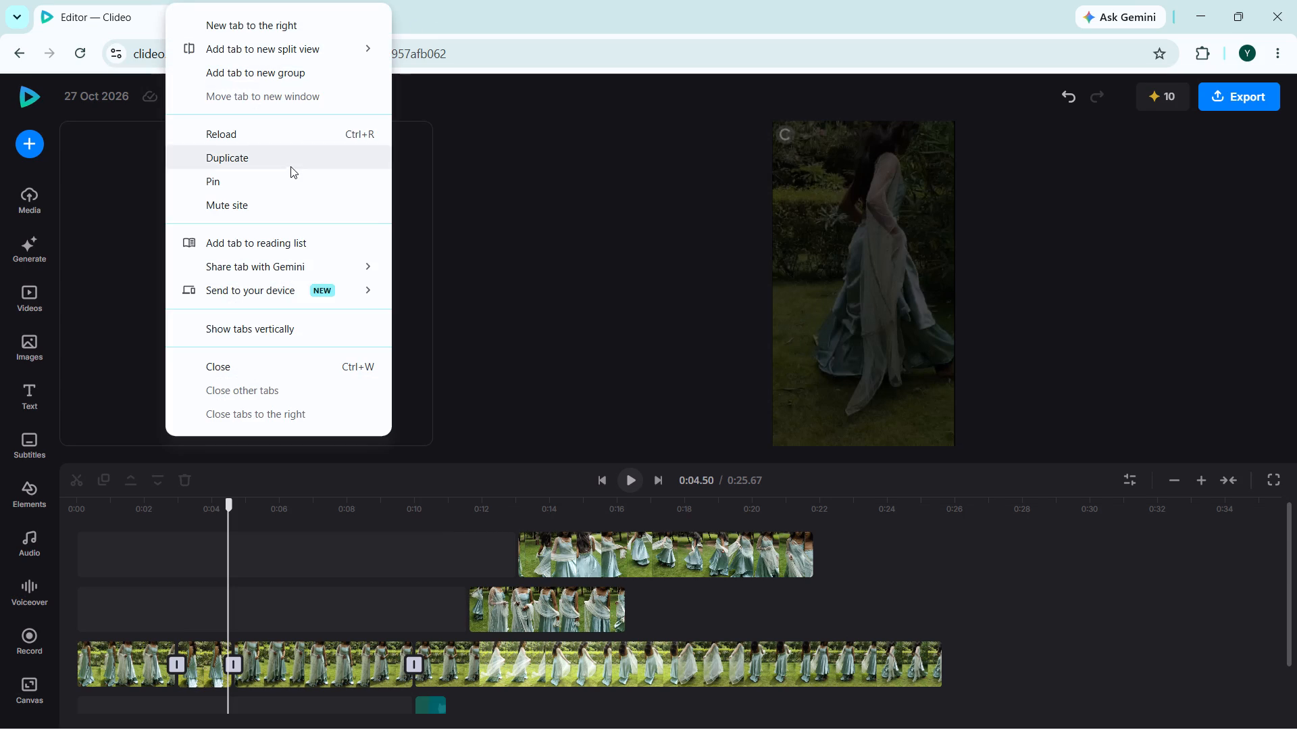
{"action": "left_click", "coordinate": [285, 177]}
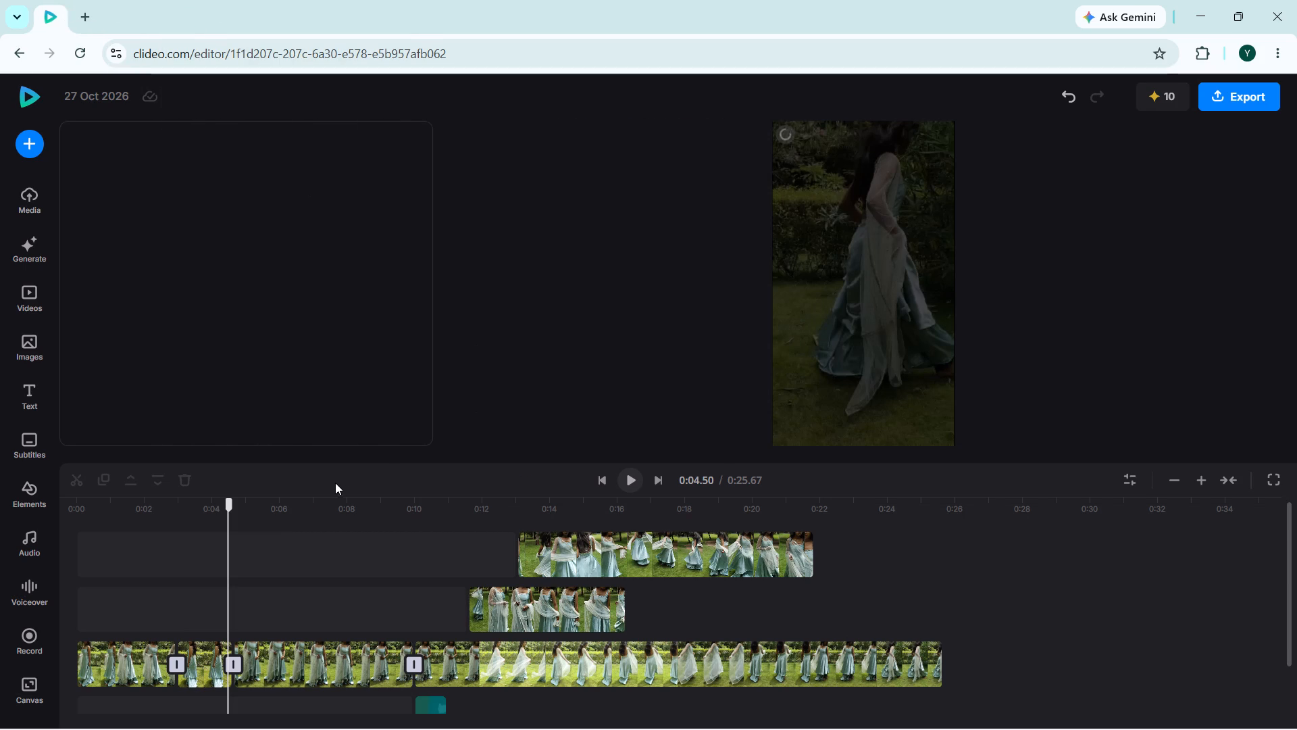
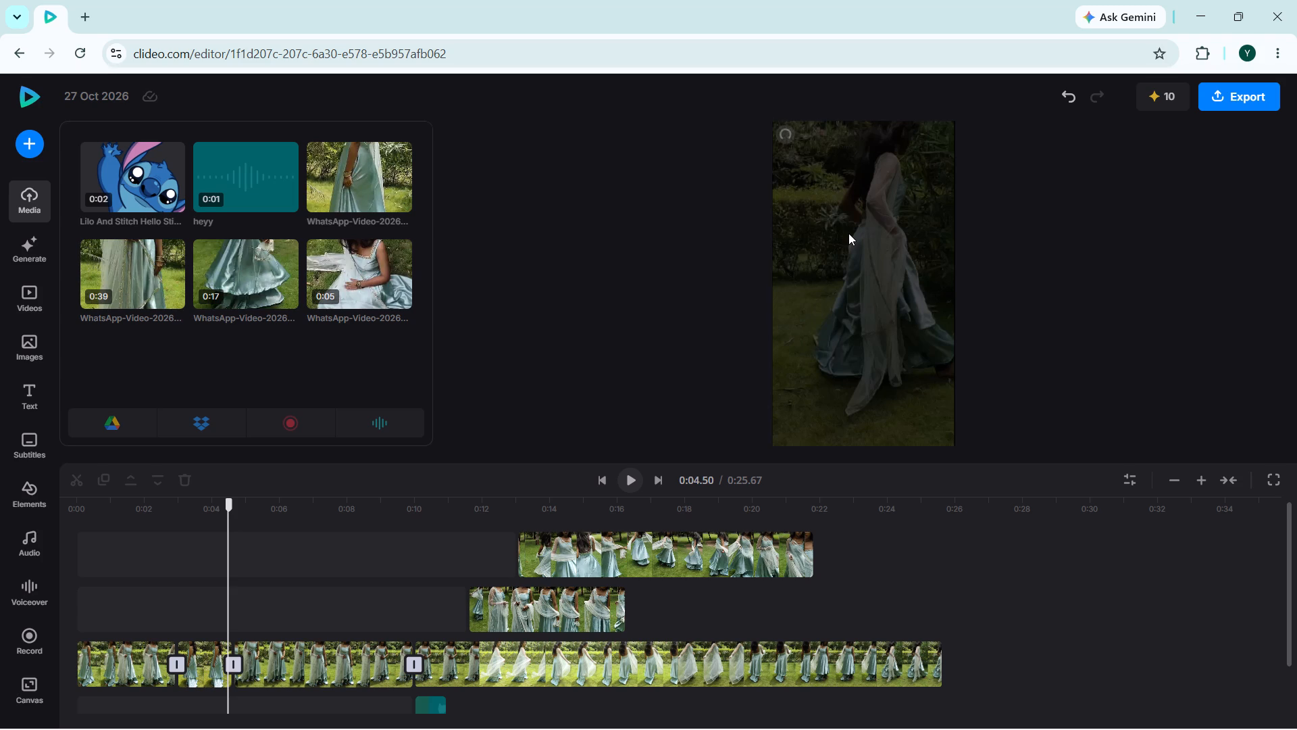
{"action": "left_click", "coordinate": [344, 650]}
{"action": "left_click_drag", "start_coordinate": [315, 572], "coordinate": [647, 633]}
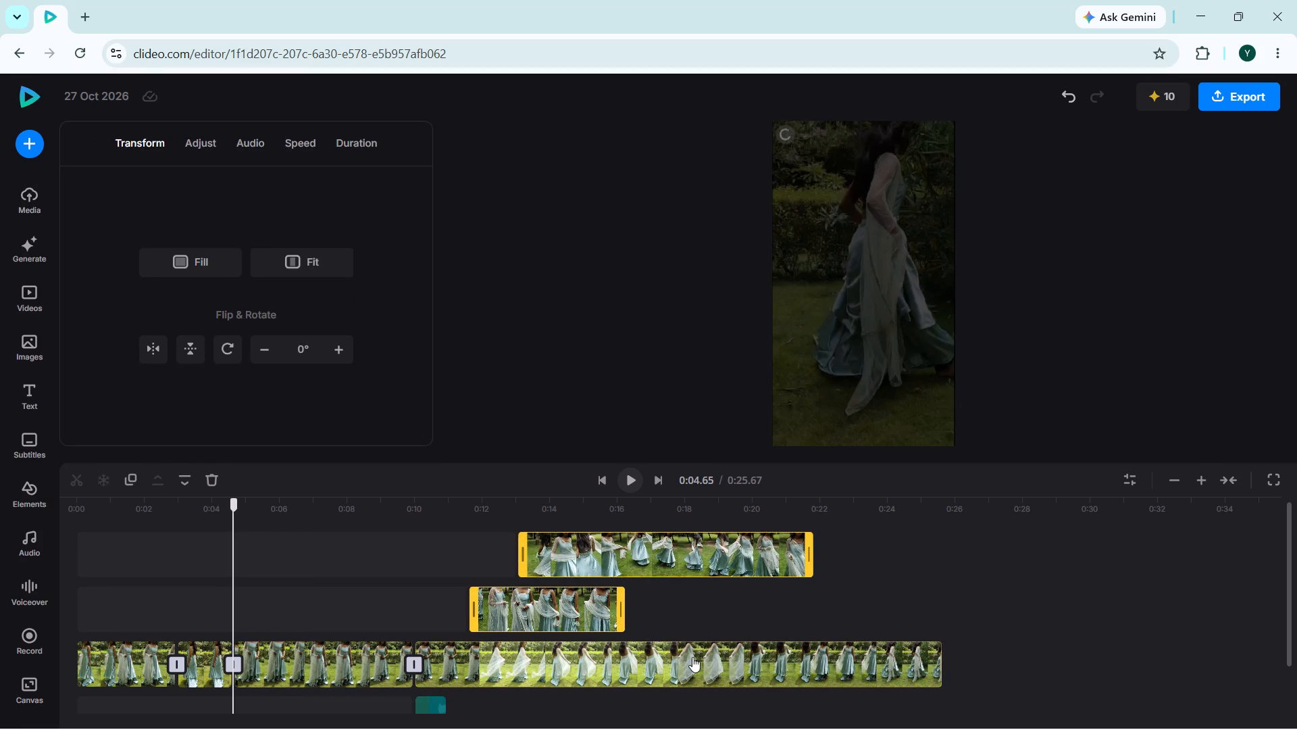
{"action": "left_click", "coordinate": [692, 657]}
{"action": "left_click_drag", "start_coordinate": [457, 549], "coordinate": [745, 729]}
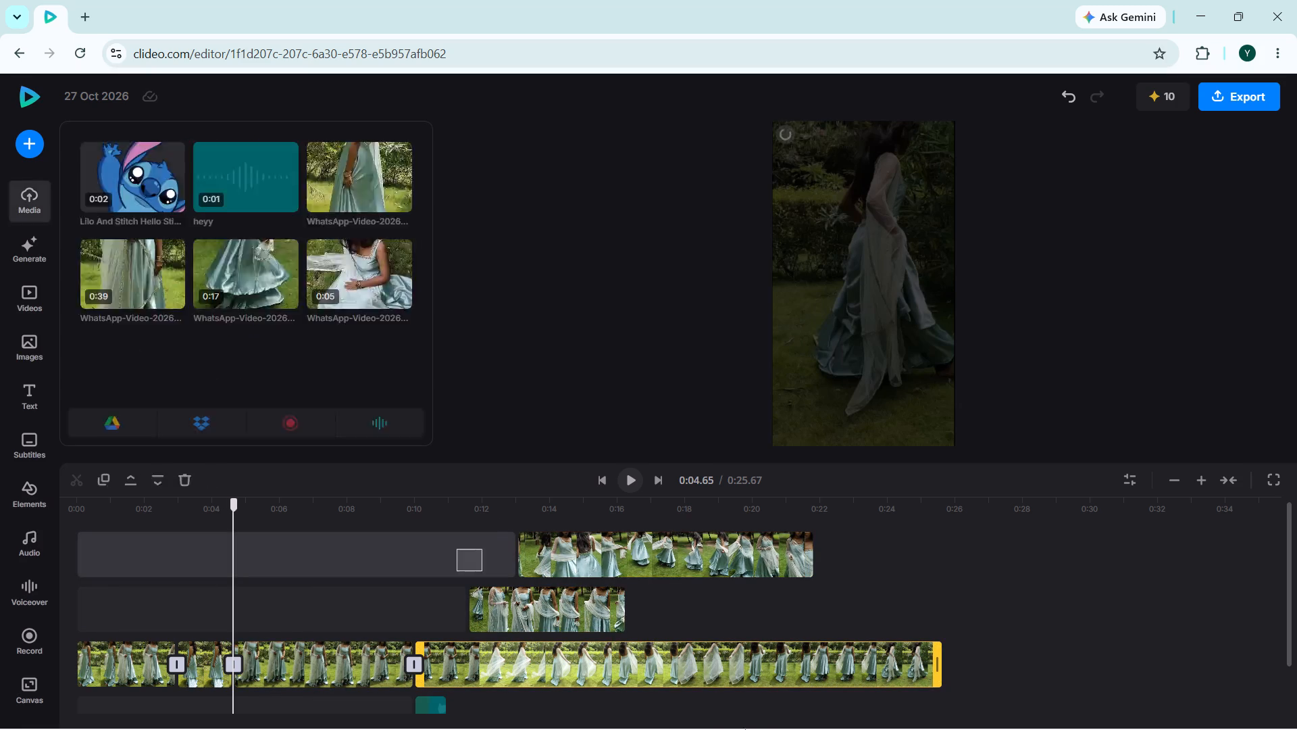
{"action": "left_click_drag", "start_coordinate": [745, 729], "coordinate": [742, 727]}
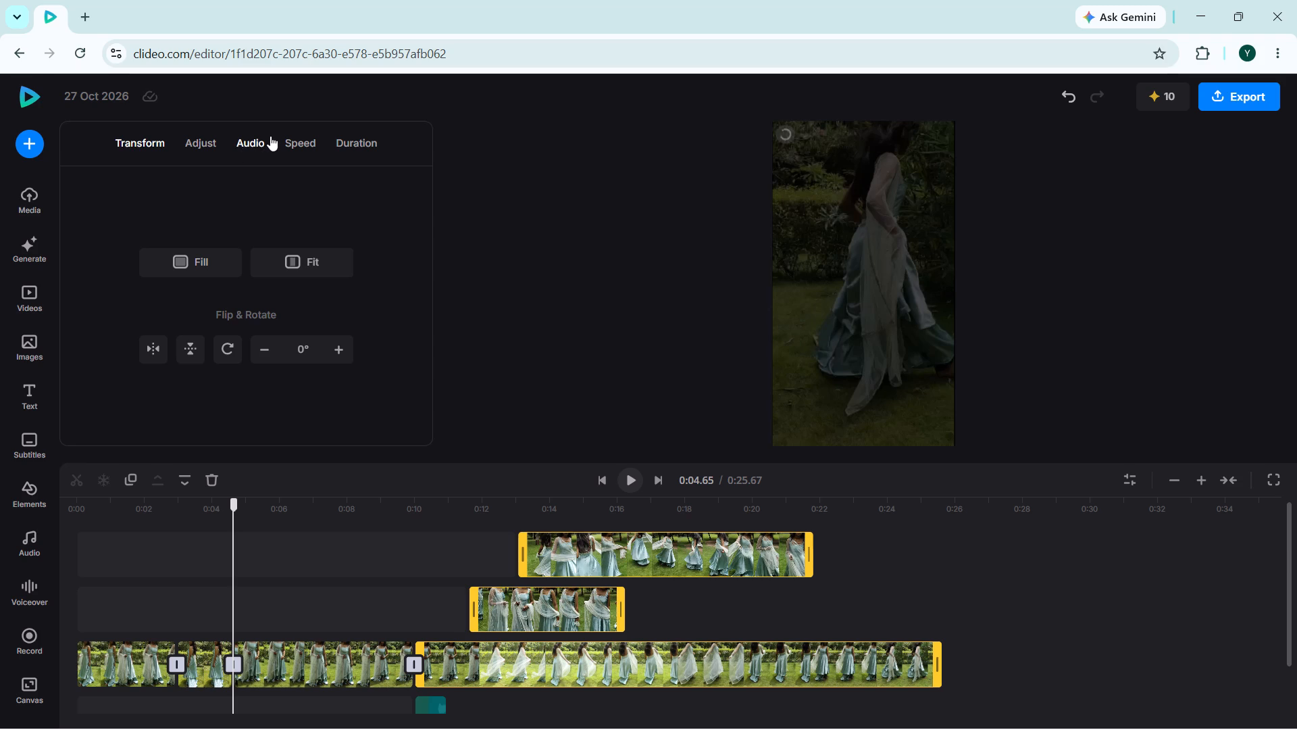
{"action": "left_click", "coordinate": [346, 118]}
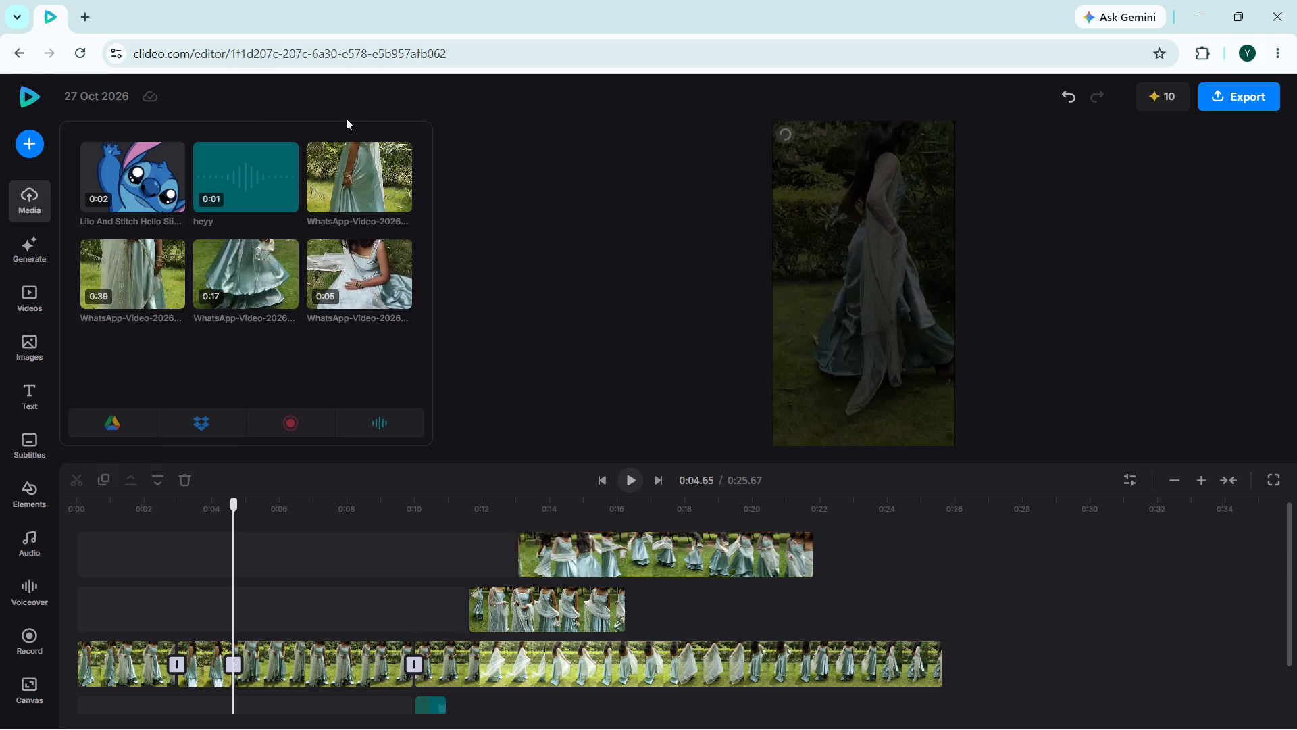
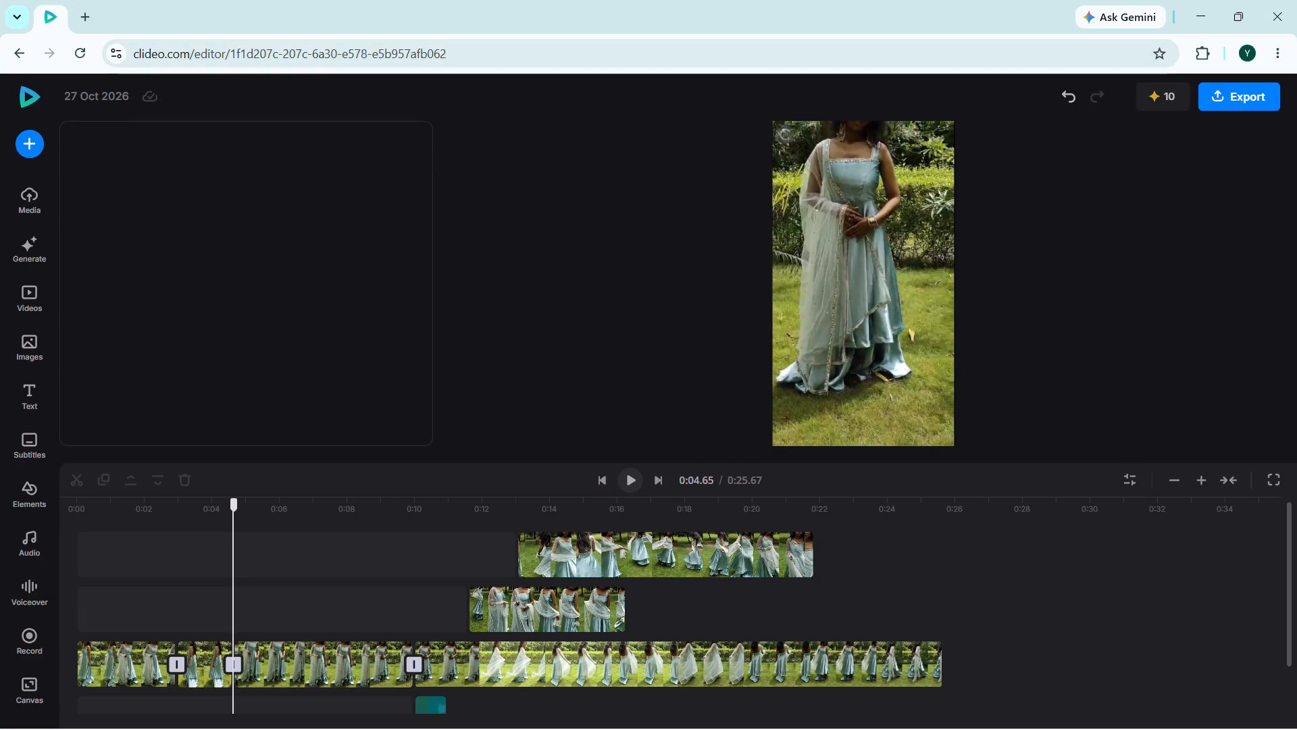
Return the playhead to the beginning of the timeline at 0:00.00.
{"action": "left_click_drag", "start_coordinate": [238, 510], "coordinate": [15, 501]}
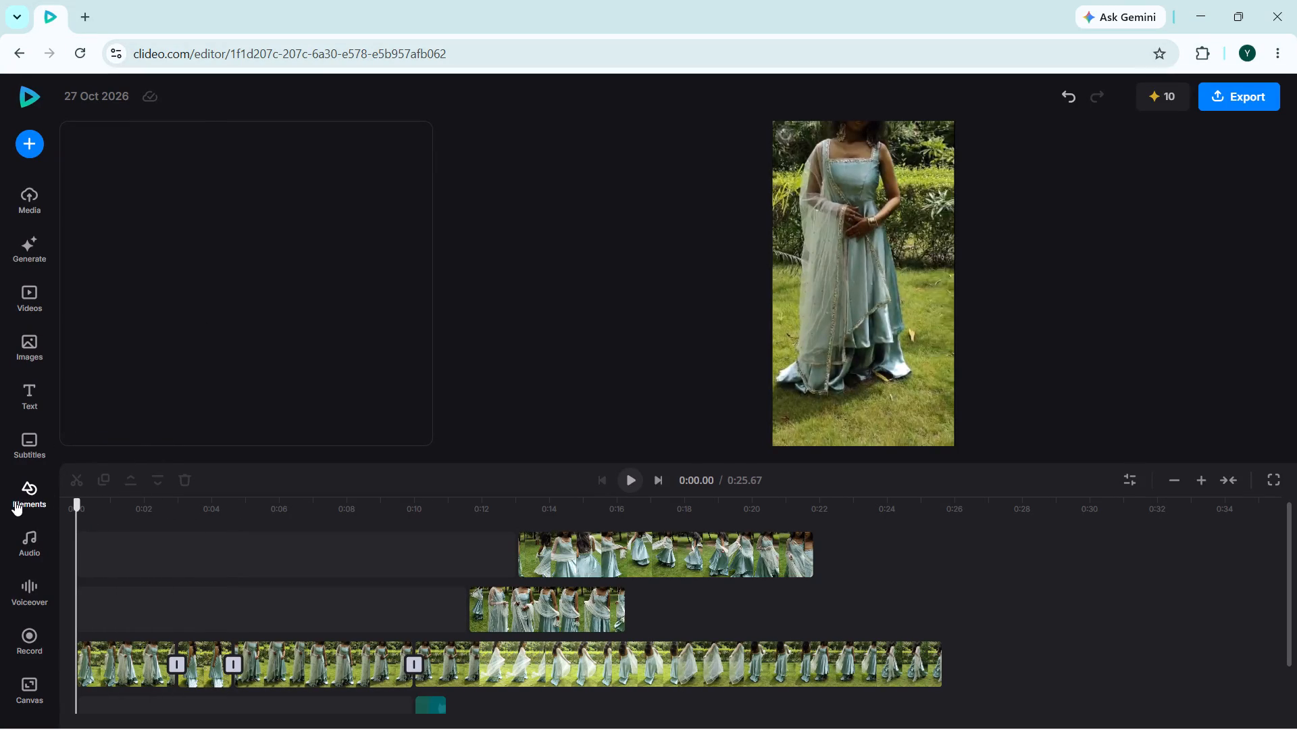
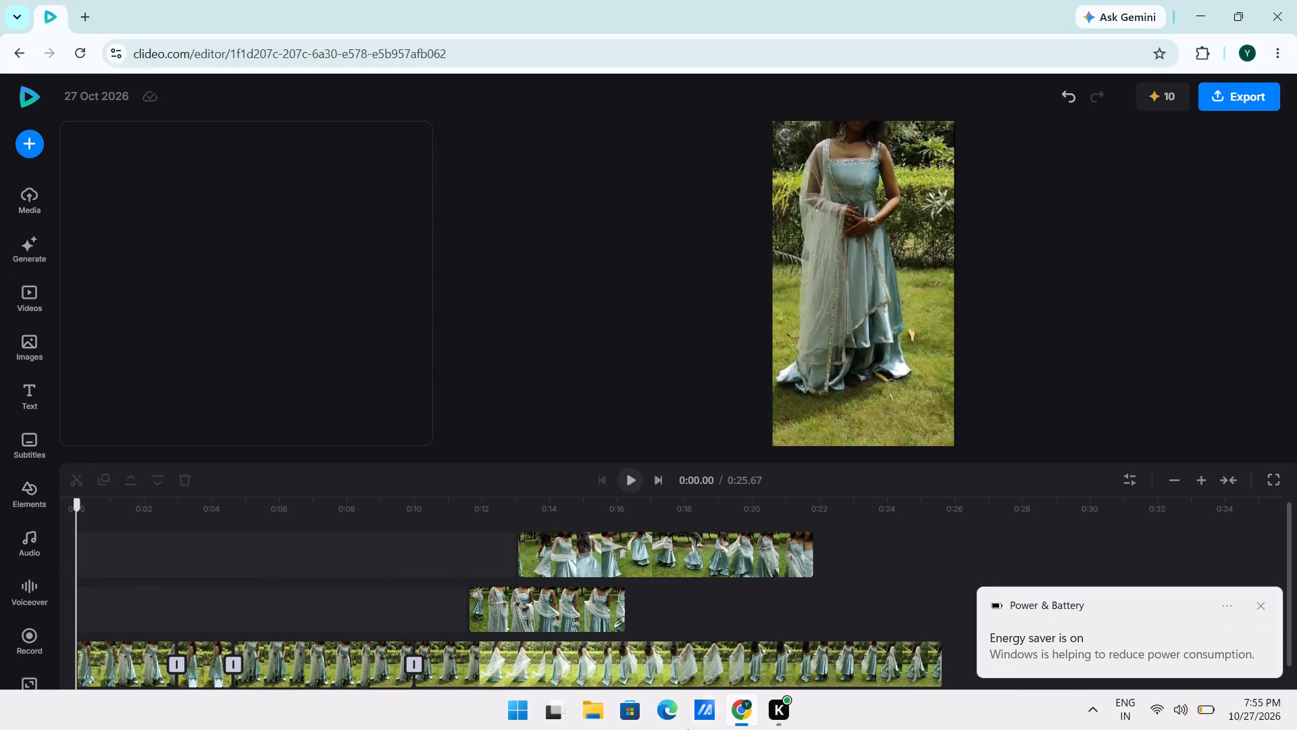
Check the computer's battery level in the Windows quick settings and close them again.
{"action": "left_click", "coordinate": [1211, 714]}
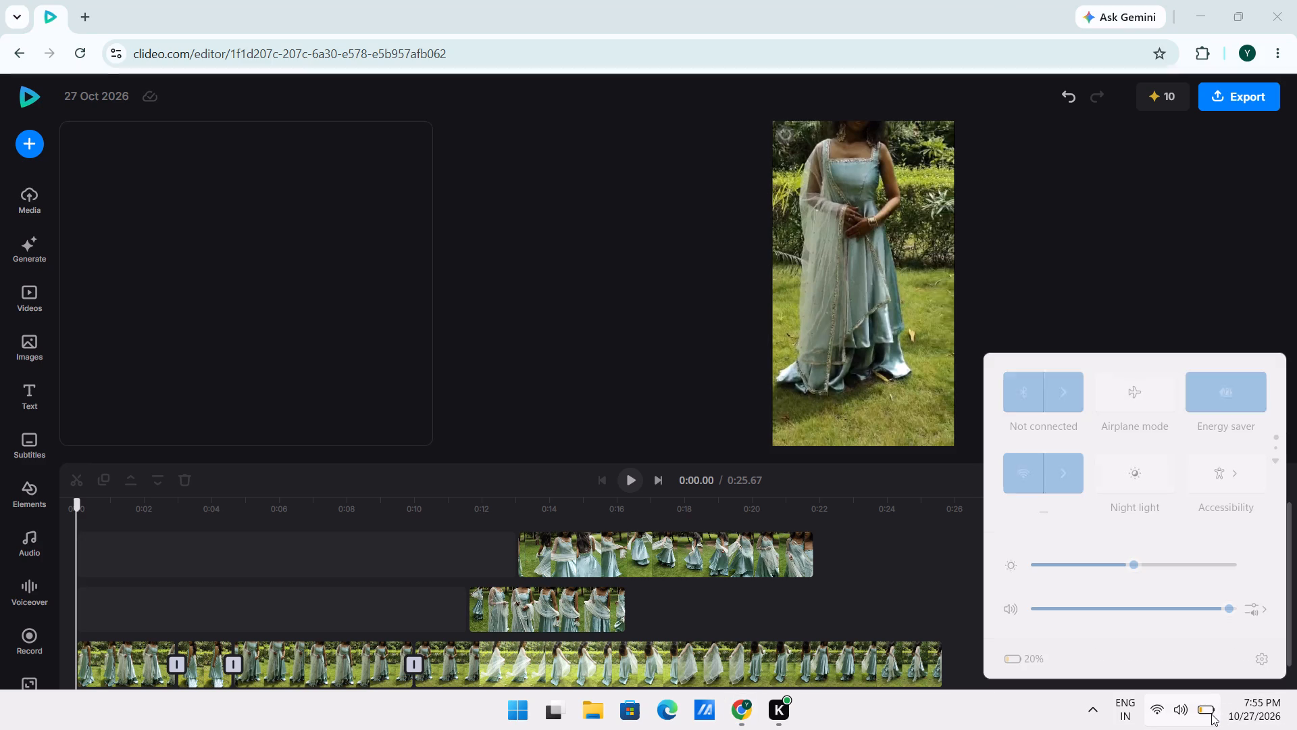
{"action": "left_click", "coordinate": [1211, 714]}
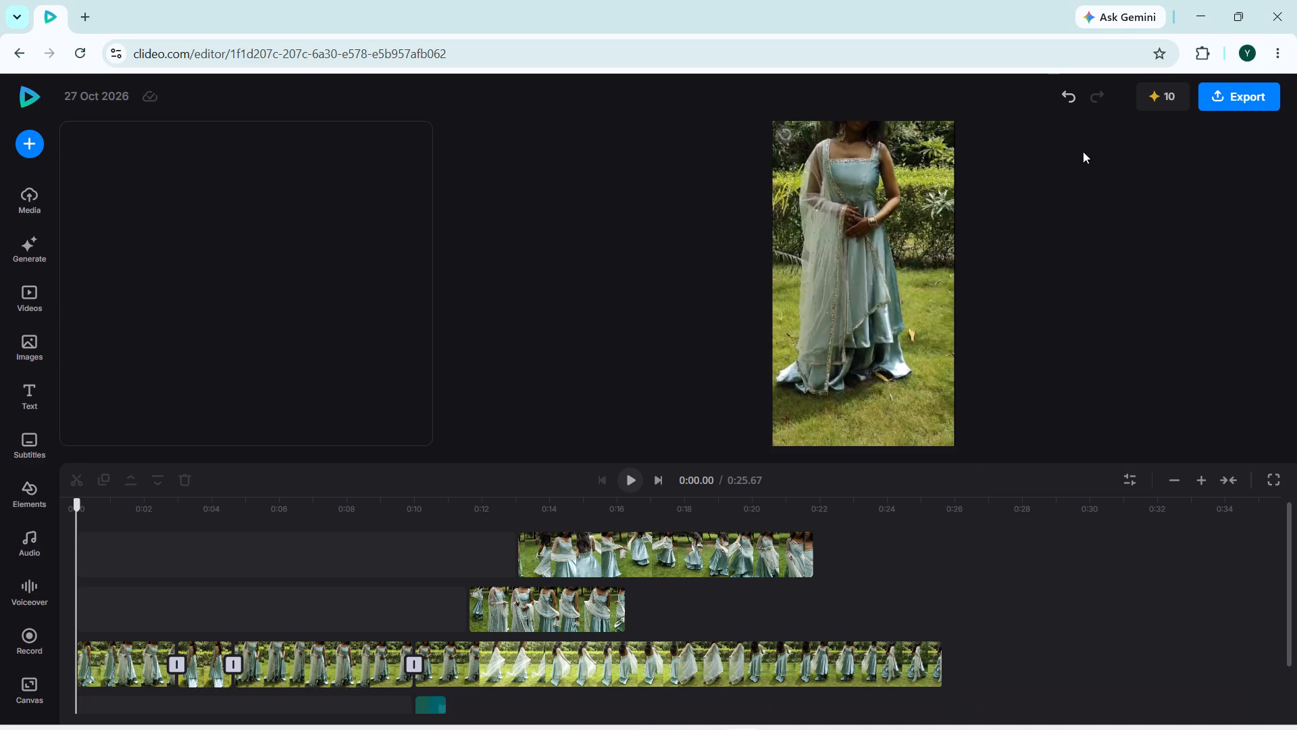
Try to play the video edit from the beginning of the timeline and clear any selection.
{"action": "left_click", "coordinate": [635, 481]}
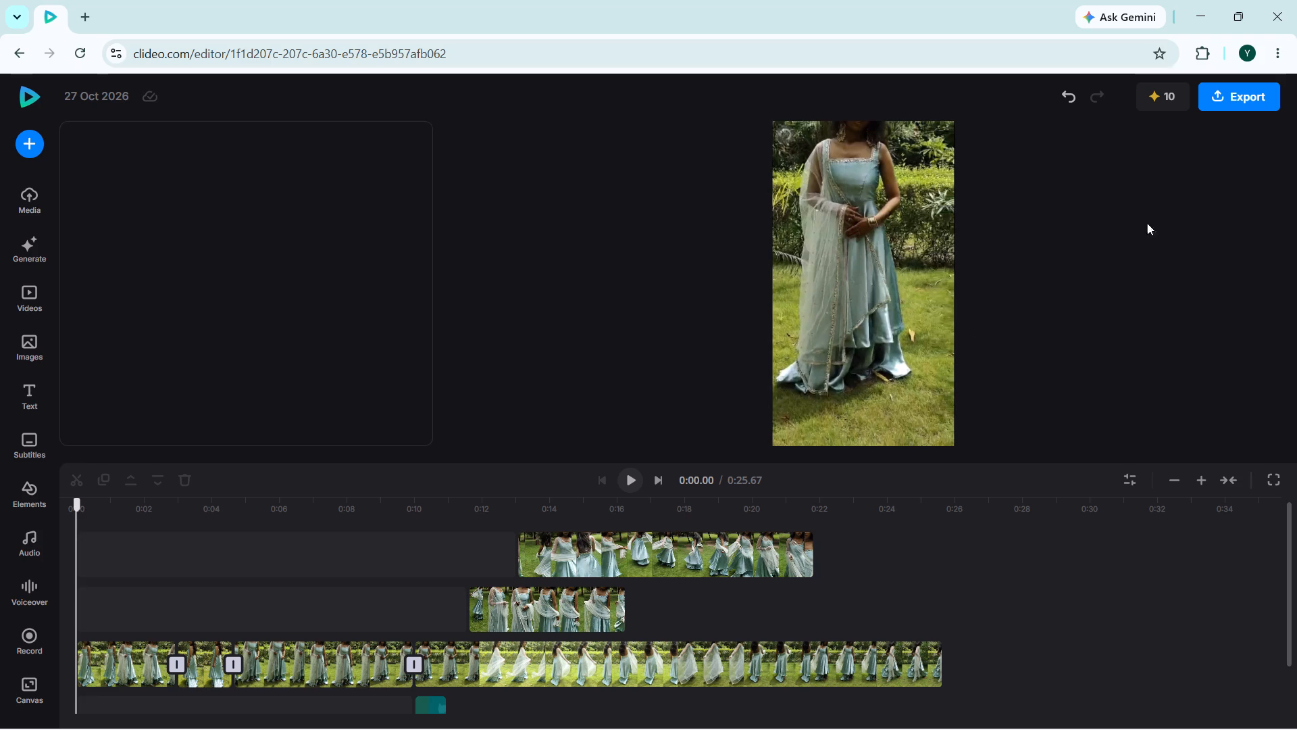
{"action": "left_click", "coordinate": [1104, 272]}
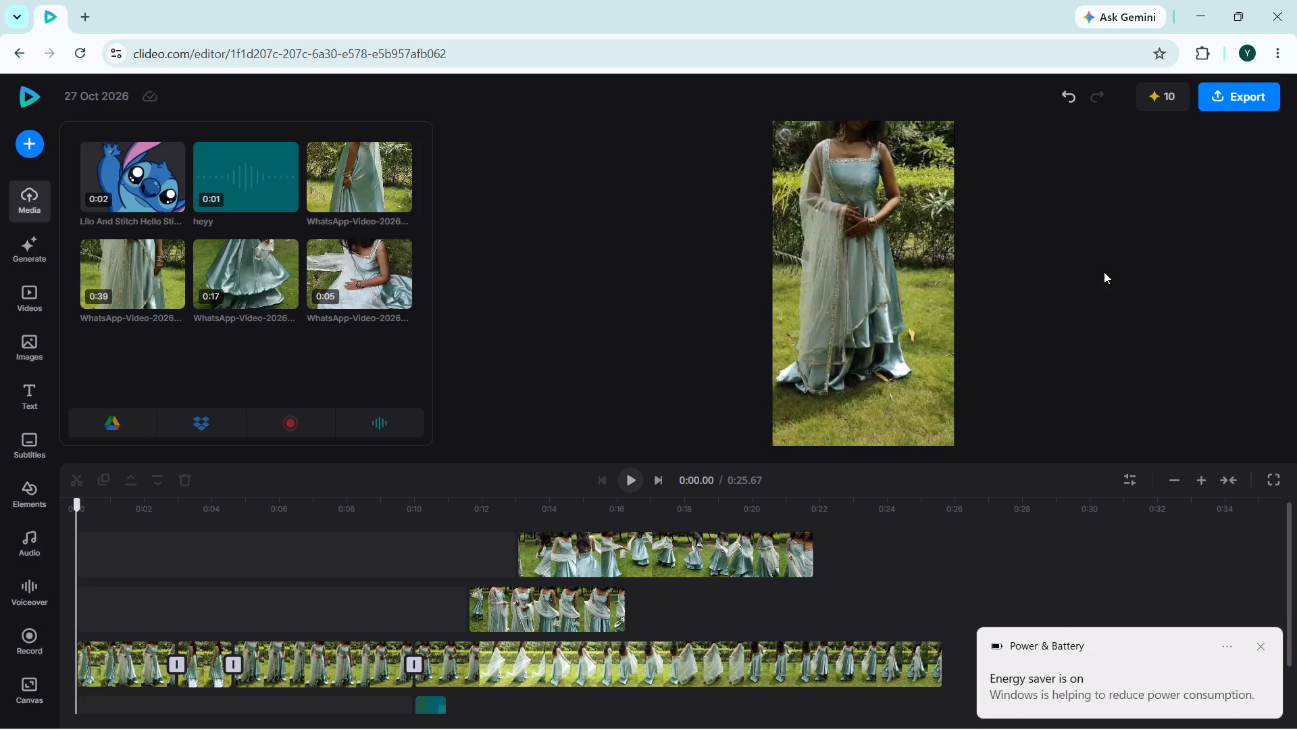
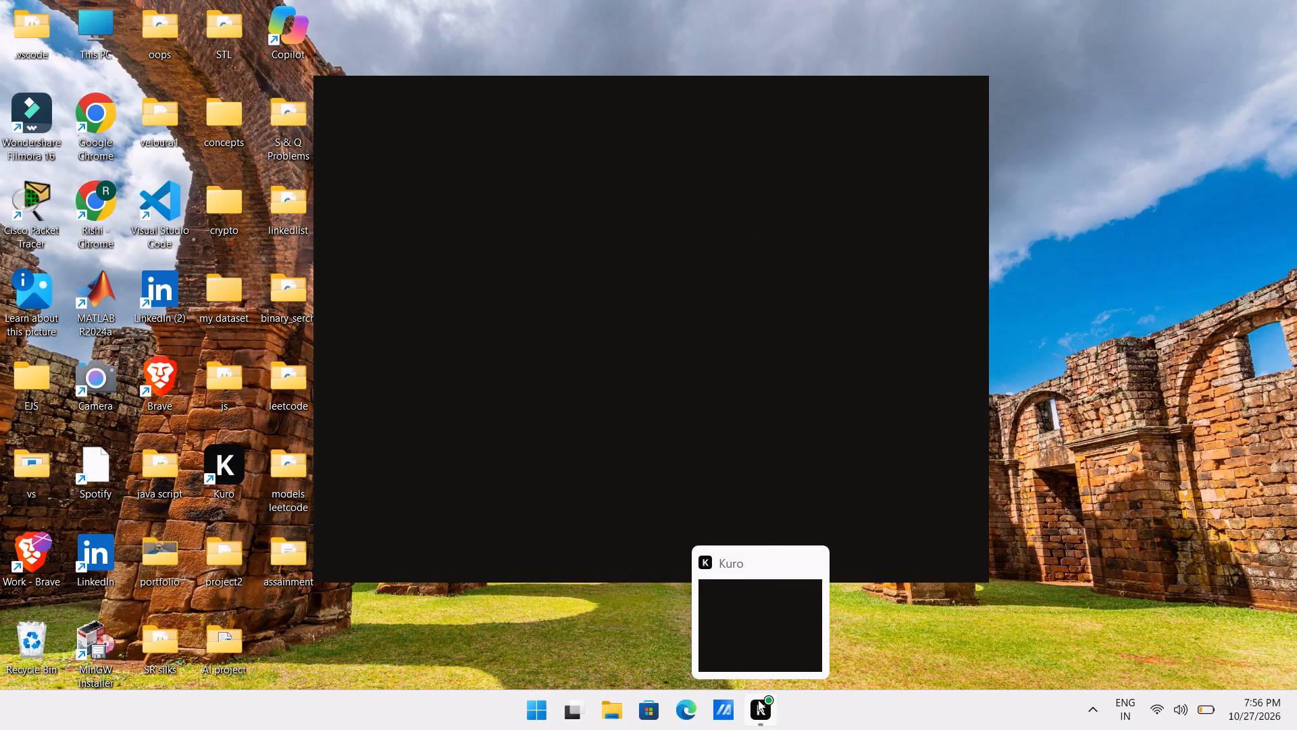
Close the Kuro window from its taskbar preview.
{"action": "left_click", "coordinate": [815, 561]}
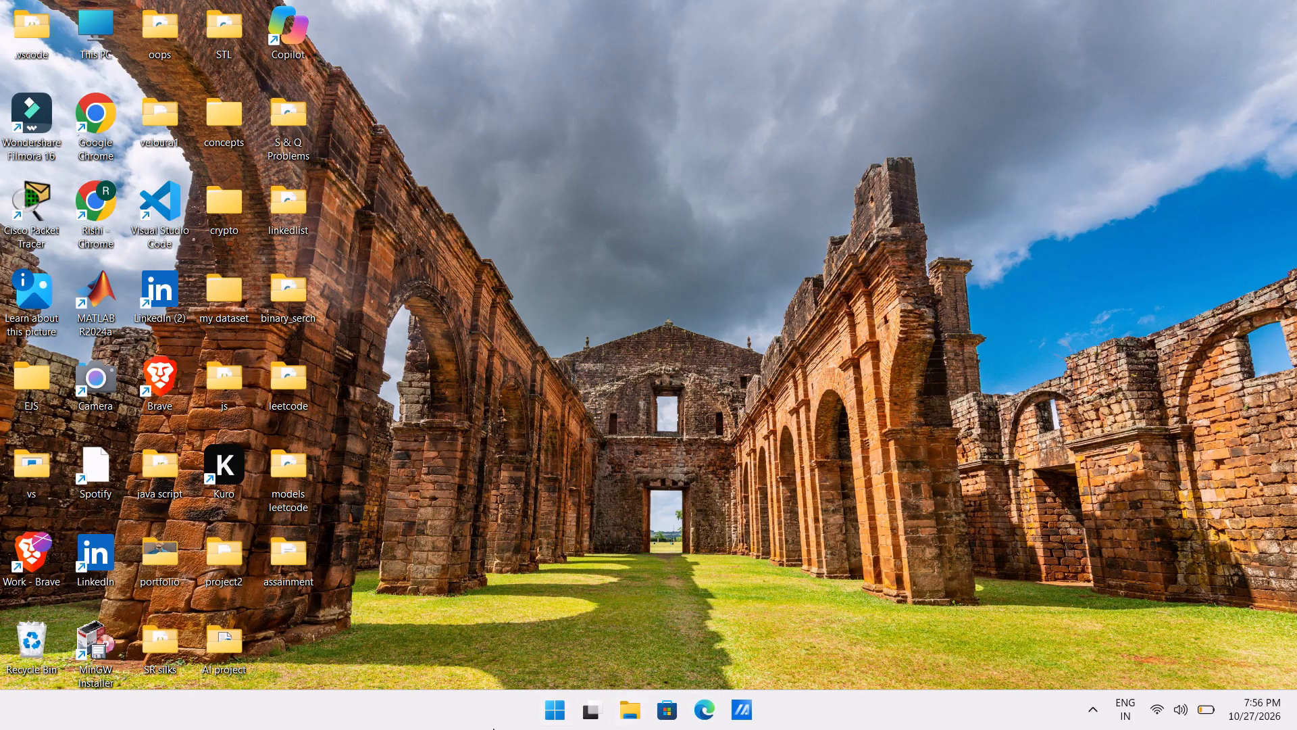
Open the Windows power options for locking, sleeping, shutting down or restarting the computer.
{"action": "left_click", "coordinate": [560, 704]}
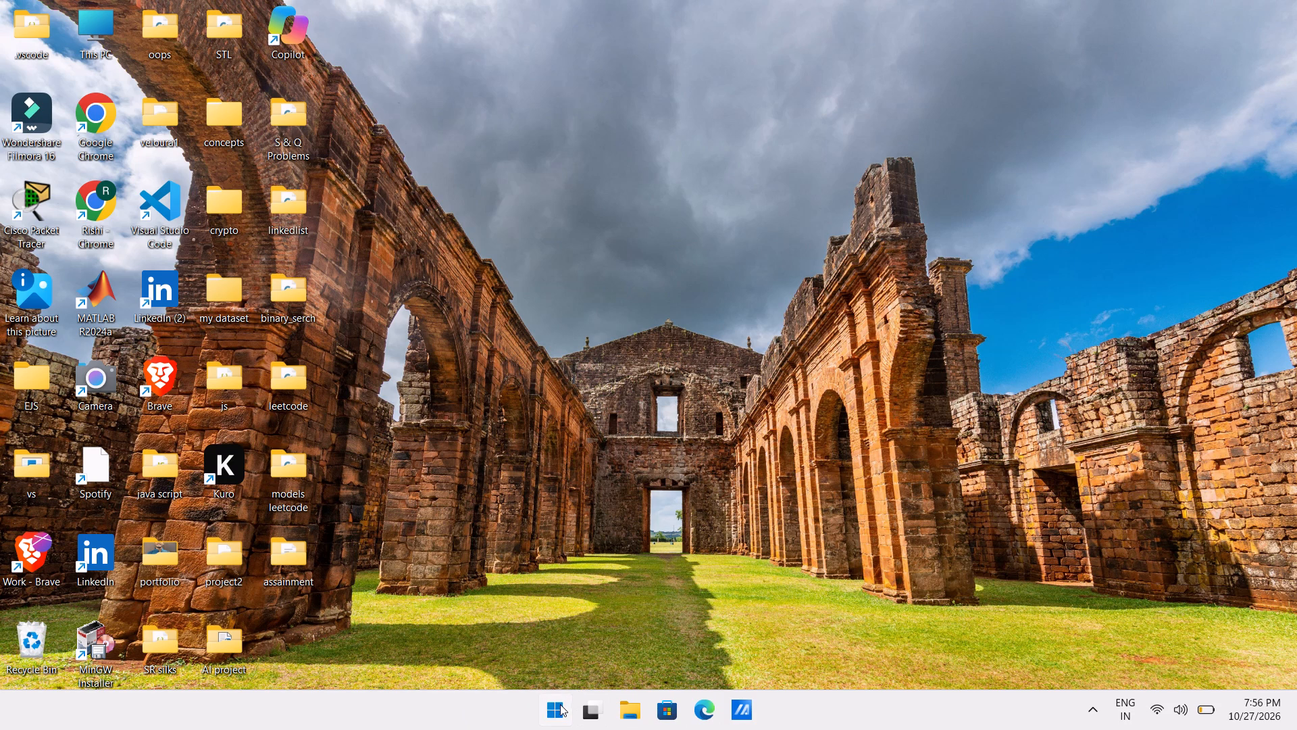
{"action": "left_click", "coordinate": [768, 659]}
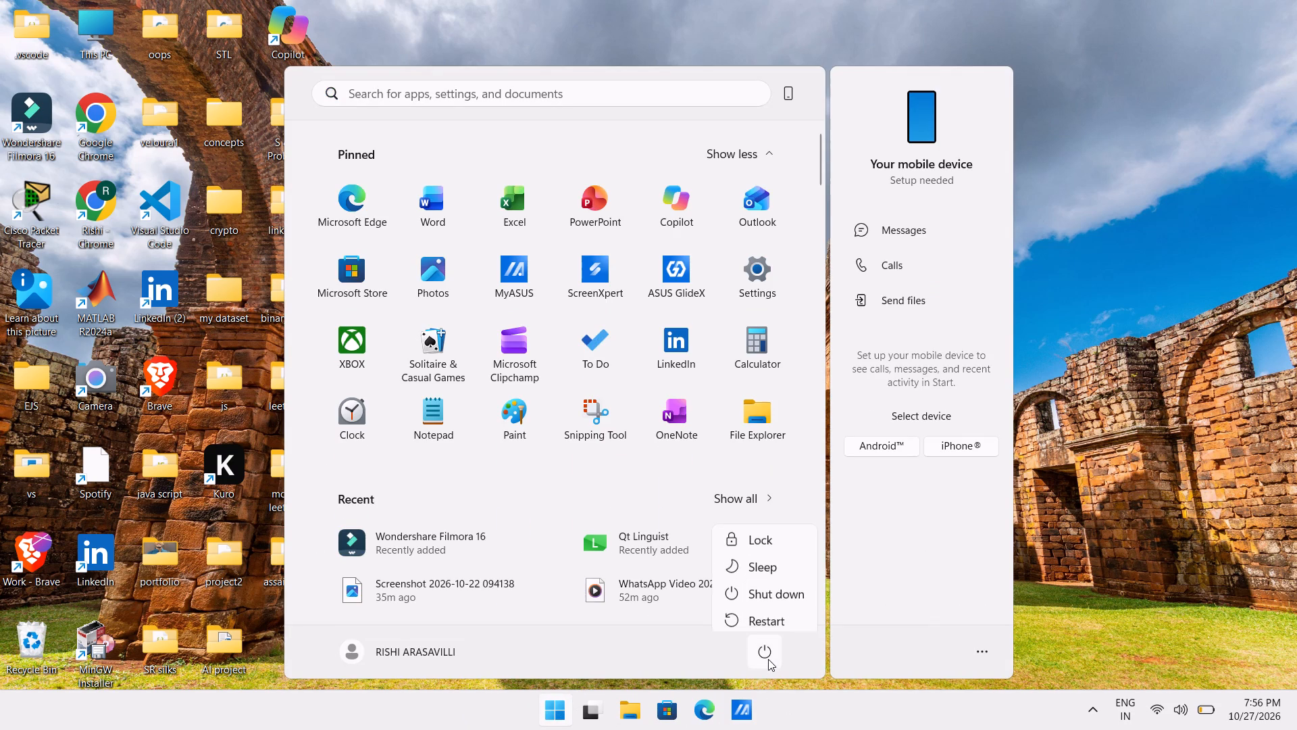